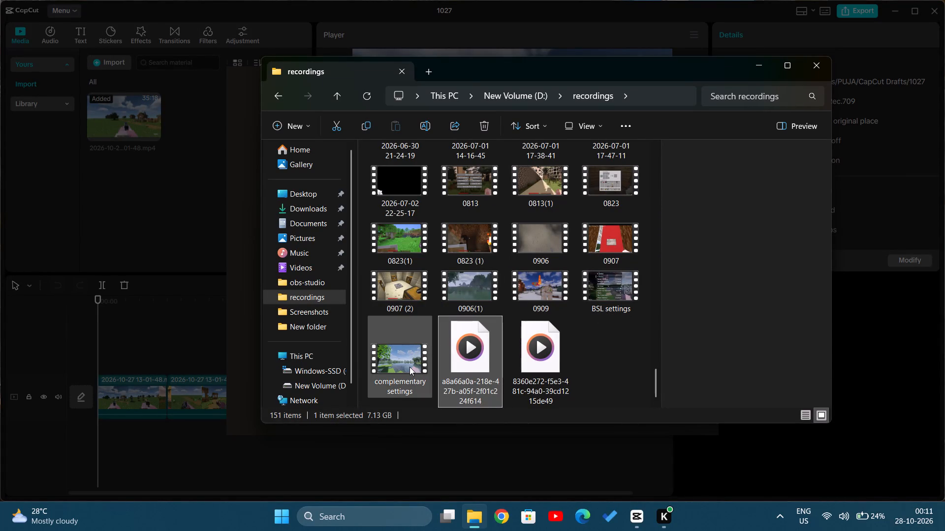
Open the obs-studio folder in place of recordings and sort its files by date, newest first.
scroll(555, 340, up, 2)
scroll(555, 340, down, 1)
scroll(559, 342, up, 3)
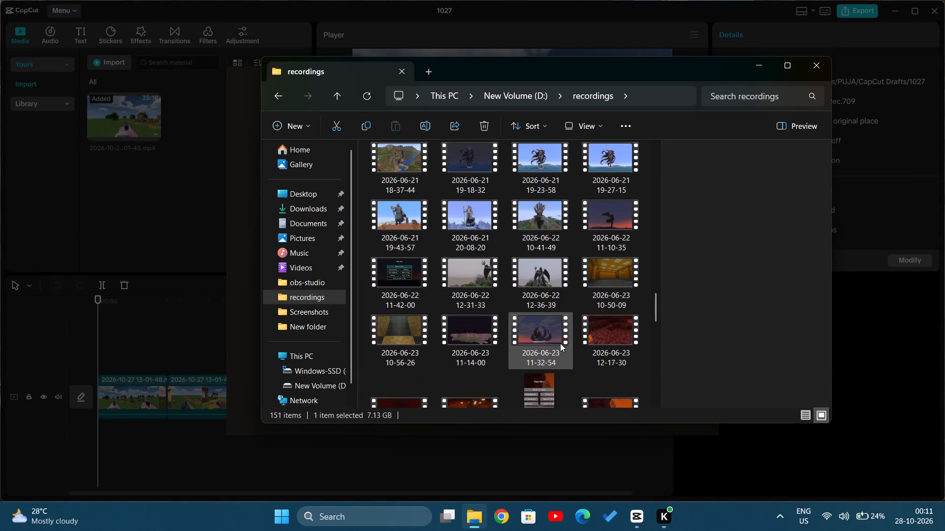
scroll(561, 349, up, 5)
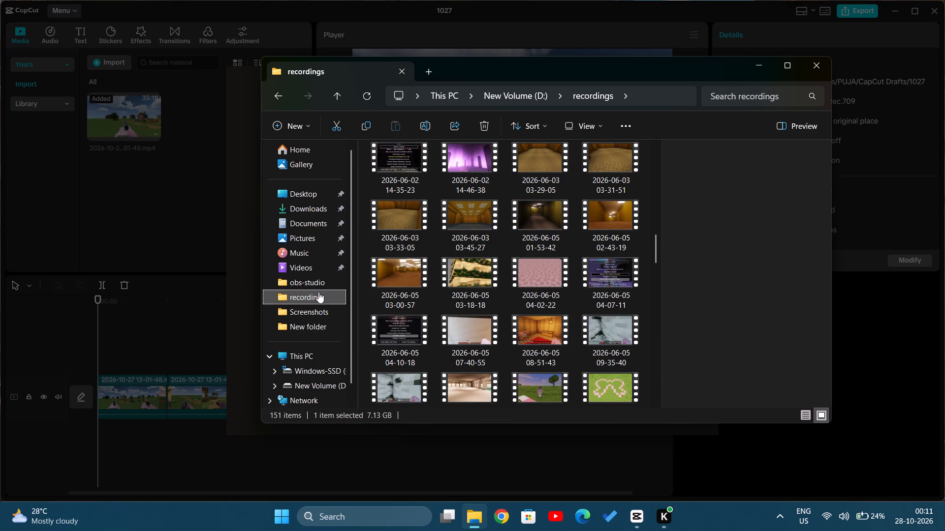
click(321, 283)
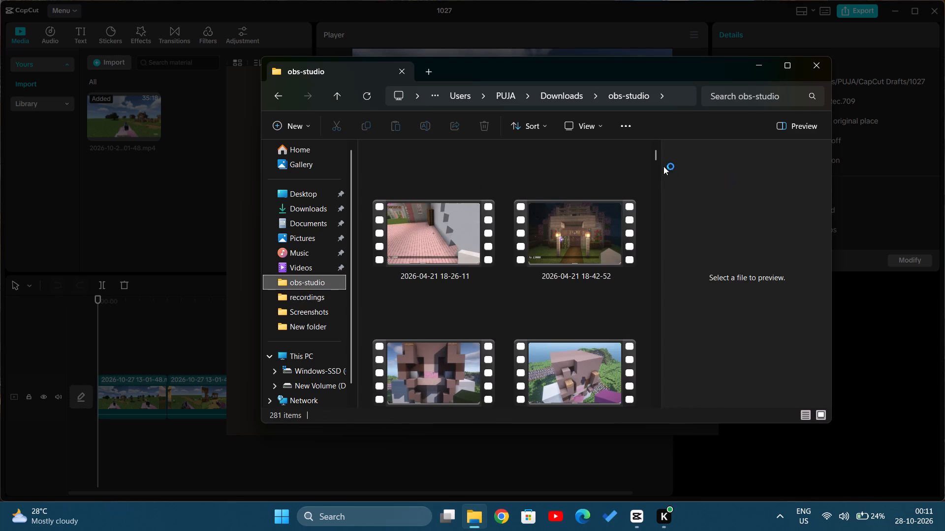
drag(658, 149, 658, 178)
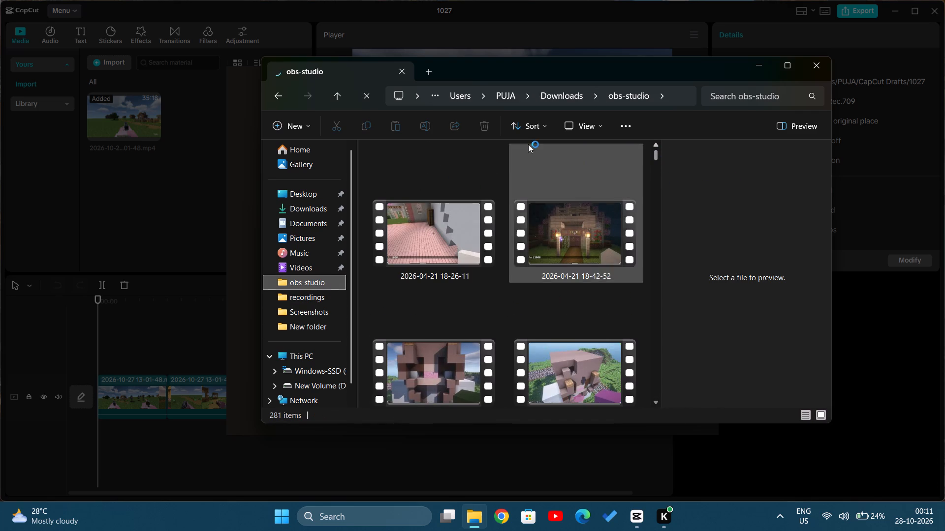
click(541, 130)
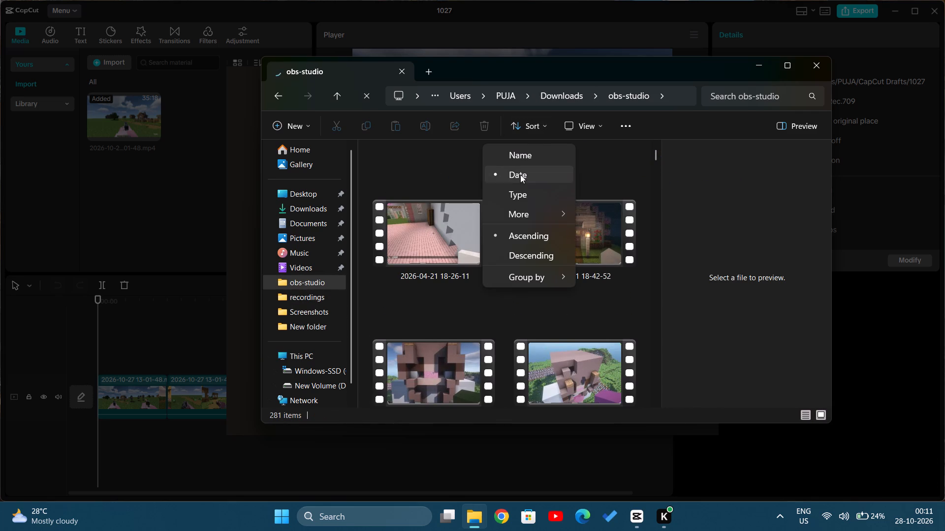
click(520, 175)
scroll(600, 333, up, 3)
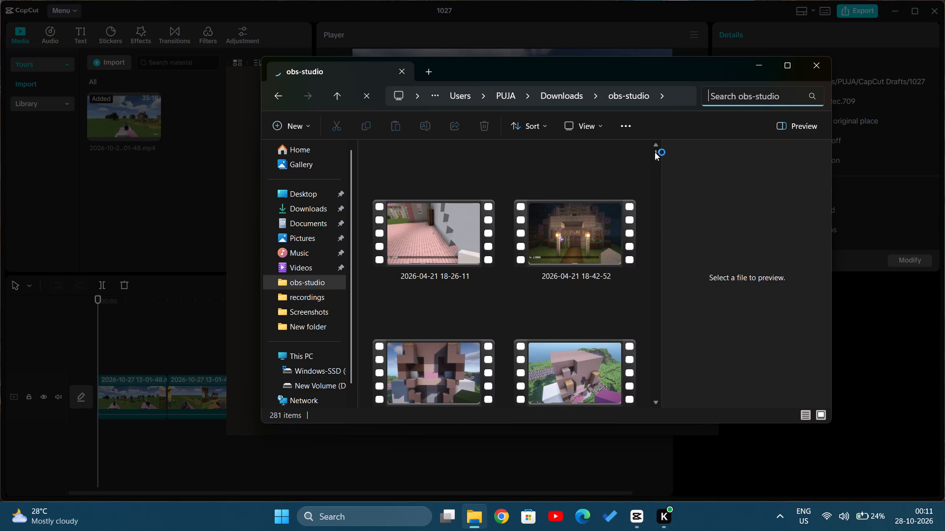
Look through the recordings in the obs-studio folder for the gameplay footage needed.
drag(656, 152, 647, 426)
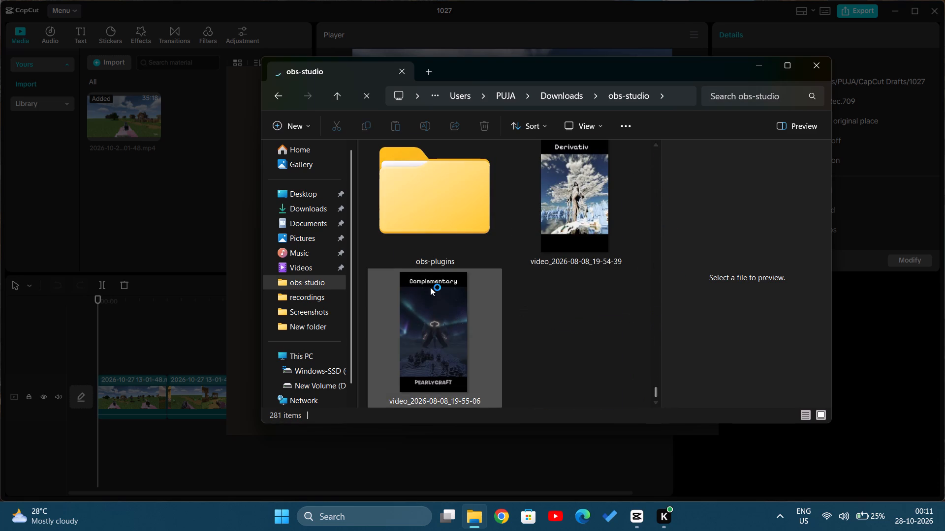
scroll(430, 287, up, 2)
scroll(430, 287, down, 3)
scroll(430, 287, up, 4)
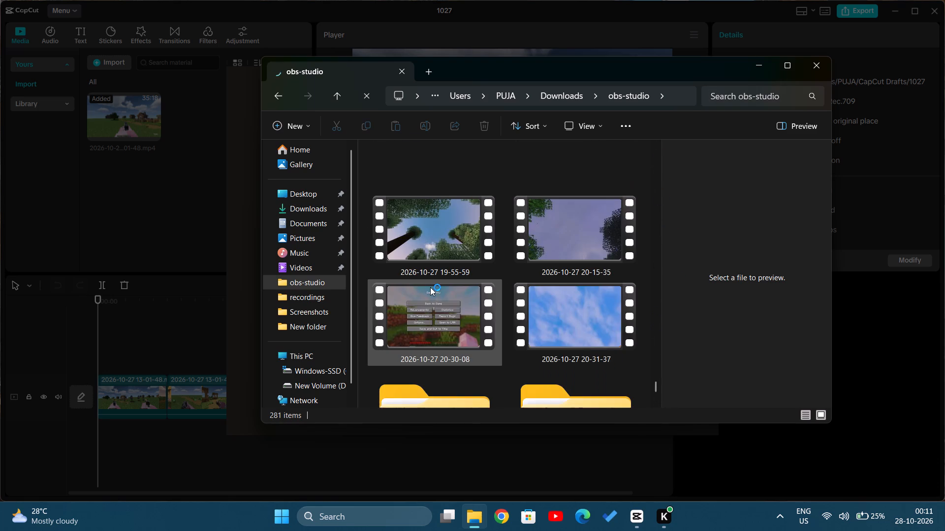
scroll(430, 287, down, 1)
scroll(511, 285, up, 2)
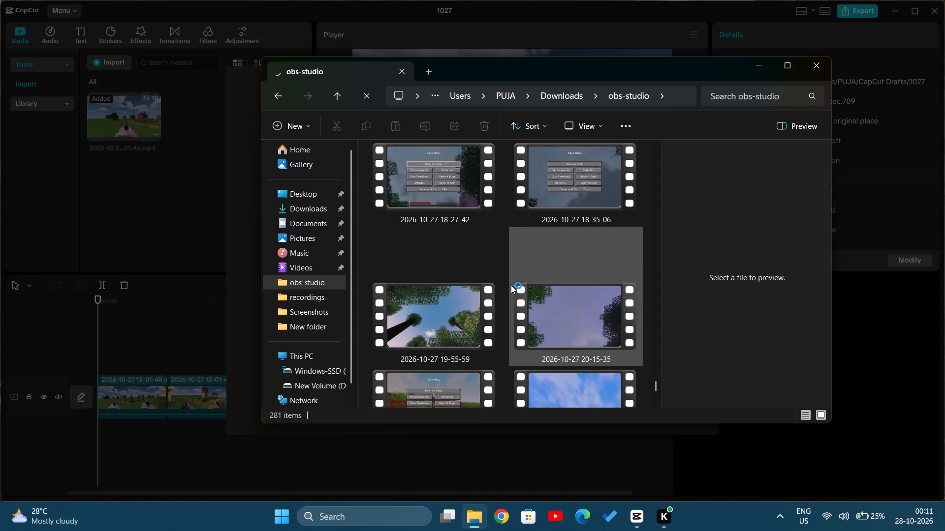
scroll(511, 285, up, 3)
scroll(511, 285, down, 2)
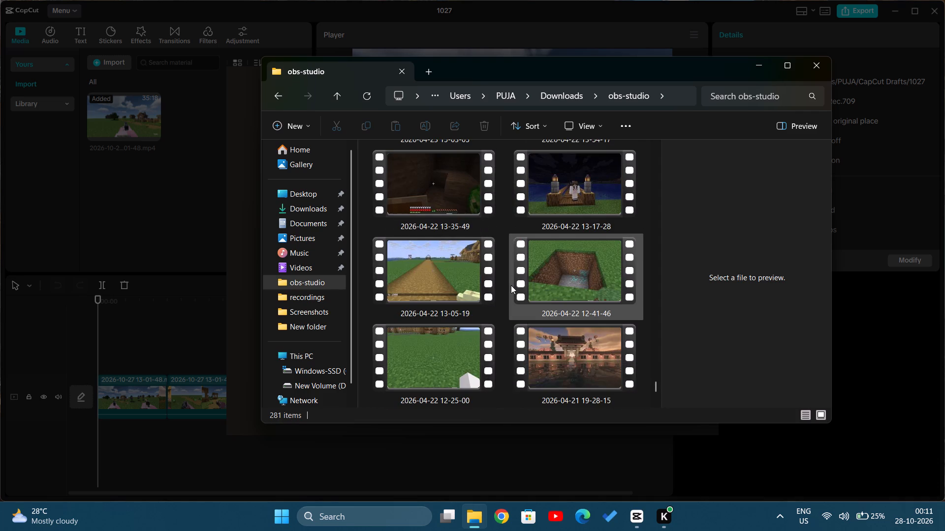
scroll(511, 285, down, 2)
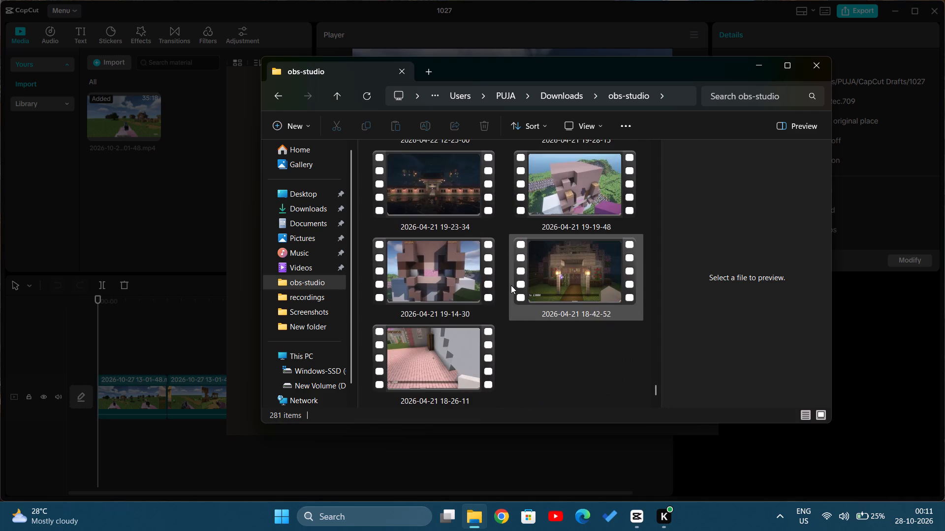
scroll(511, 285, up, 14)
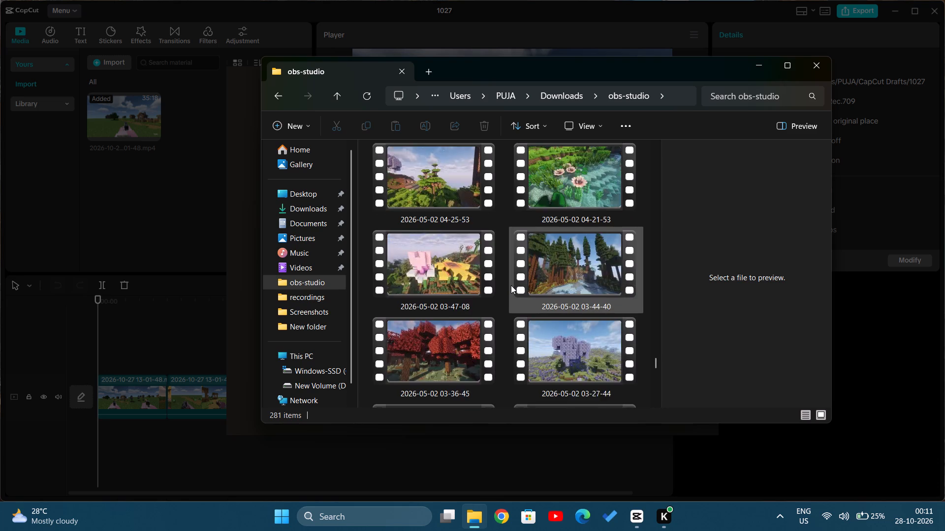
scroll(511, 285, down, 11)
scroll(511, 285, up, 1)
scroll(511, 285, down, 4)
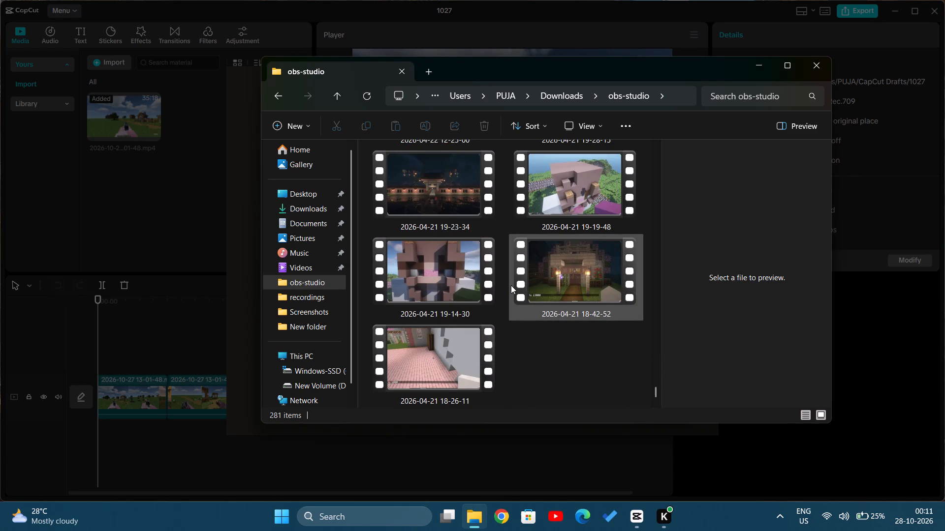
scroll(511, 285, down, 3)
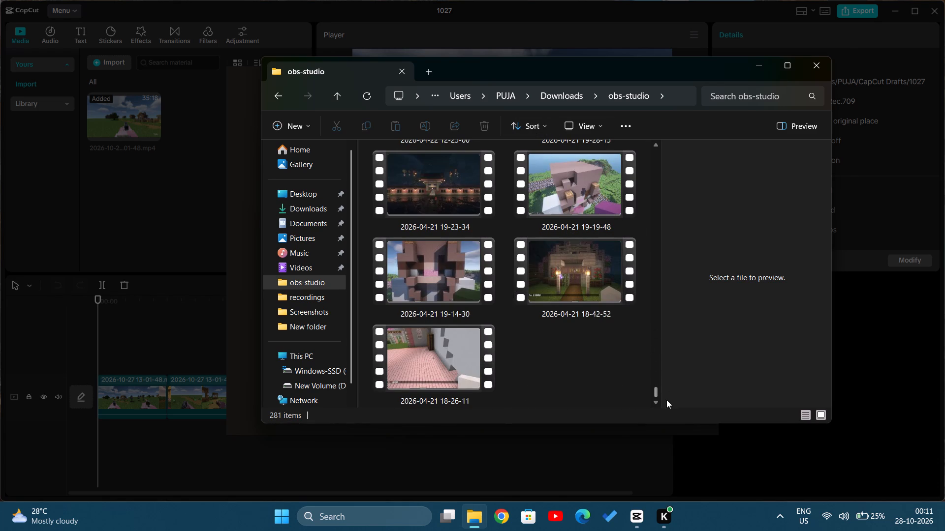
drag(658, 390, 657, 166)
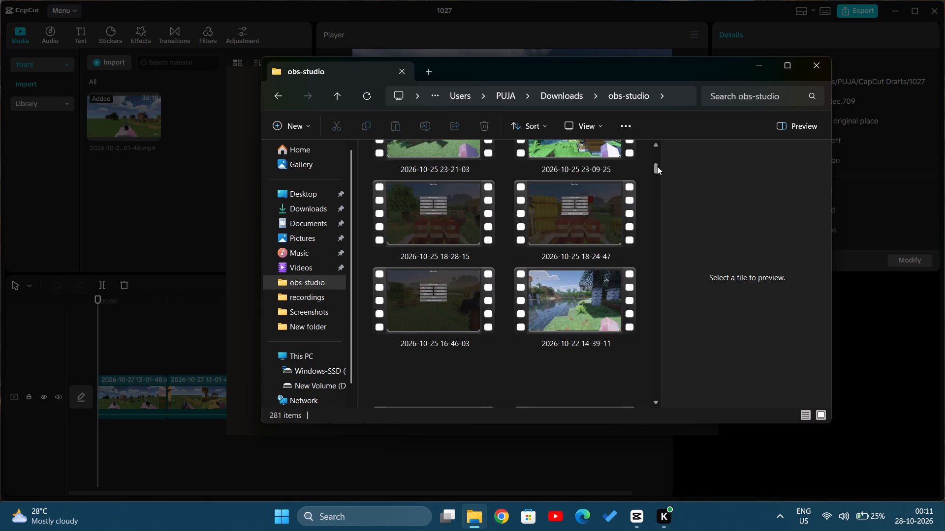
drag(657, 166, 660, 149)
scroll(547, 298, down, 4)
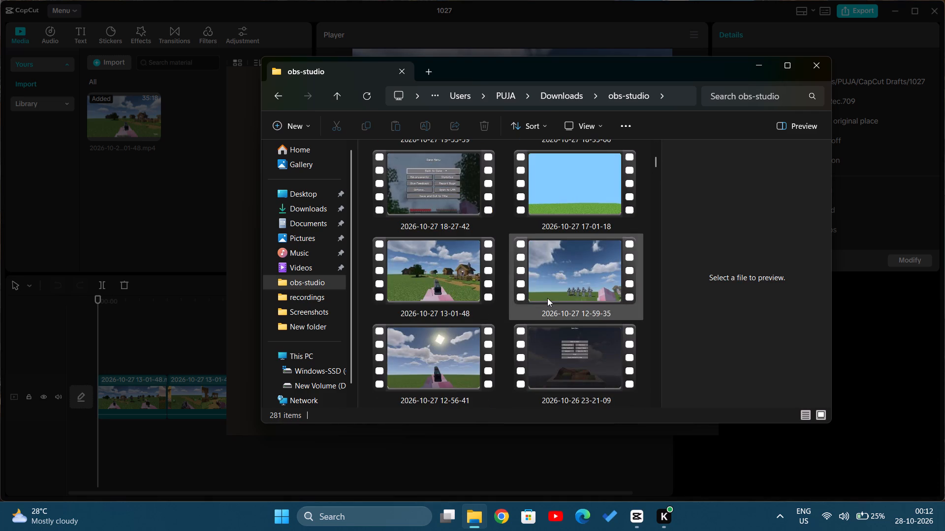
scroll(441, 283, down, 1)
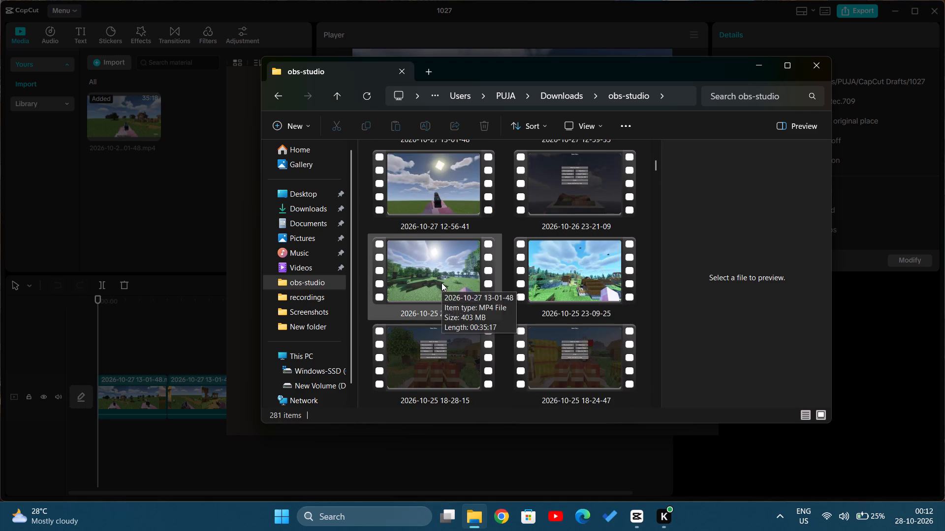
double_click(562, 196)
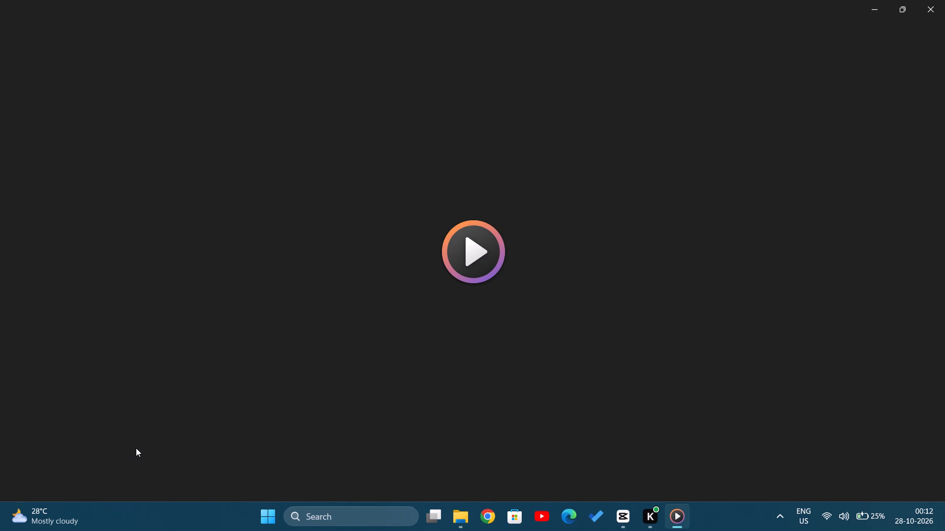
click(620, 0)
Switch to Chrome with the Person 1 profile and load canva.com.
click(493, 512)
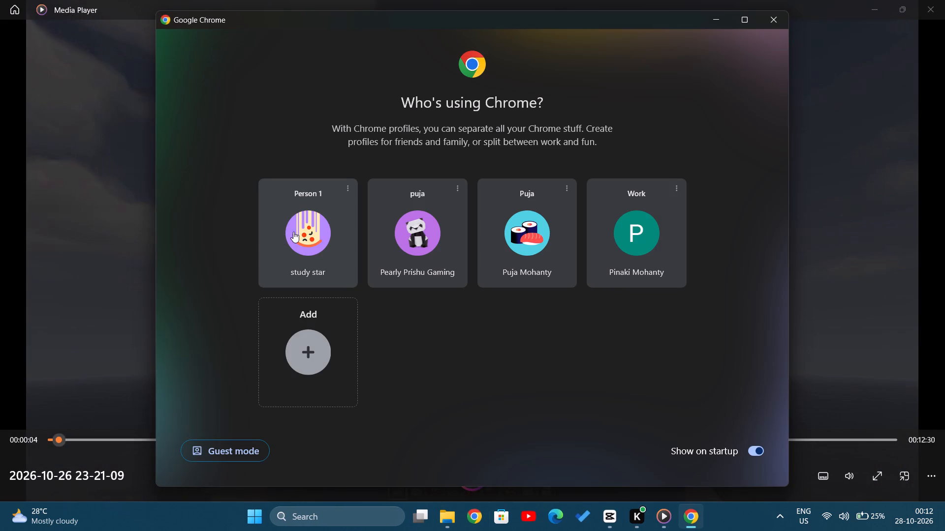
click(309, 236)
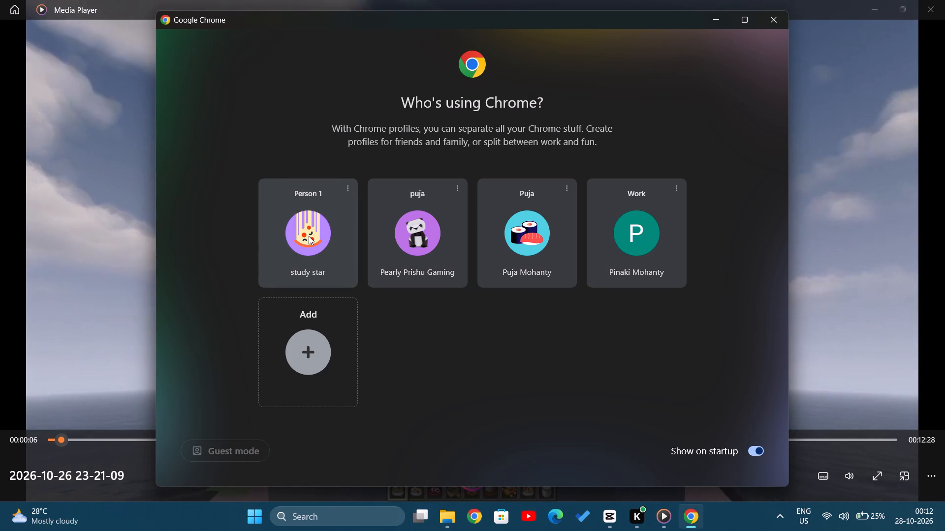
click(325, 266)
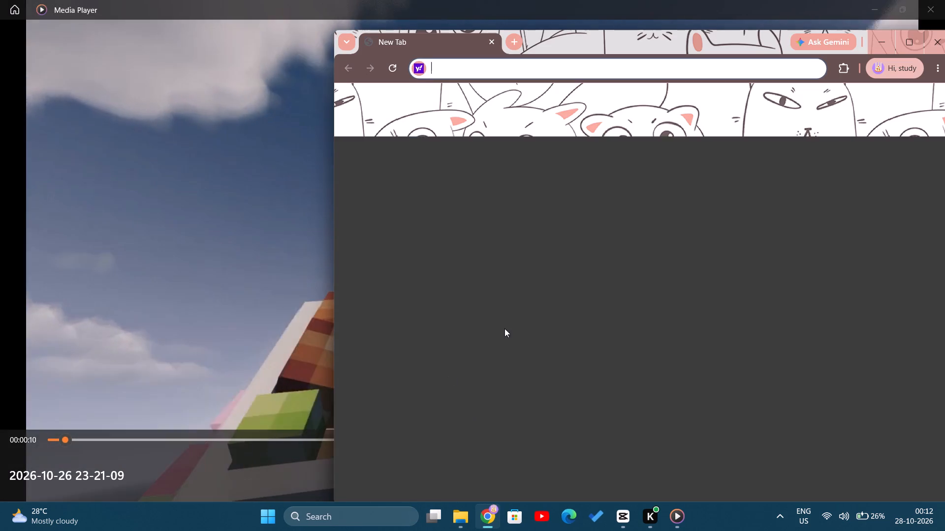
key(c)
key(a)
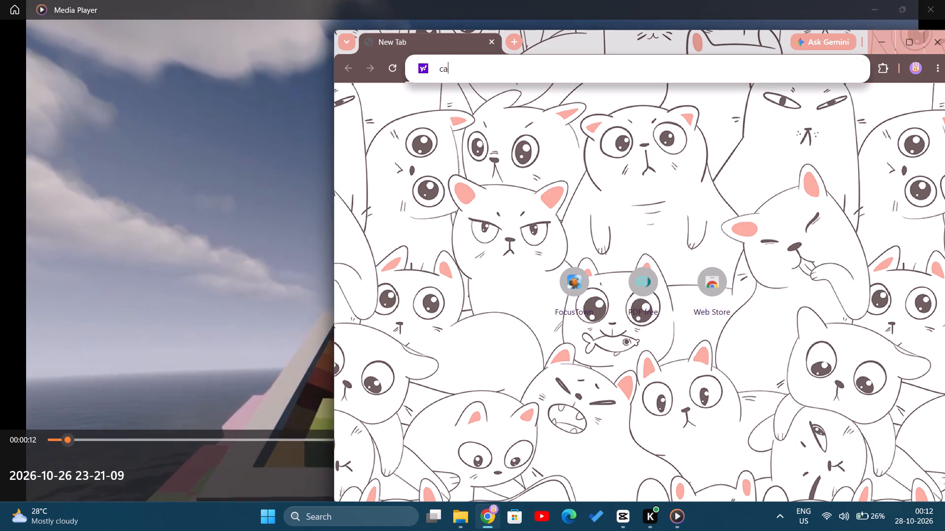
text(nva)
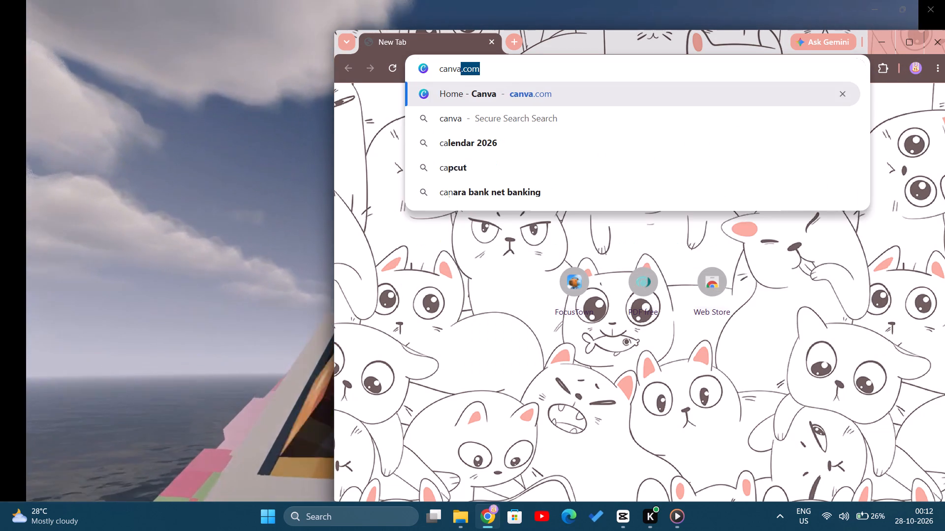
key(Return)
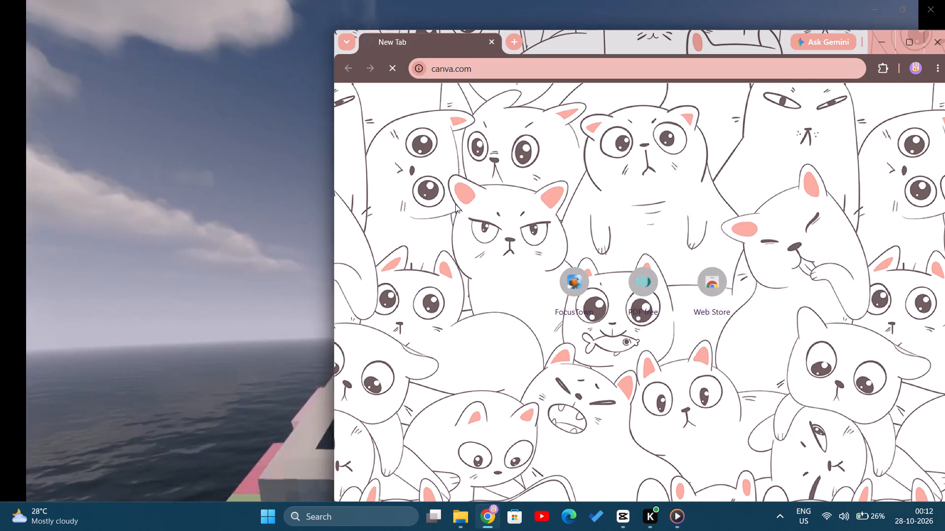
click(882, 44)
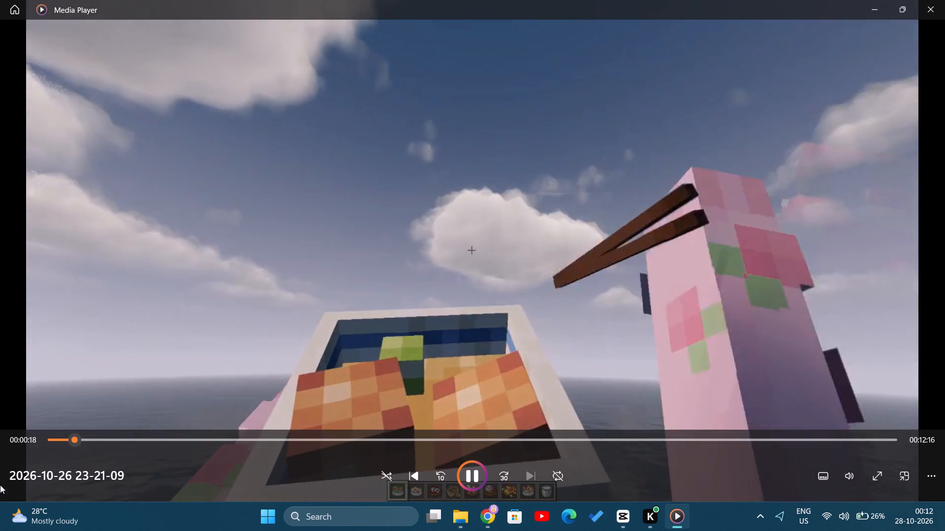
click(63, 437)
drag(60, 437, 51, 437)
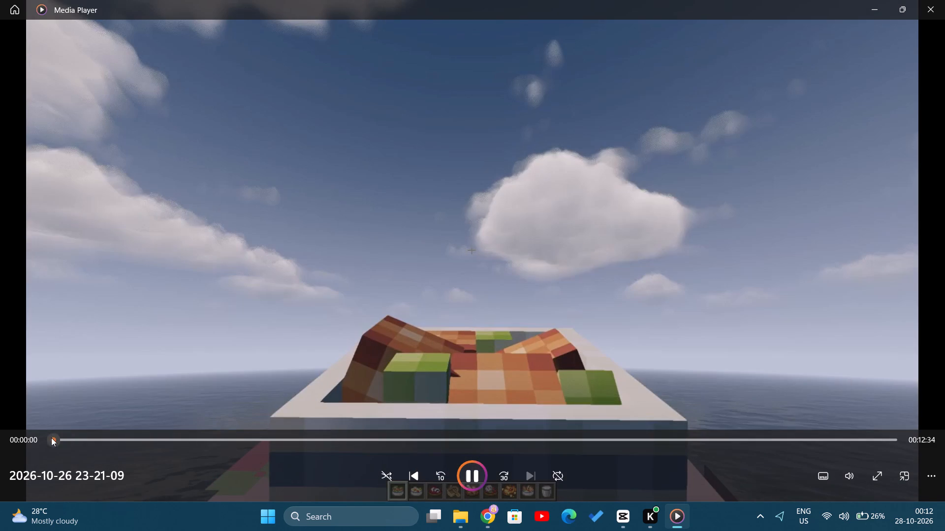
click(475, 469)
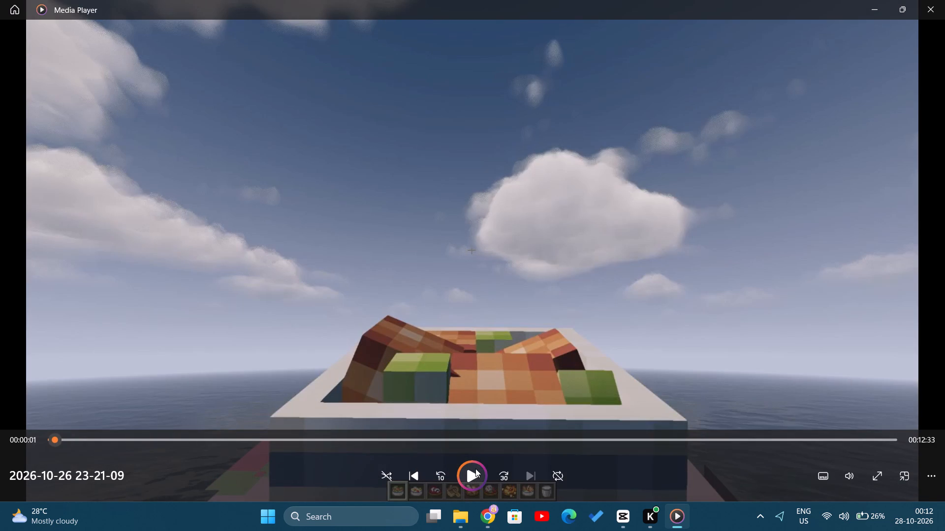
click(475, 469)
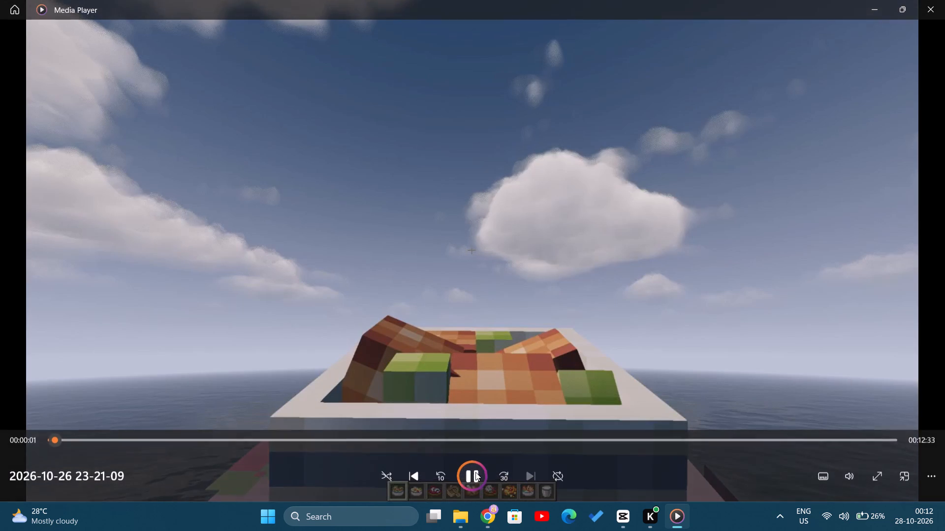
click(475, 472)
click(475, 472)
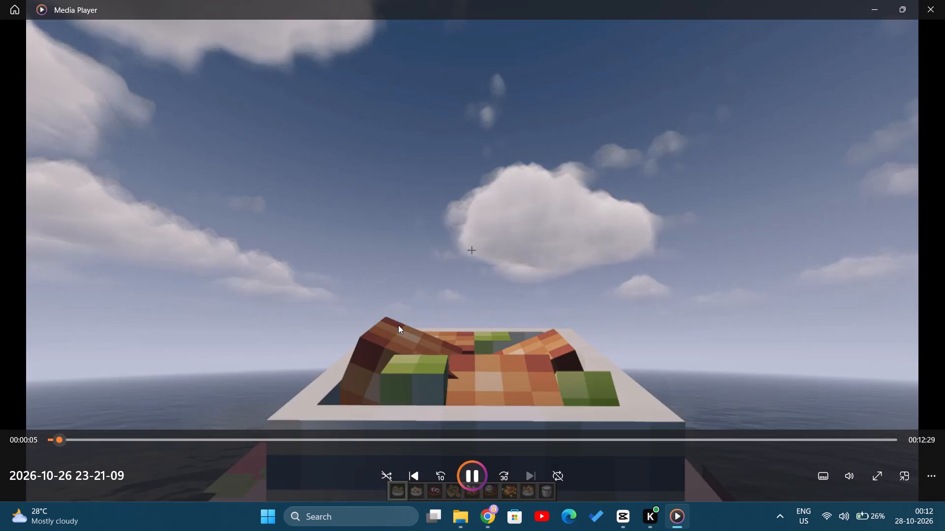
key(space)
key(space)
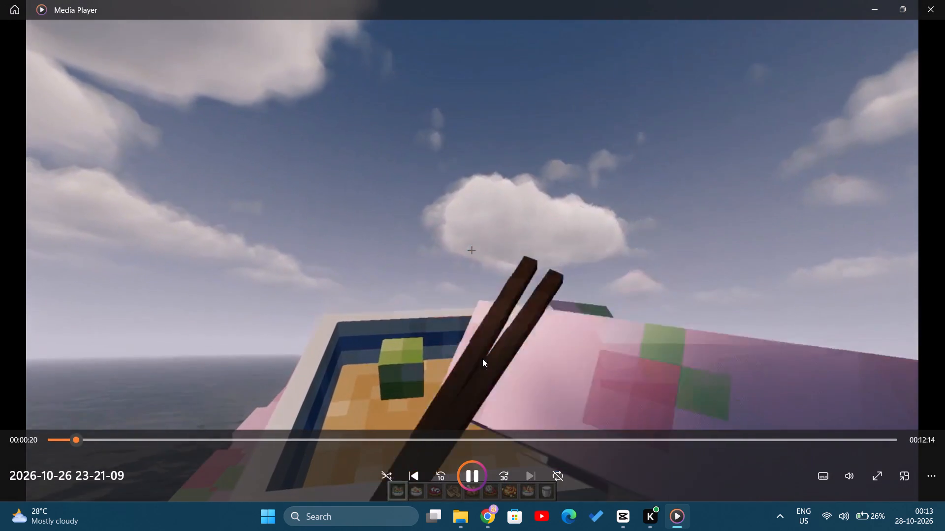
key(space)
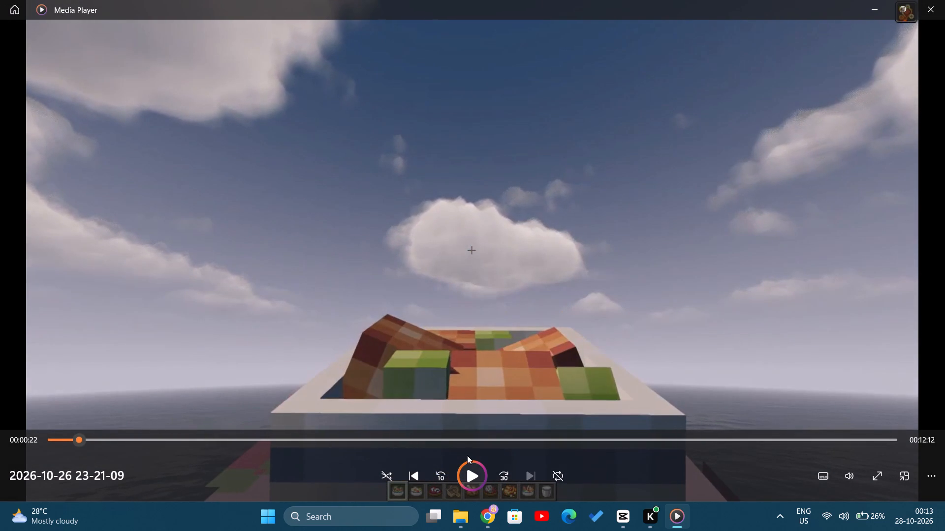
key(space)
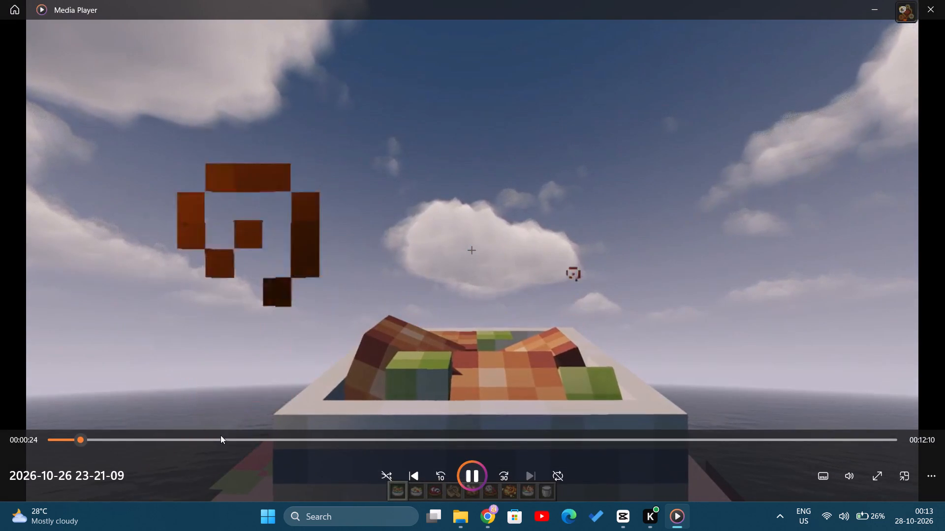
click(94, 441)
drag(97, 442, 121, 443)
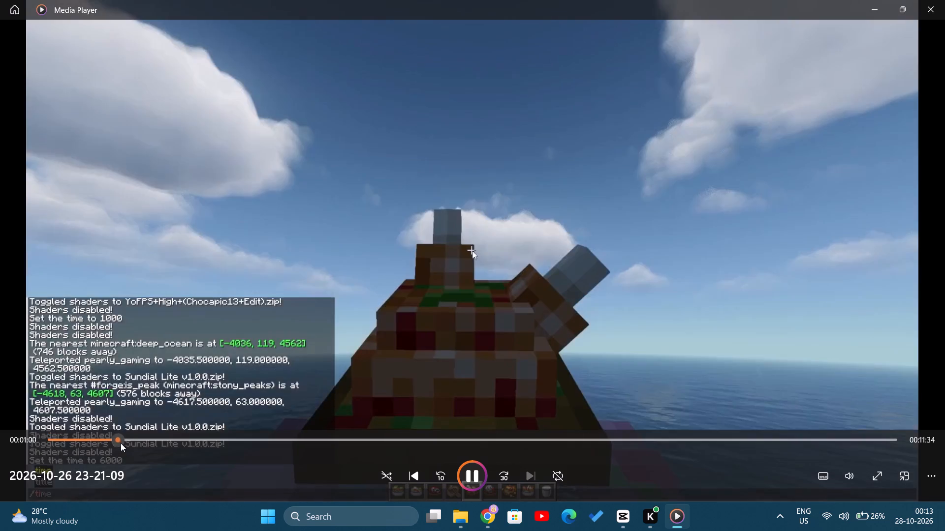
drag(121, 443, 149, 446)
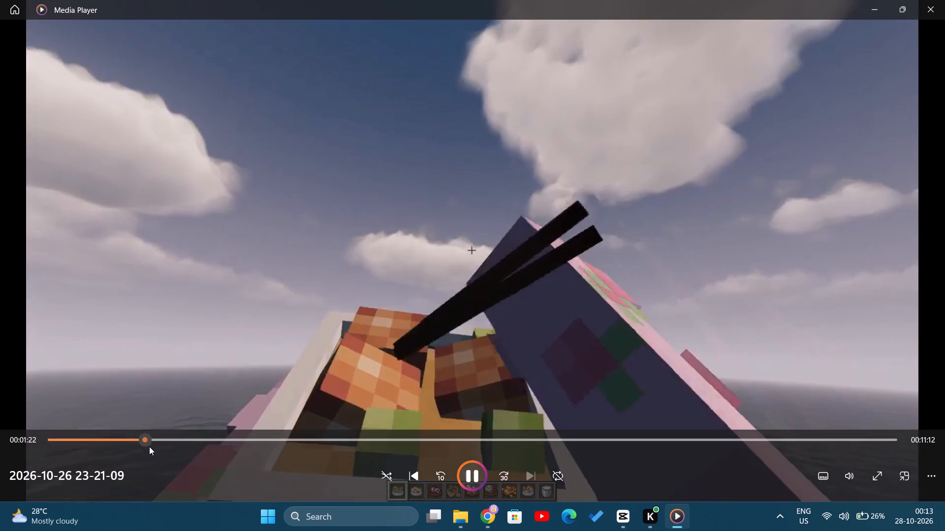
drag(149, 446, 182, 441)
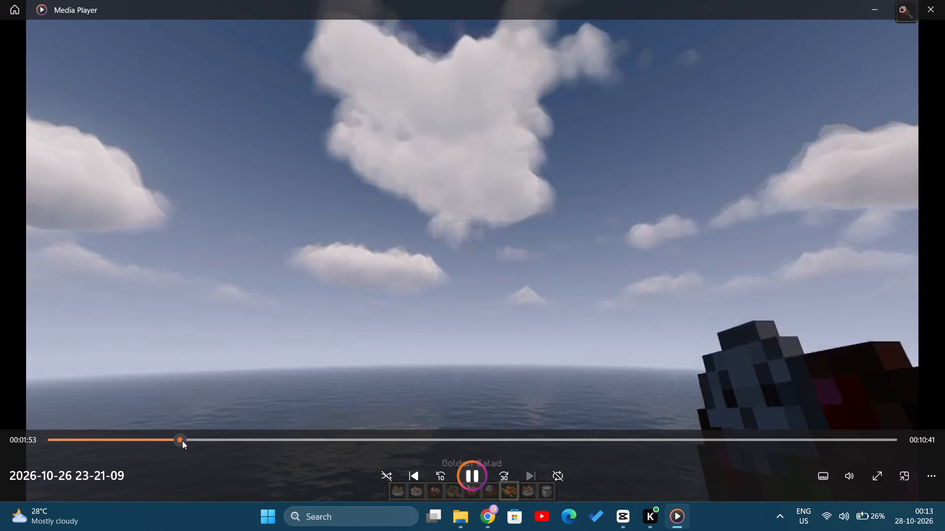
drag(182, 441, 198, 442)
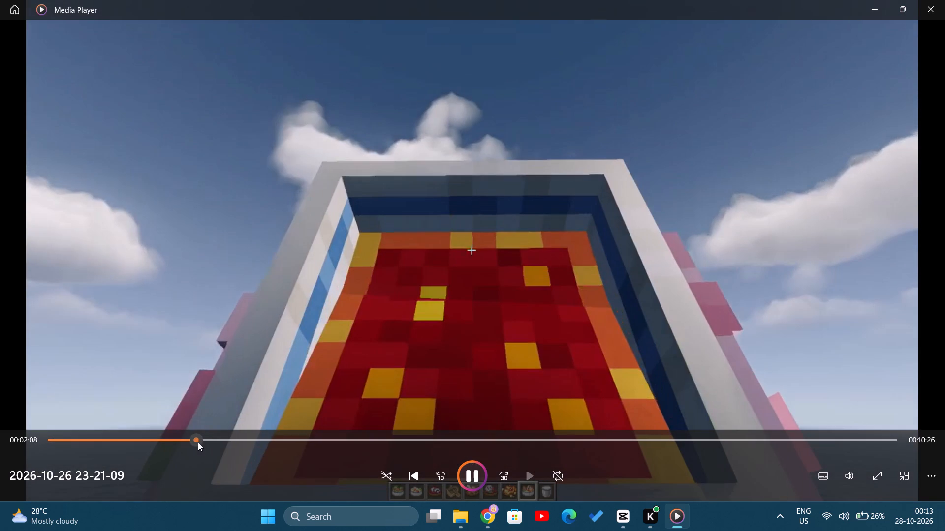
Return to about 2:00 and examine the chopsticks eating animation over the food bowl in short bursts of playback.
drag(198, 442, 193, 442)
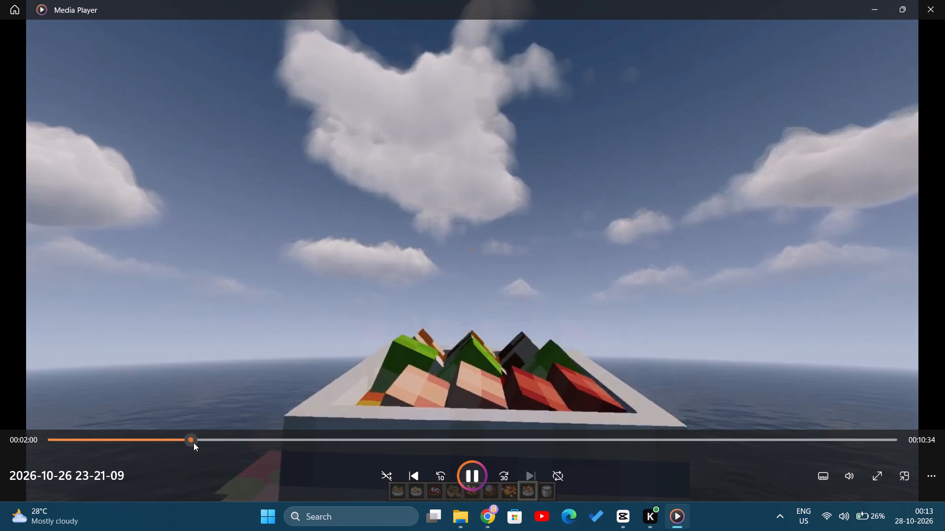
drag(193, 442, 192, 444)
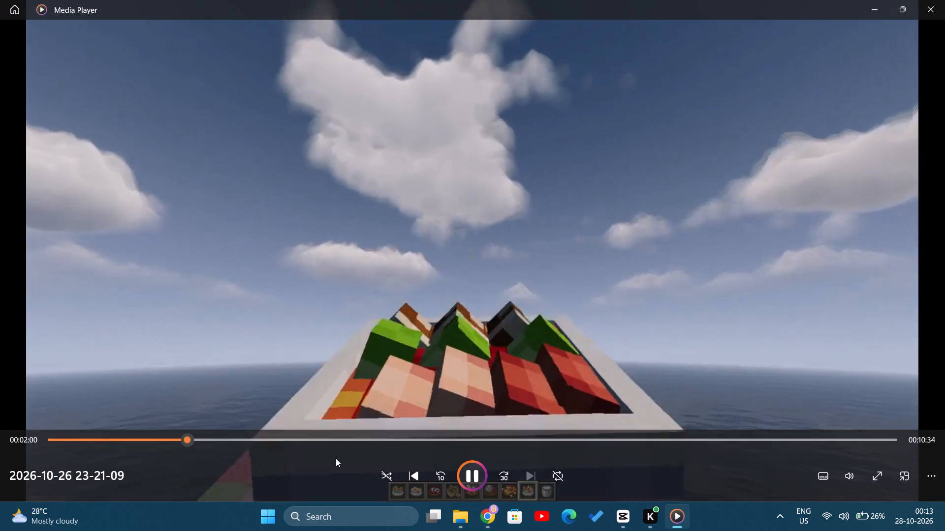
key(space)
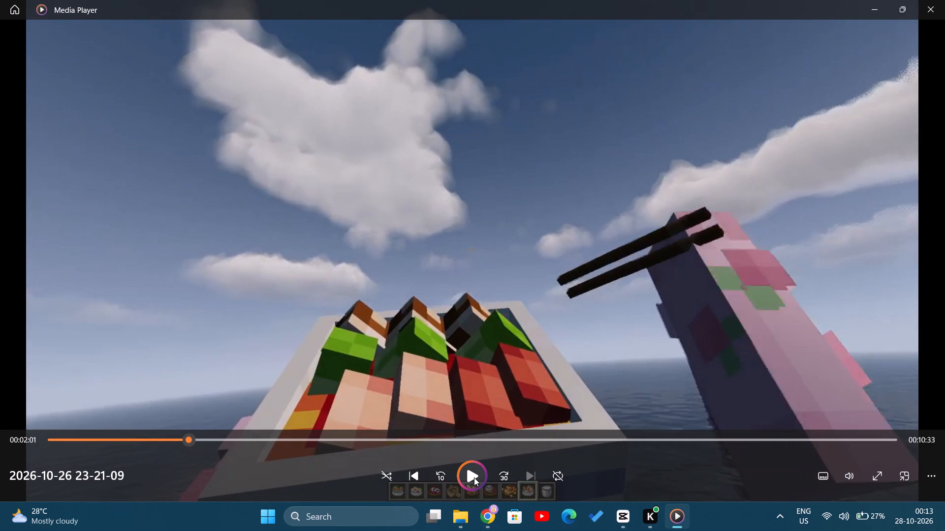
key(space)
key(space)
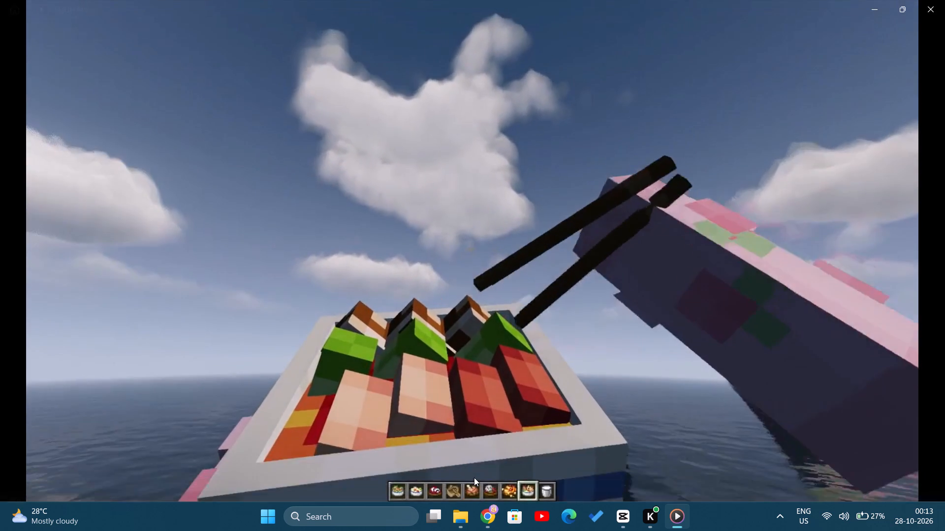
key(space)
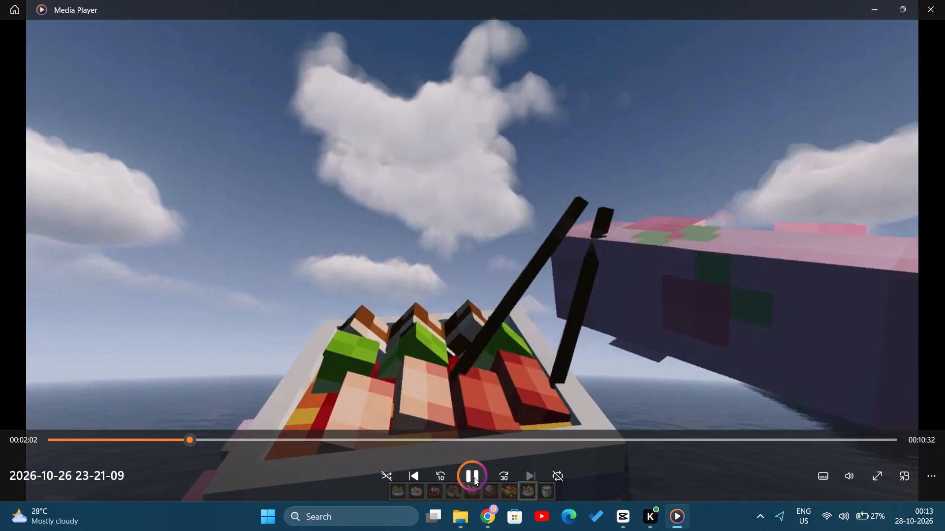
key(space)
key(space)
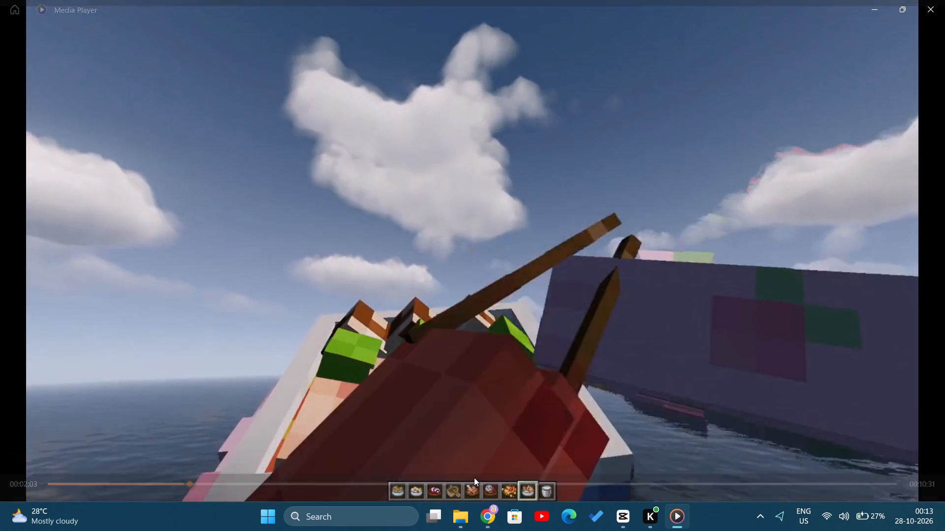
Skim the recording from about 2:23 to 5:16, examining the sashimi platter scenes around 3:46 more closely.
click(215, 441)
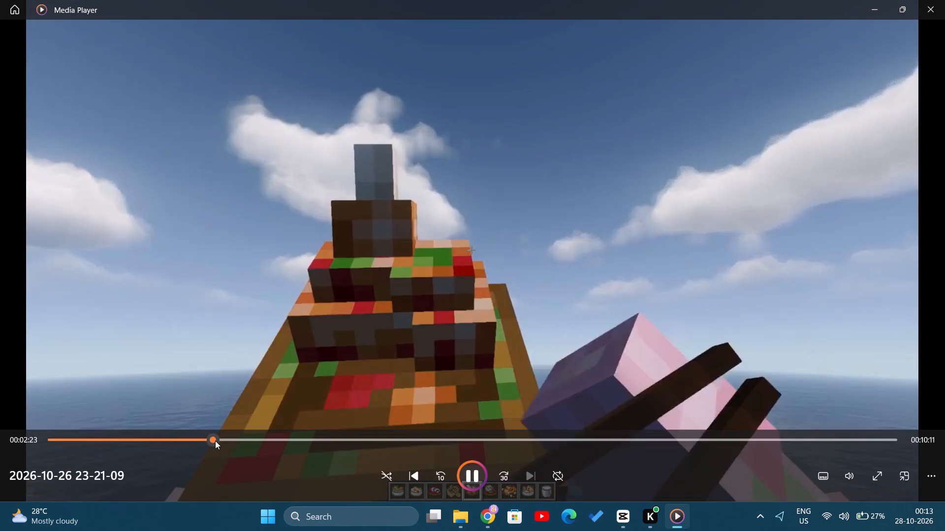
drag(215, 441, 281, 437)
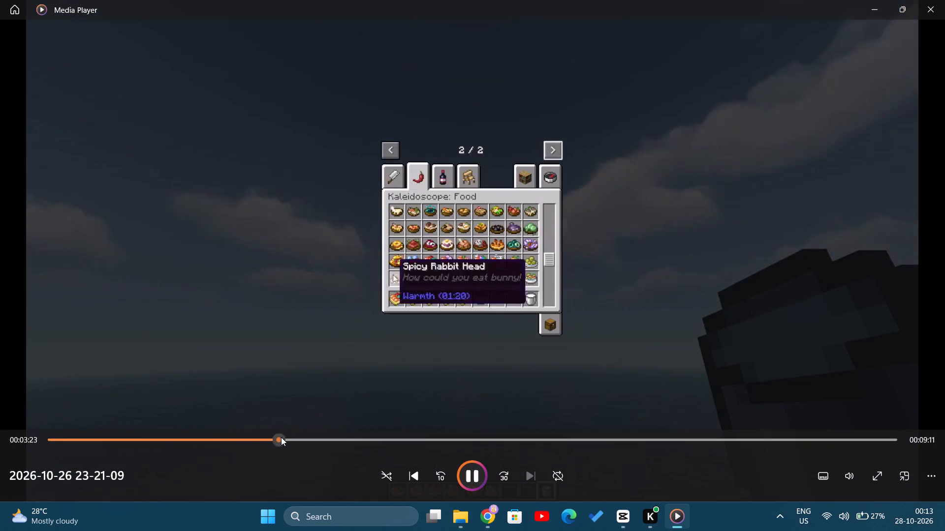
drag(281, 437, 320, 436)
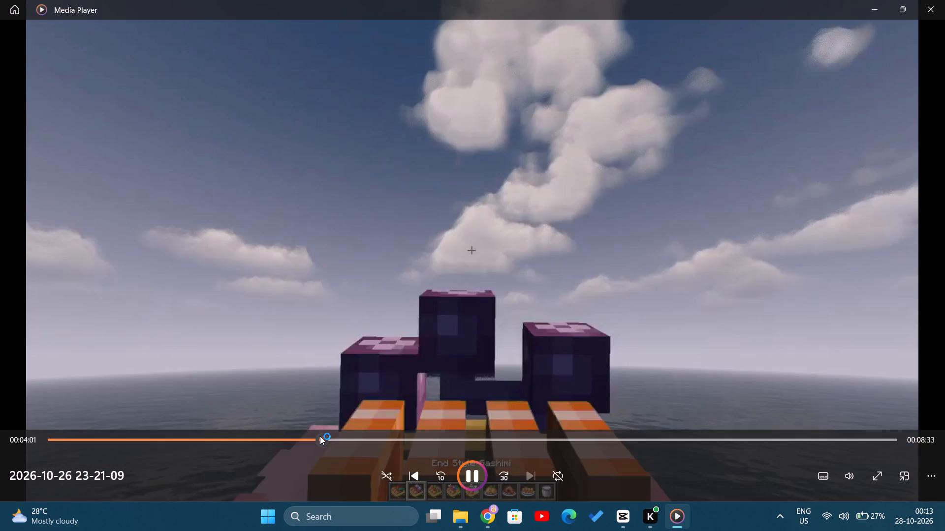
drag(320, 436, 308, 435)
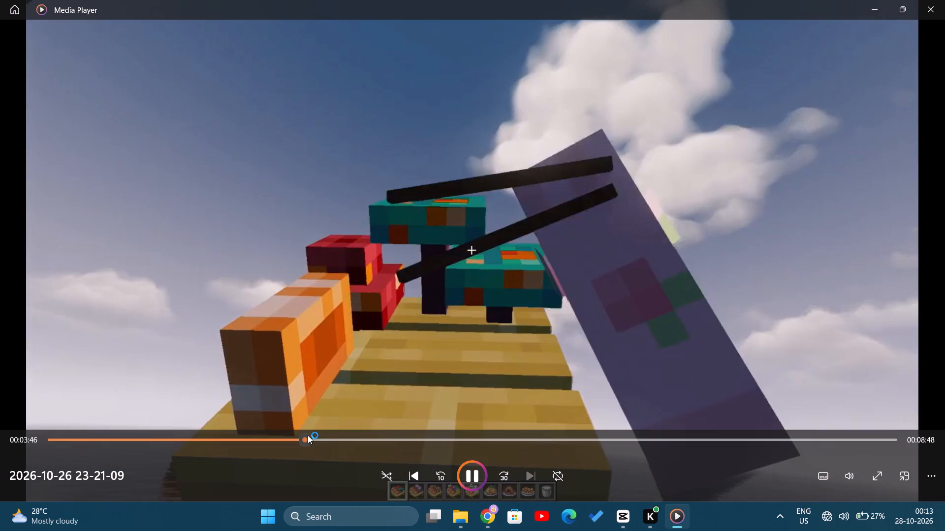
drag(308, 435, 309, 435)
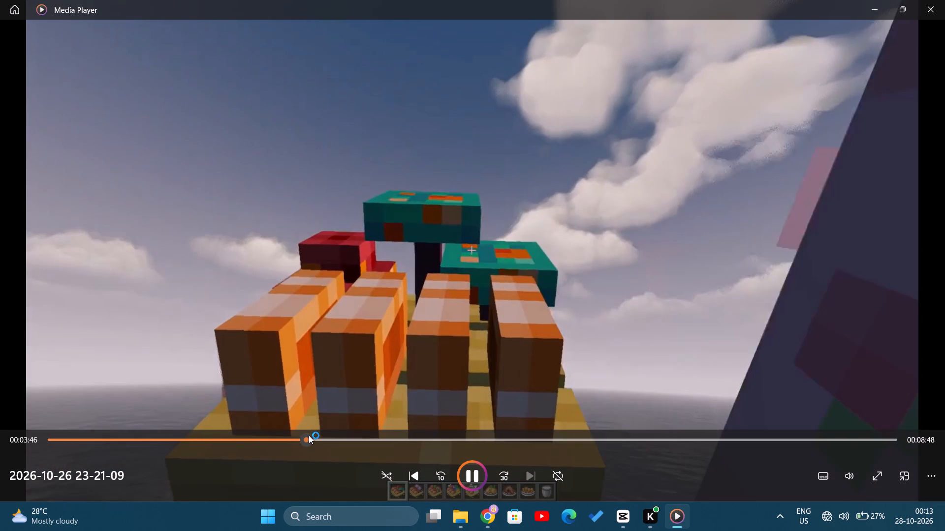
drag(309, 435, 332, 438)
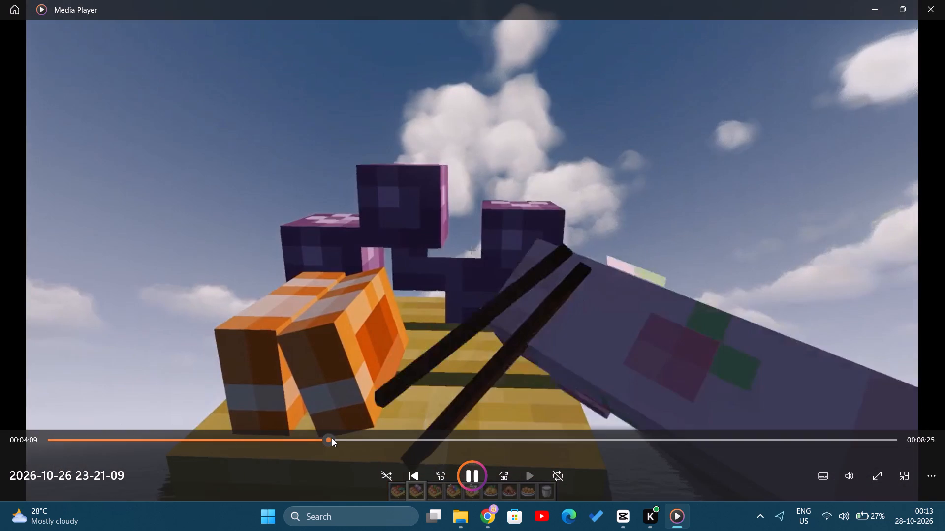
drag(332, 438, 359, 436)
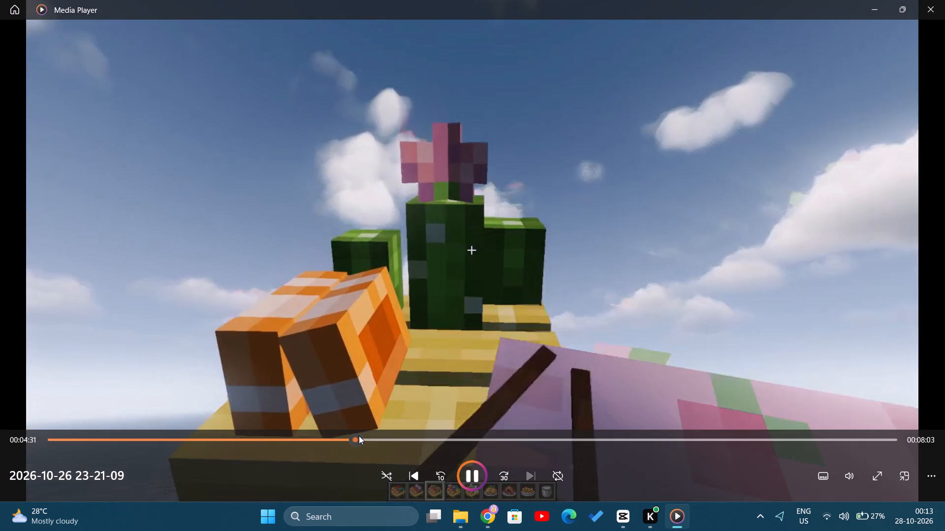
drag(359, 436, 372, 440)
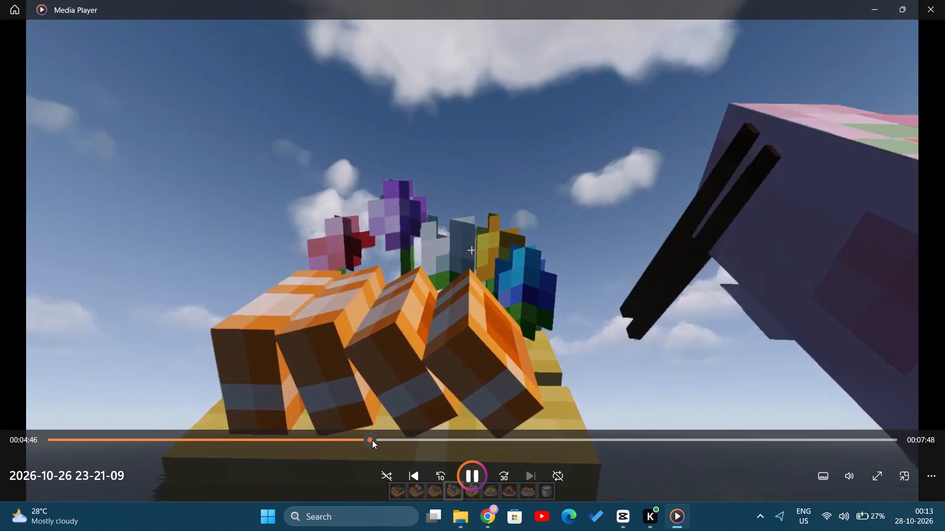
drag(372, 440, 387, 440)
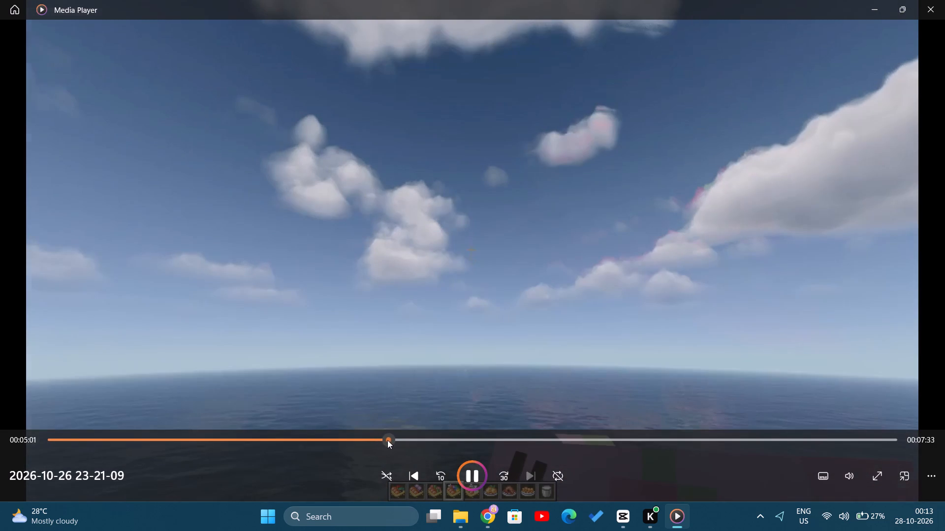
drag(387, 440, 409, 440)
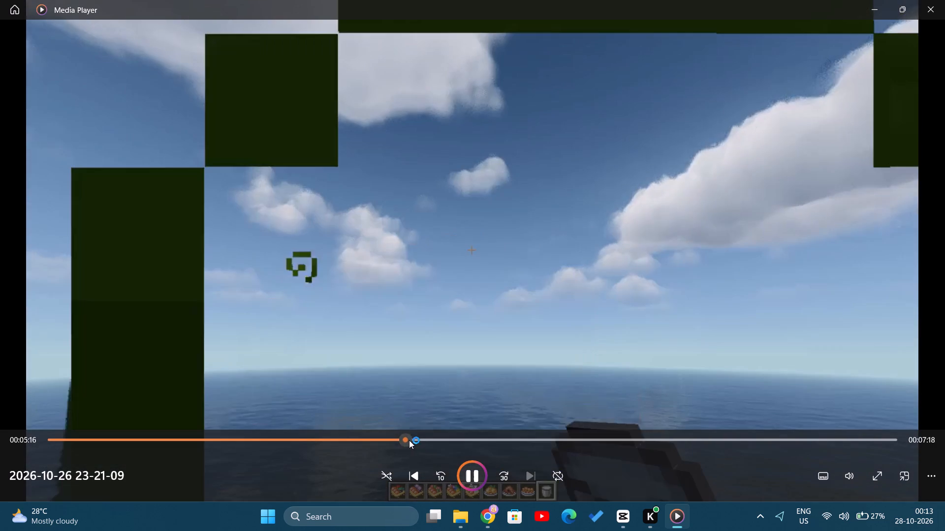
Skim the recording from about 5:47 to 10:41, checking the remaining dishes and the Kaleidoscope: Food inventory scenes.
drag(409, 440, 445, 439)
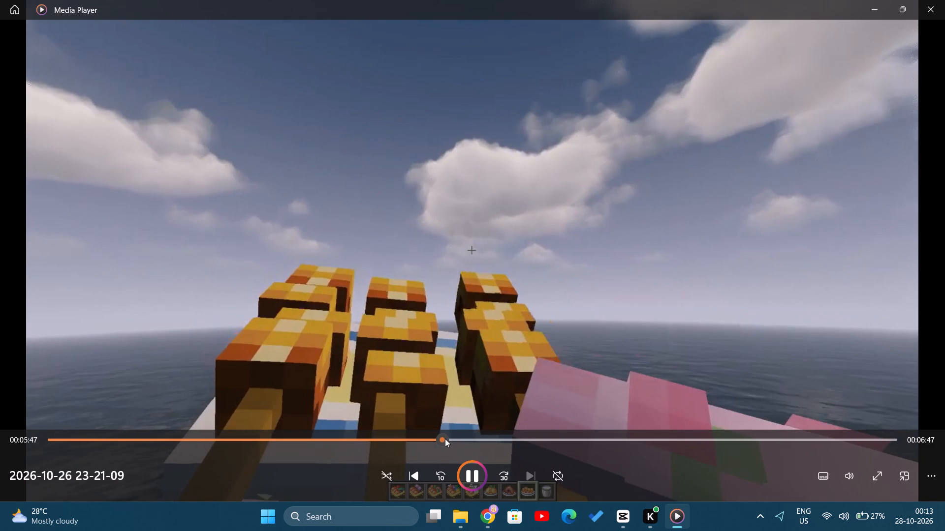
drag(445, 439, 451, 442)
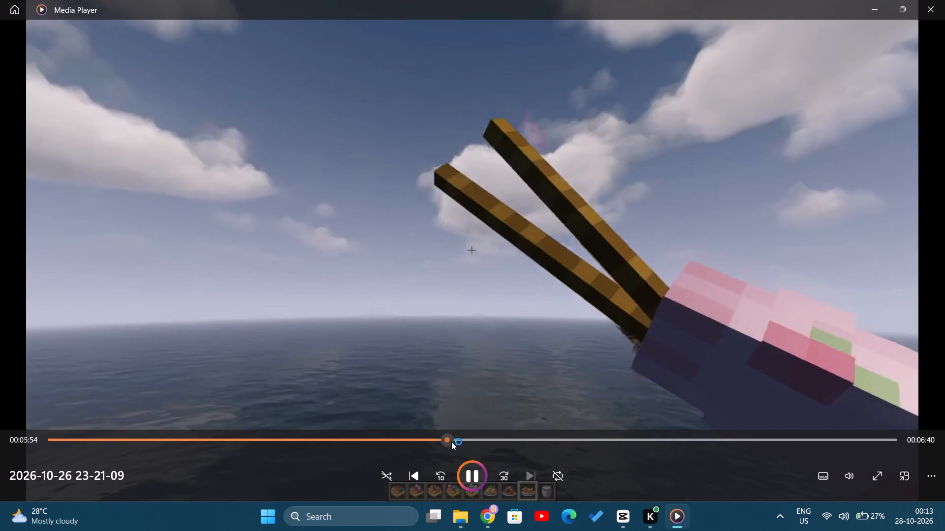
drag(451, 442, 484, 432)
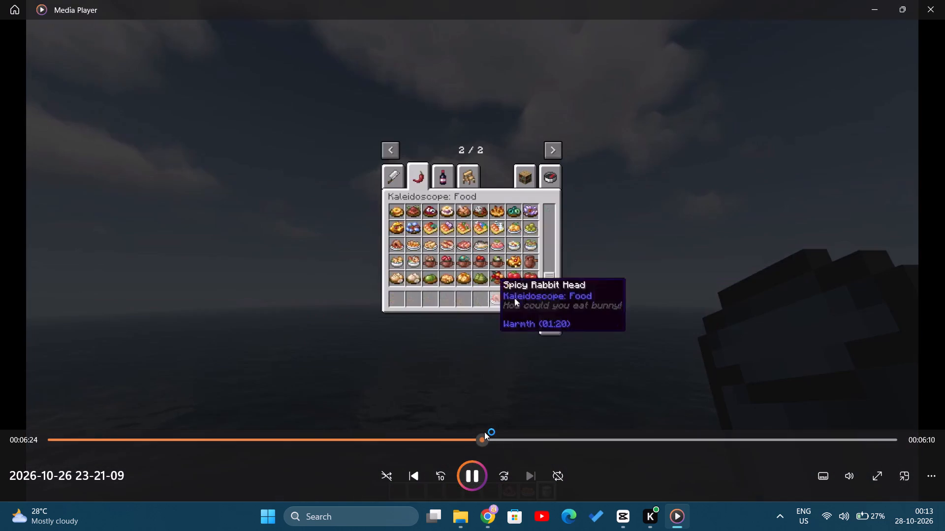
drag(484, 432, 563, 439)
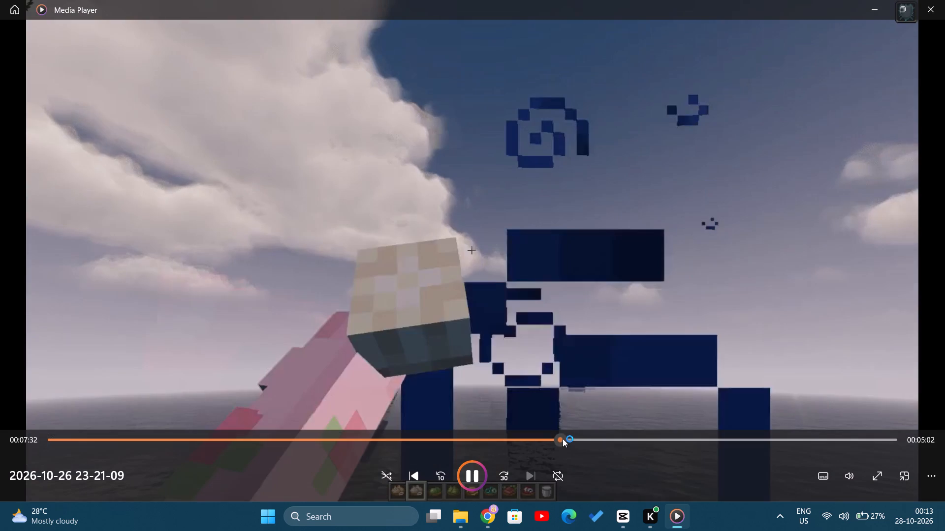
drag(563, 439, 613, 450)
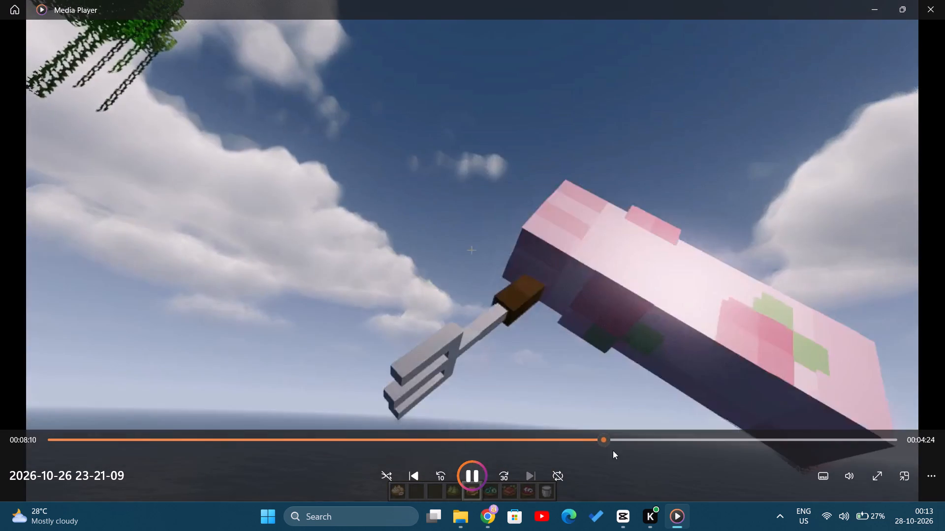
drag(613, 450, 664, 449)
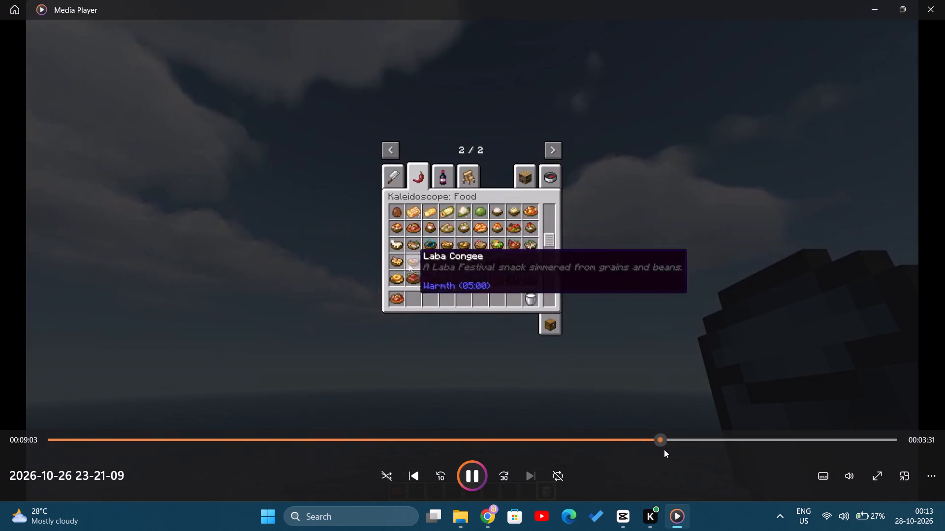
drag(664, 449, 710, 456)
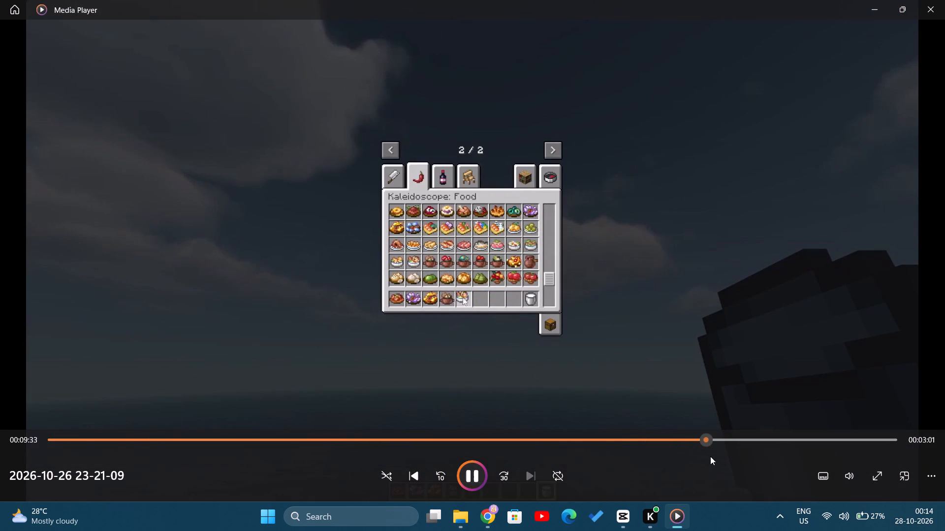
drag(710, 456, 783, 456)
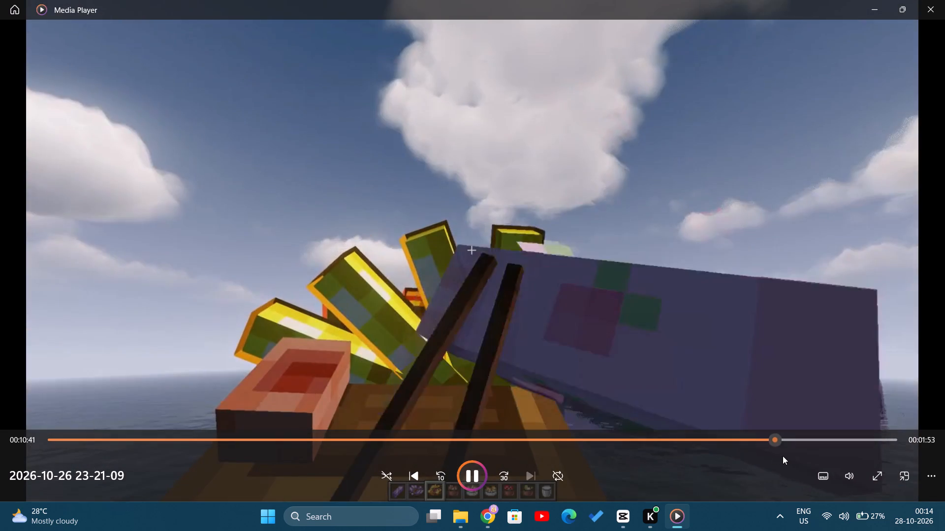
Find the Spicy Blood Stew scene's start at about 10:51 and examine its chopsticks animation in short bursts, pausing at 10:55.
drag(783, 456, 789, 446)
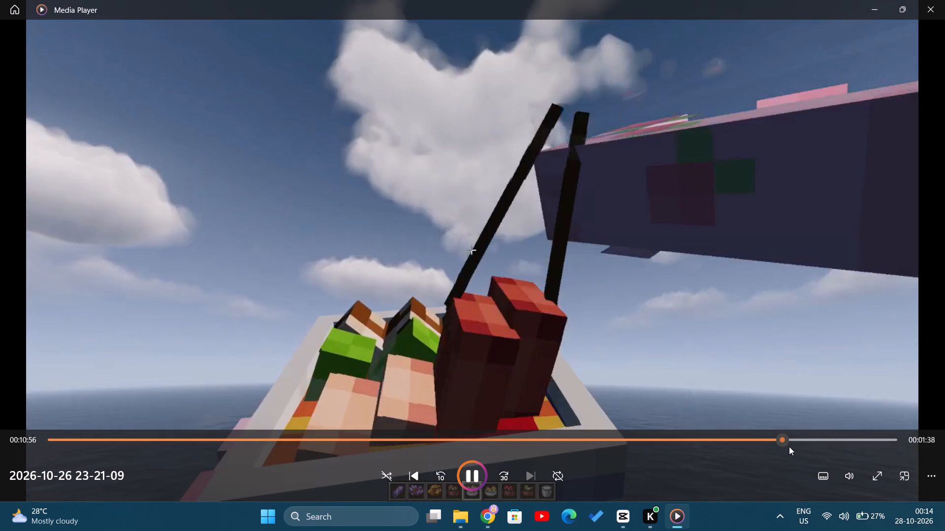
drag(789, 446, 782, 445)
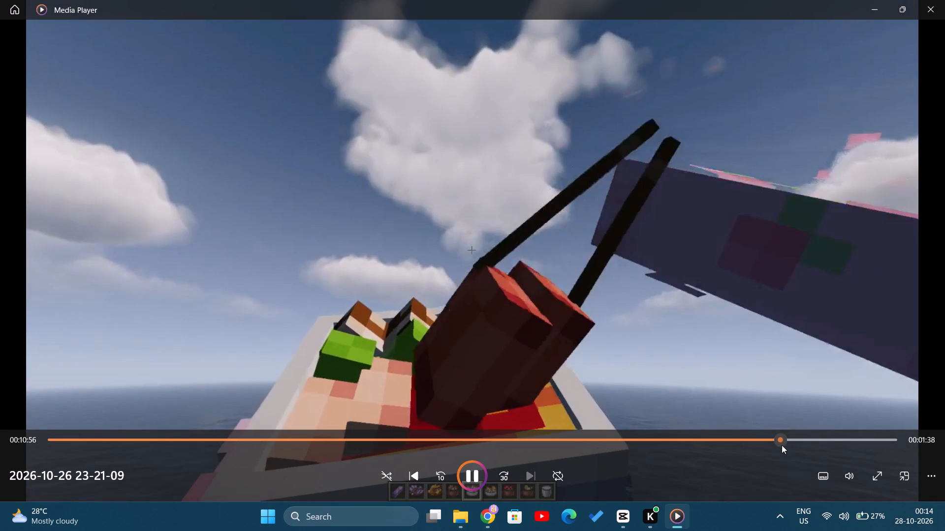
drag(782, 445, 778, 444)
key(space)
key(space)
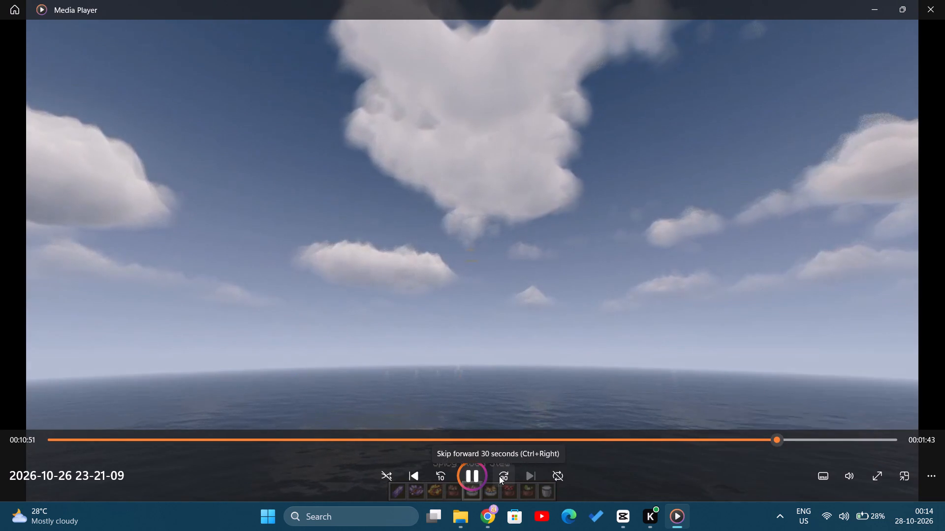
key(space)
key(space)
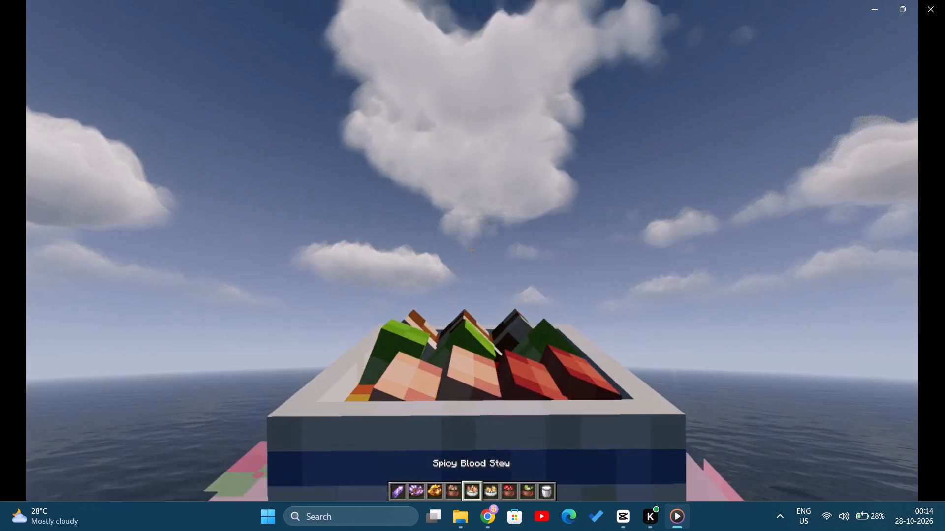
key(space)
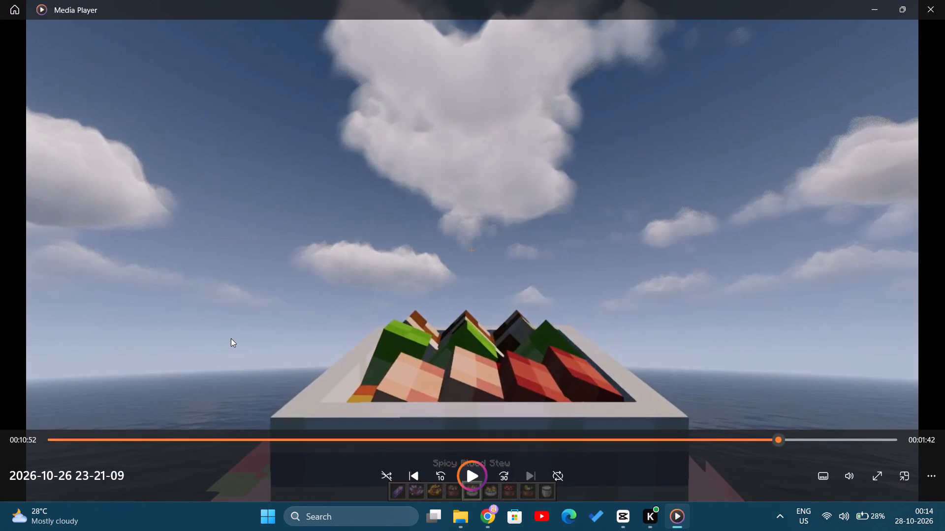
key(space)
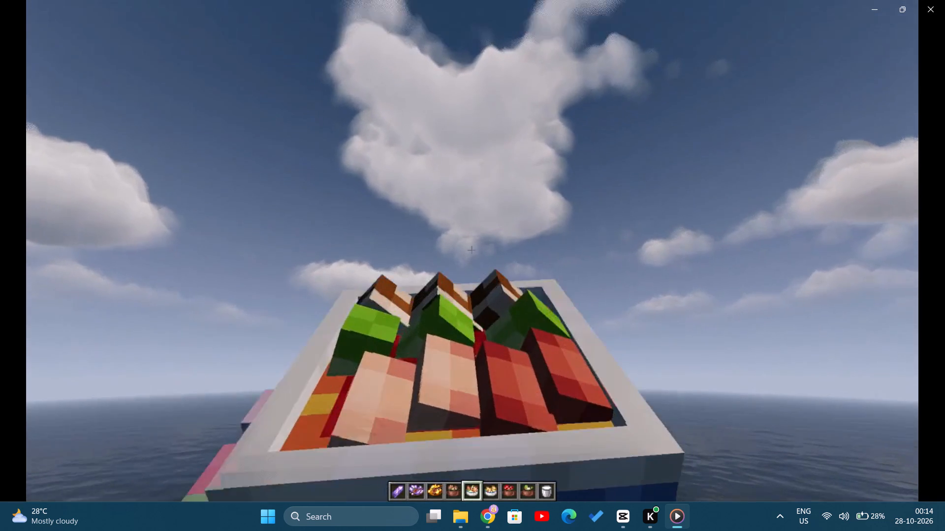
key(space)
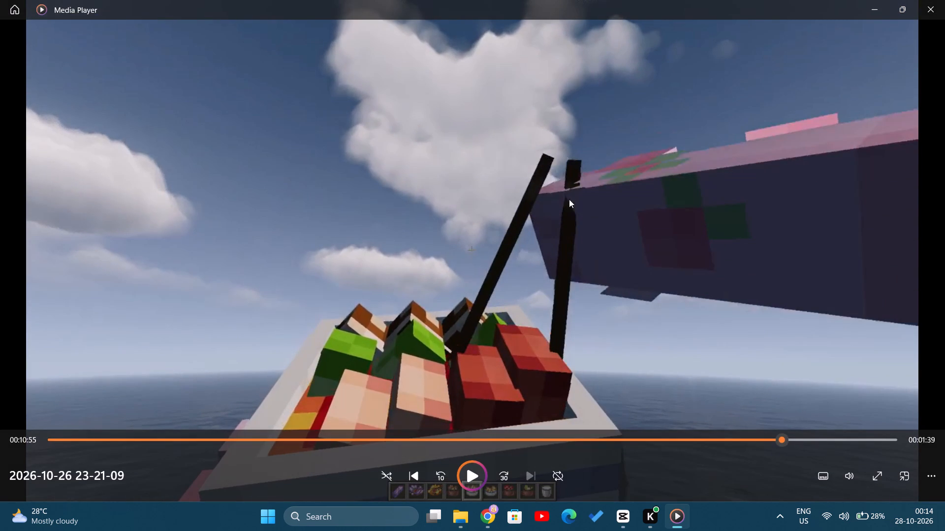
Examine the chopsticks eating animation from about 10:55 to 10:59 in short bursts of playback.
click(550, 210)
click(550, 210)
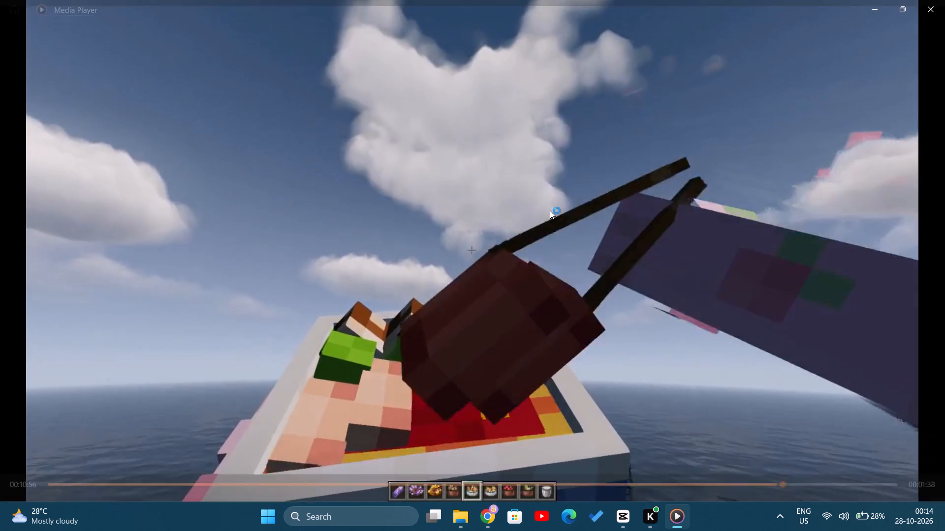
click(550, 210)
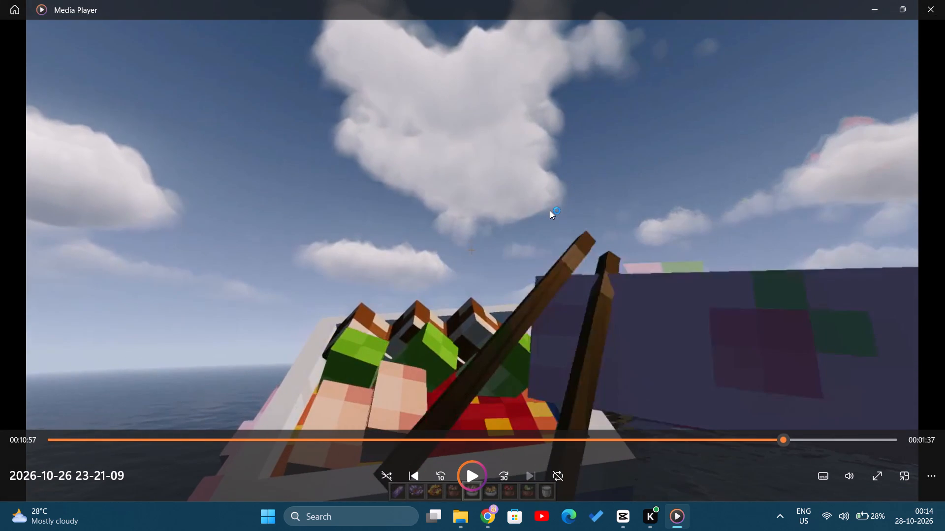
click(536, 233)
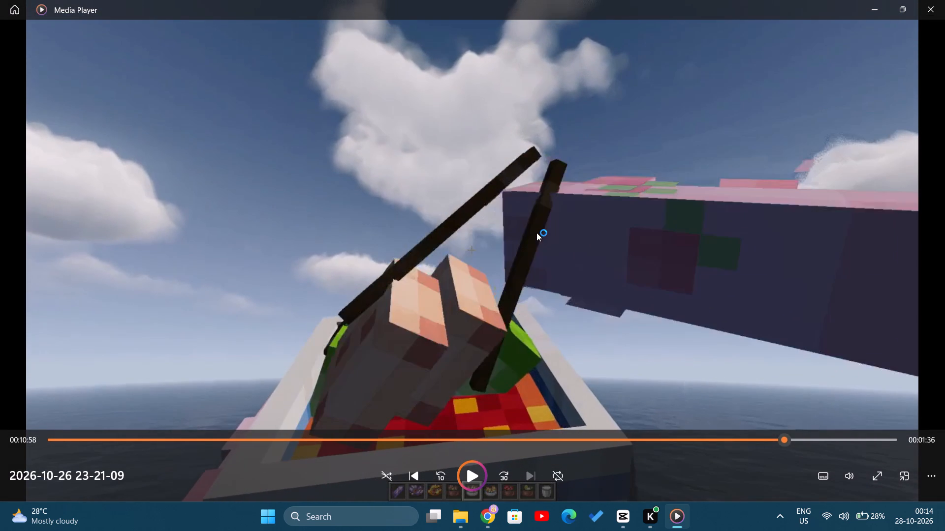
click(599, 264)
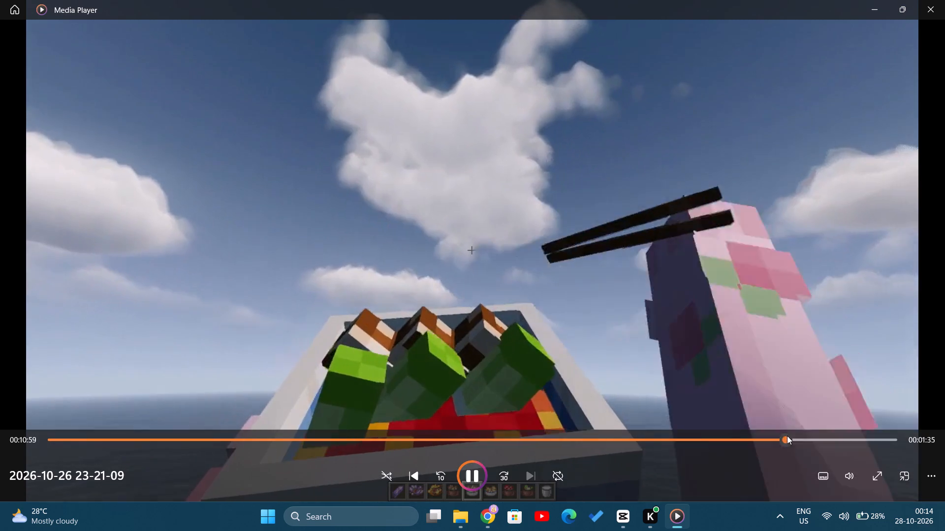
Skim the recording's end from about 11:19 to 11:41, recheck the scenes around 5:16 and 4:30, and close the video.
click(801, 434)
drag(802, 434, 812, 439)
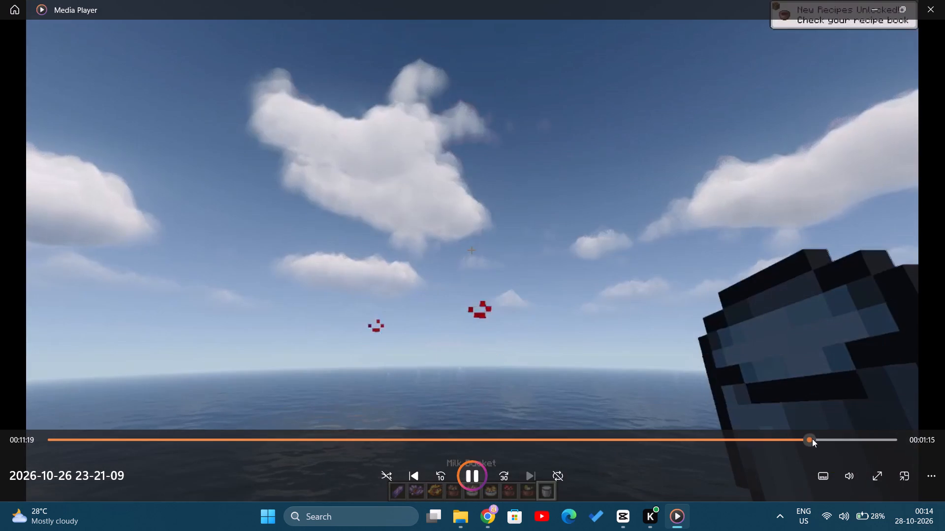
drag(812, 439, 836, 443)
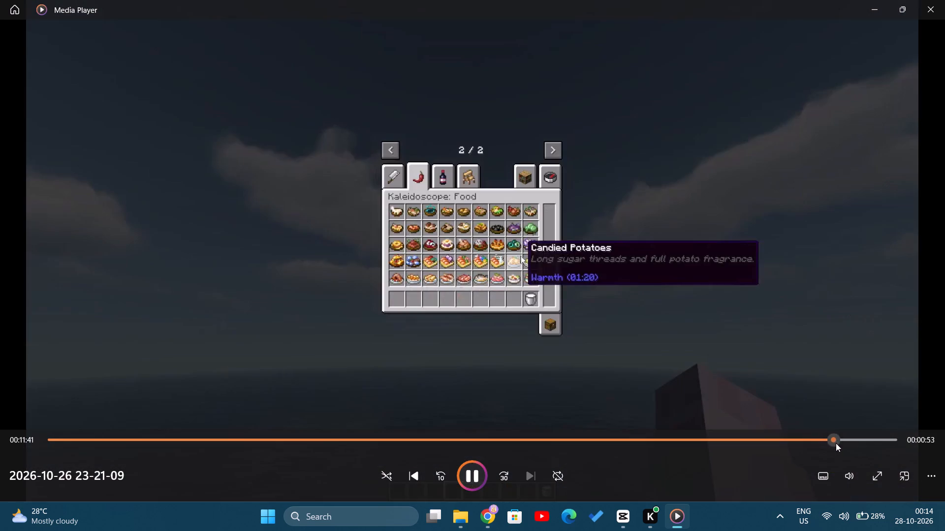
drag(836, 443, 808, 438)
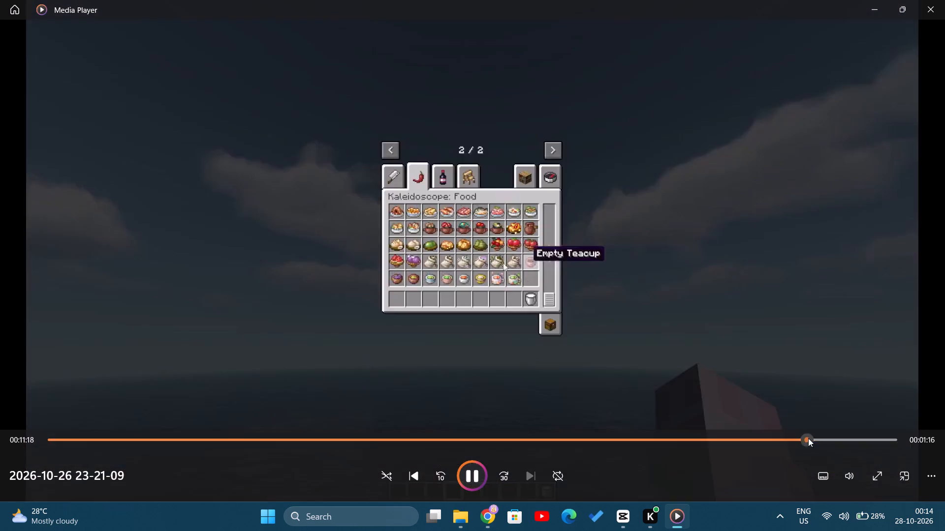
drag(808, 438, 406, 449)
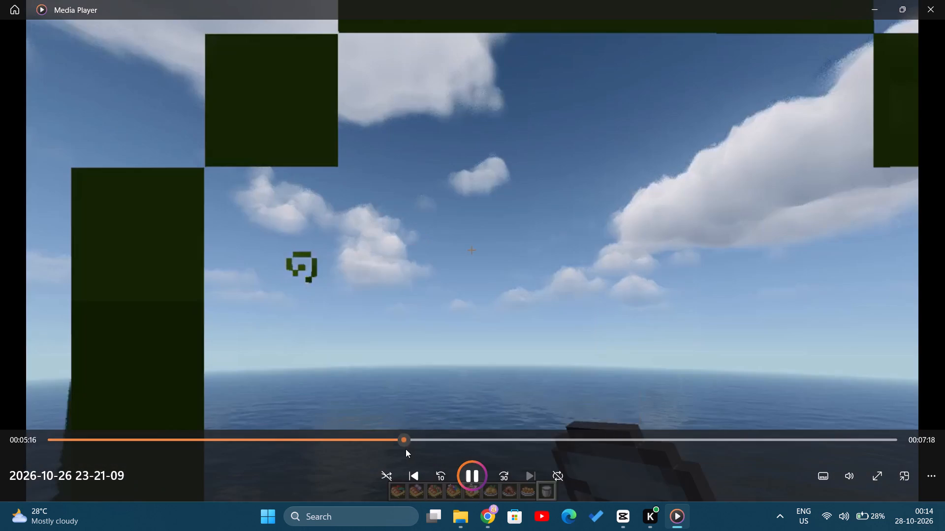
drag(406, 449, 355, 452)
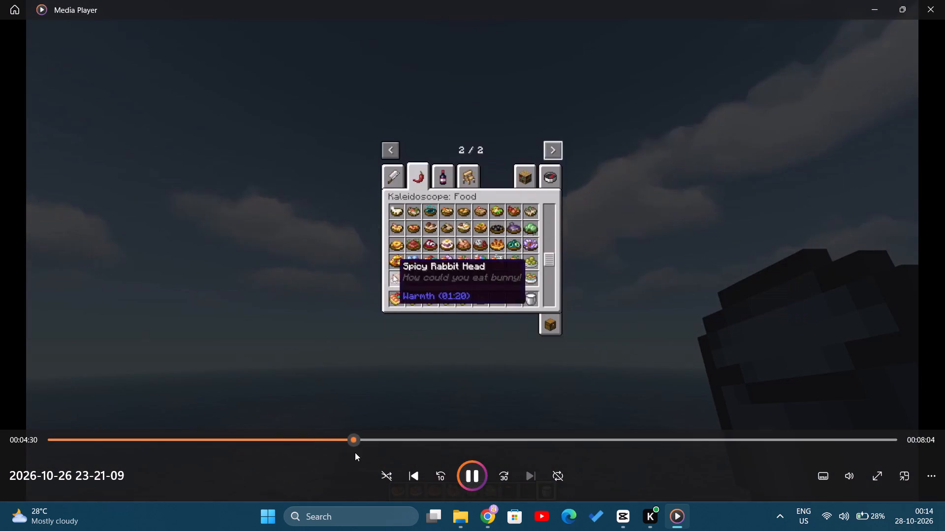
click(925, 2)
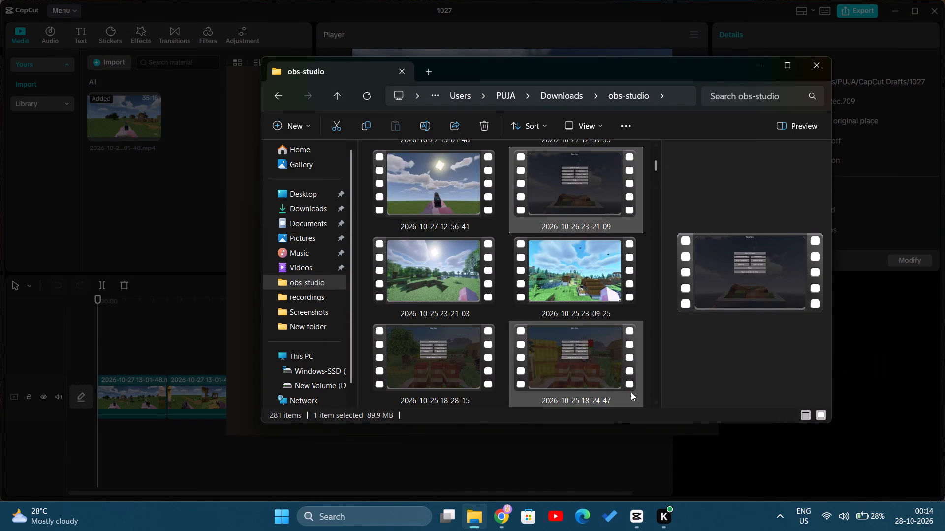
Launch Telegram Desktop from the recent searches.
click(357, 514)
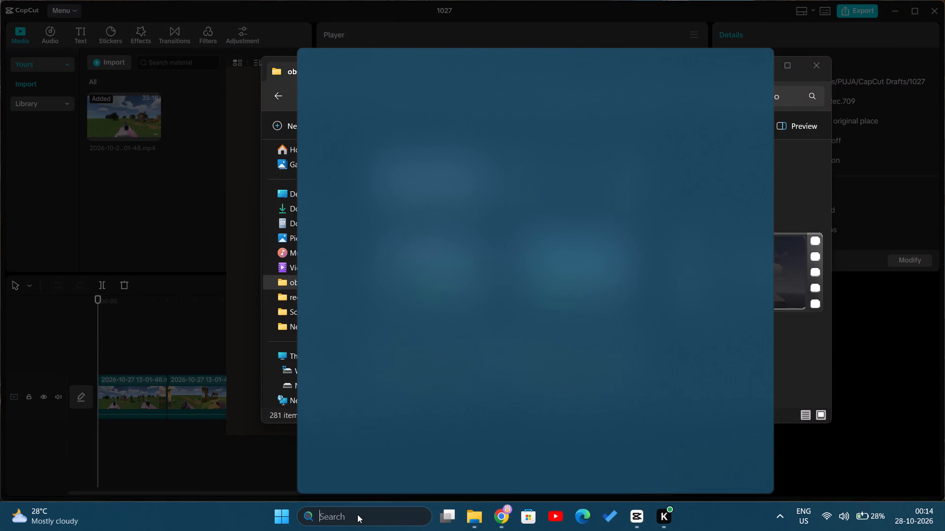
click(384, 154)
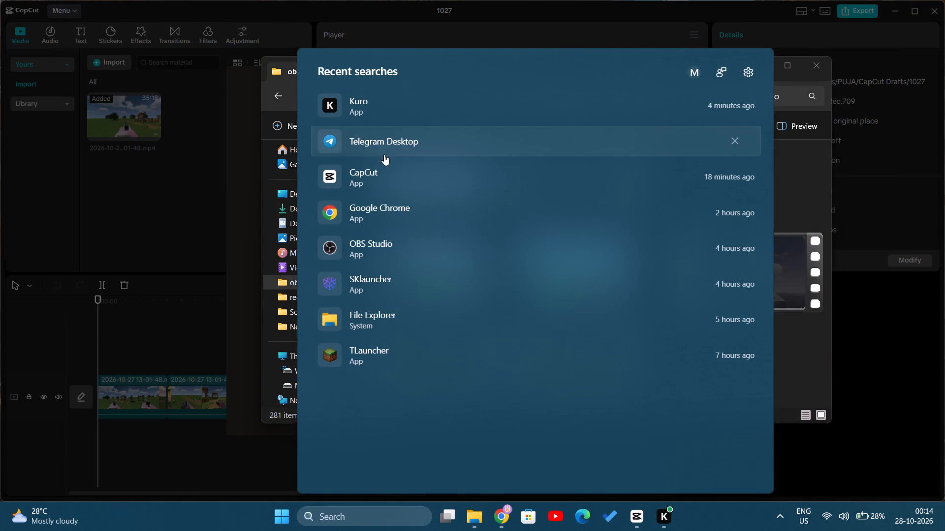
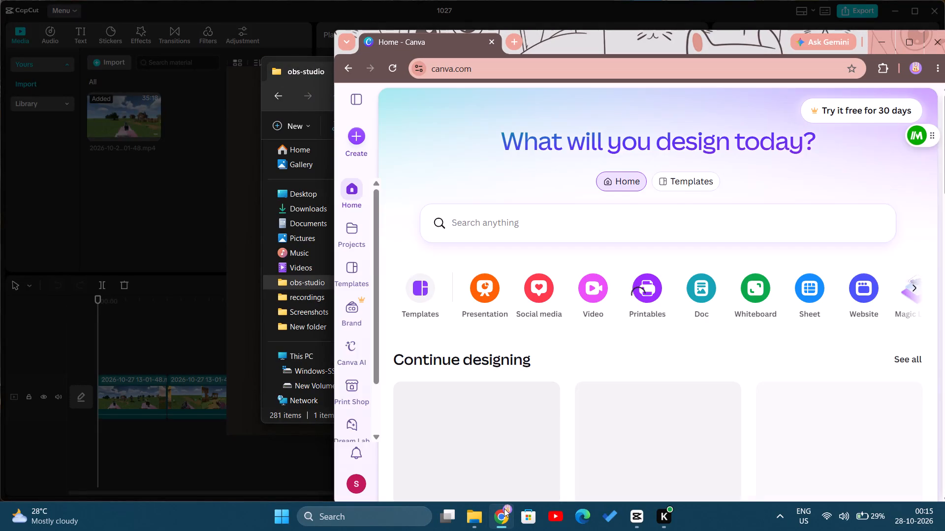
Minimize the Chrome window showing the Canva home page to return to the obs-studio recordings folder.
click(910, 43)
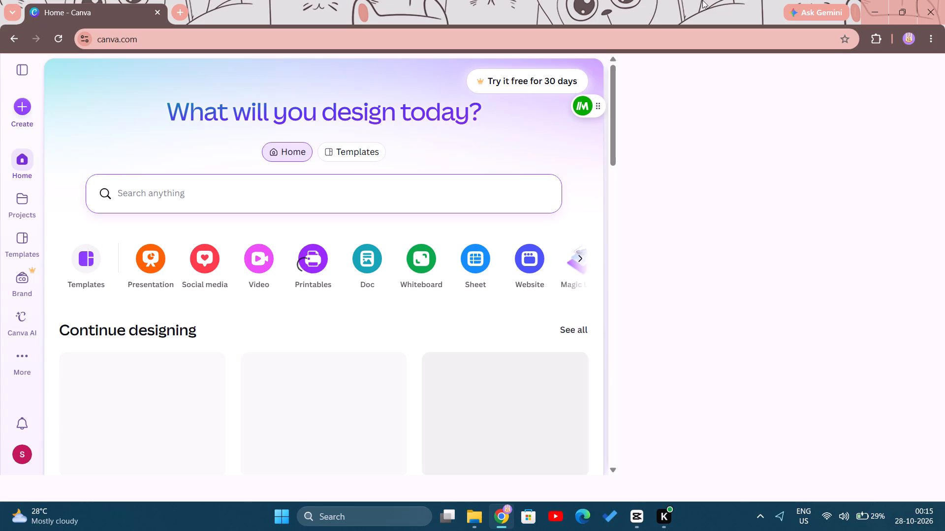
click(886, 12)
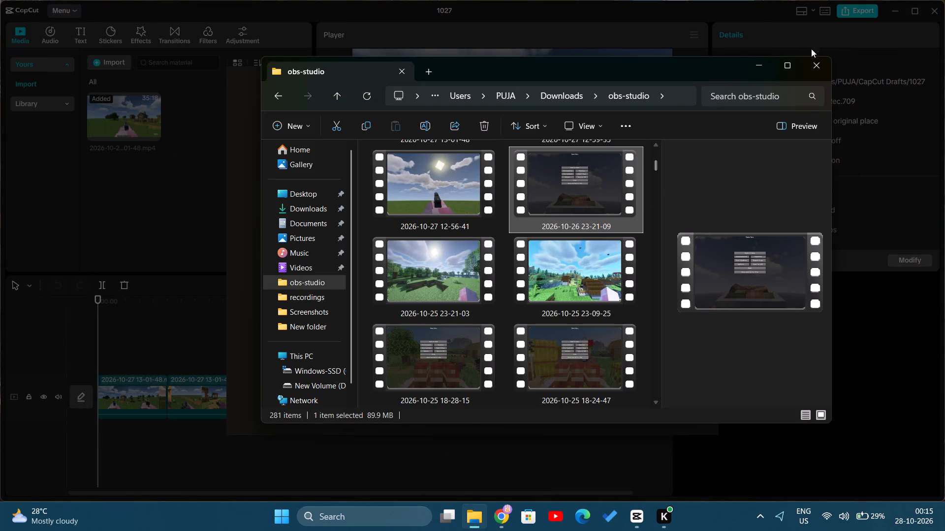
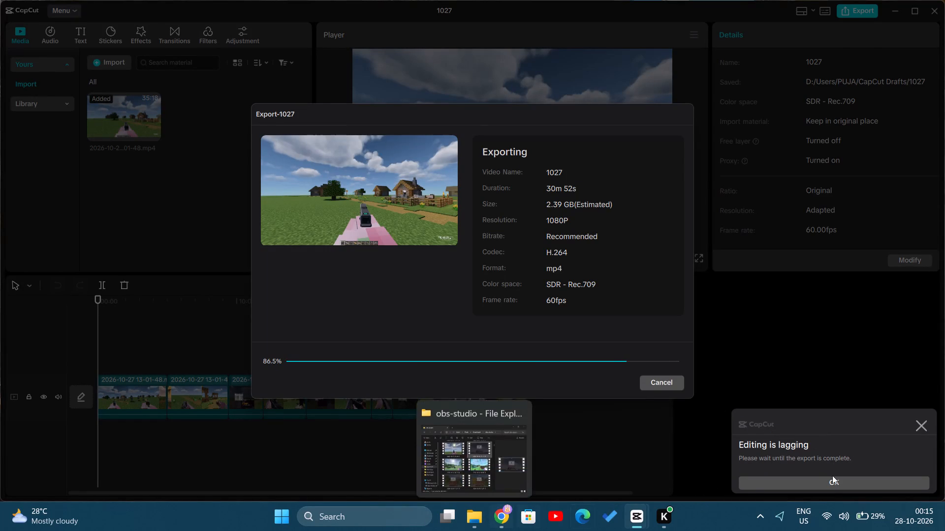
Dismiss the "Editing is lagging" notice shown during the video export.
click(925, 431)
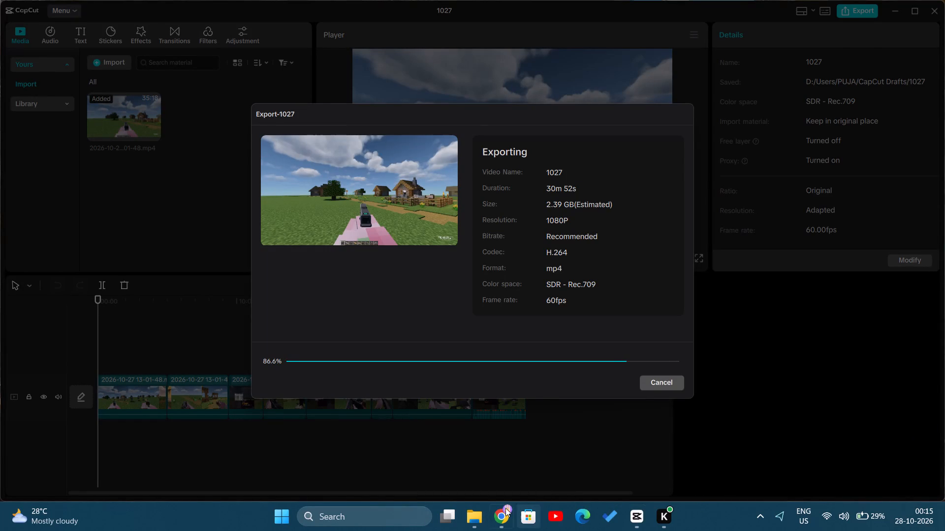
Switch to the Canva home page in Chrome and dismiss the pop-up covering it.
click(505, 508)
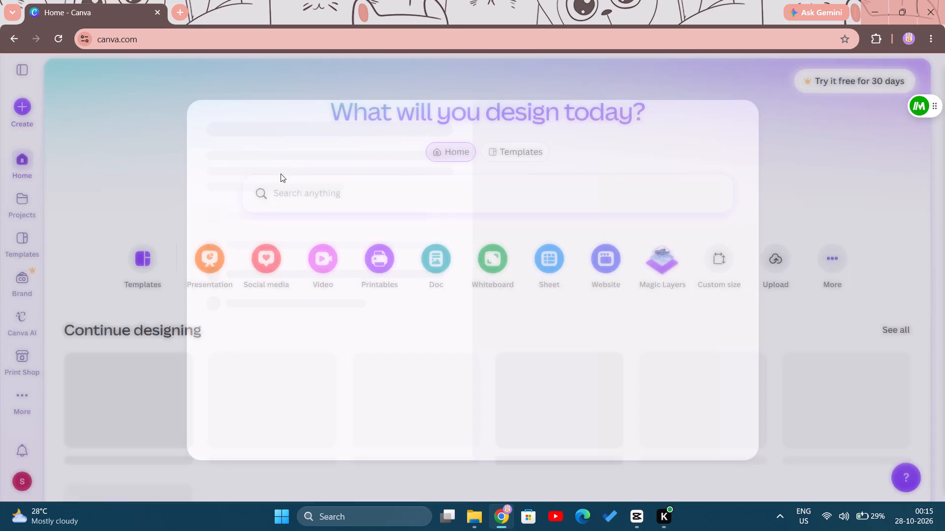
click(782, 103)
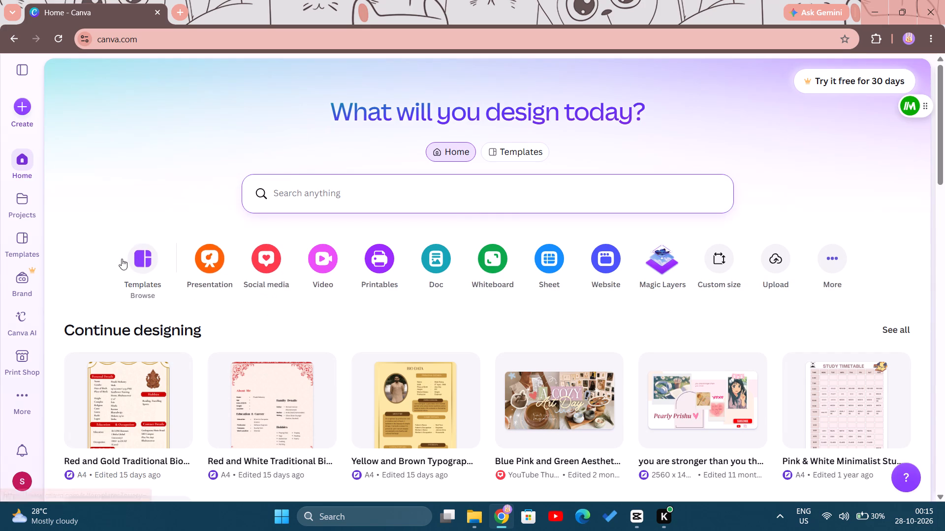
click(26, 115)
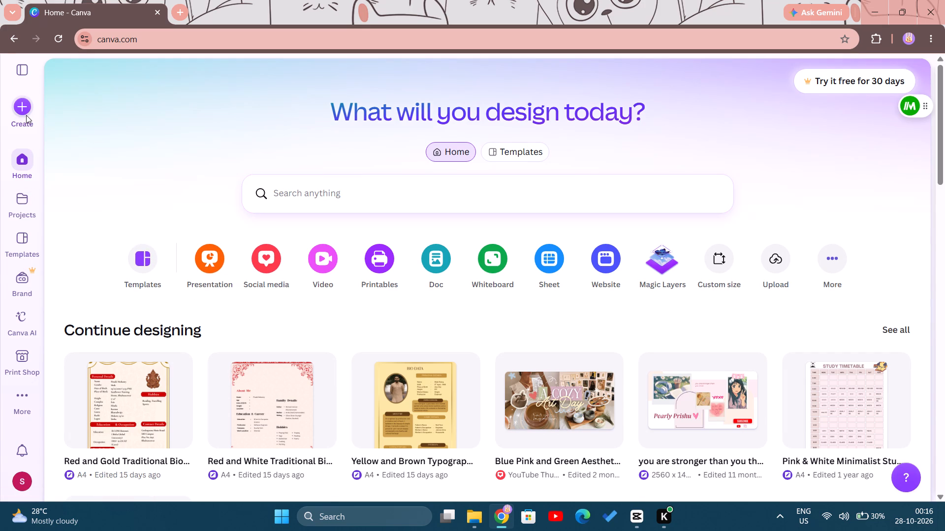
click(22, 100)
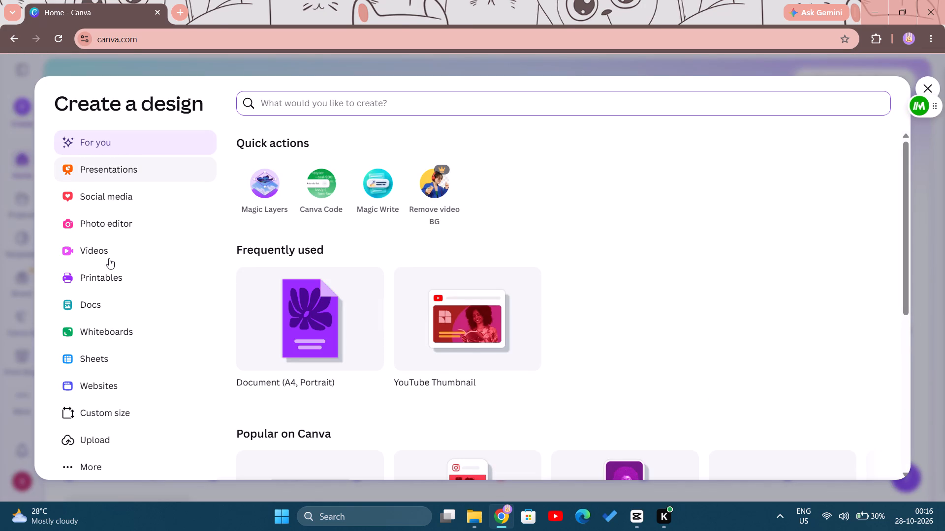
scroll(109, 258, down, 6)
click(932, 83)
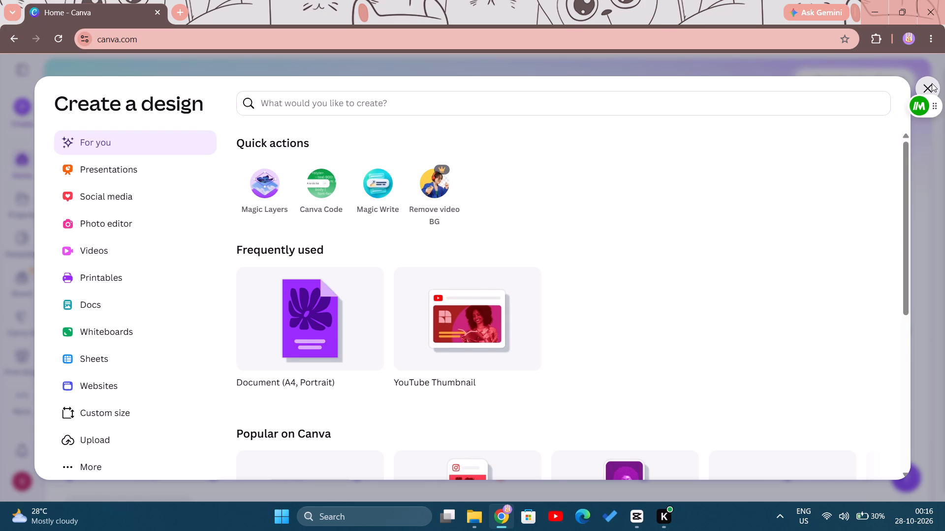
Search Canva for "thumbnail".
click(399, 196)
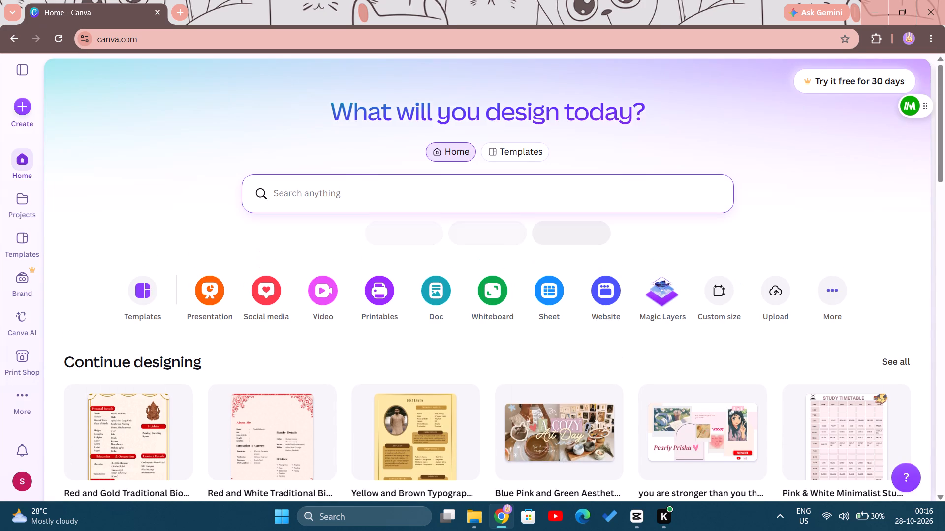
text(thumbnail)
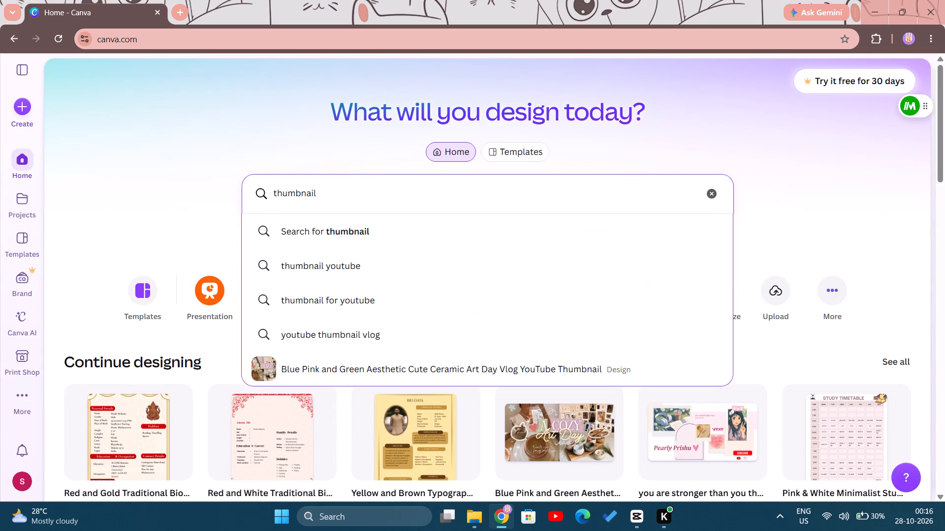
key(Return)
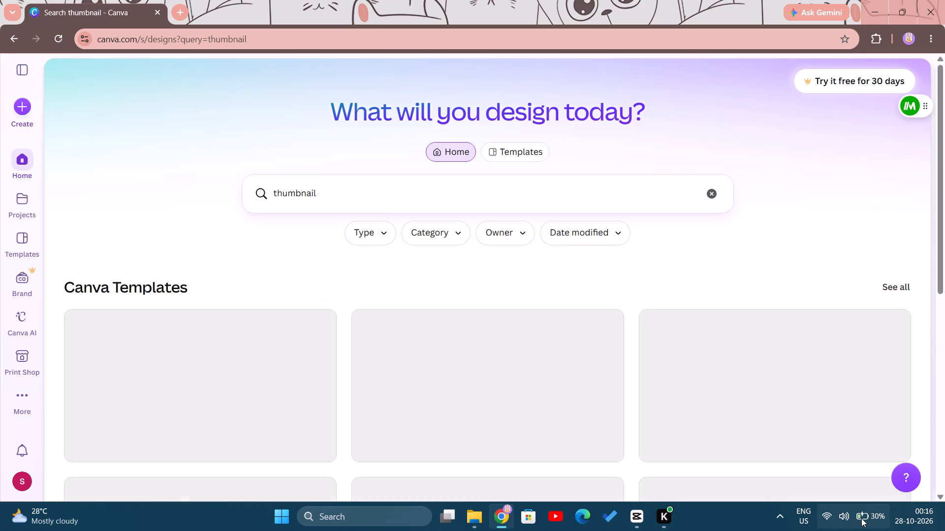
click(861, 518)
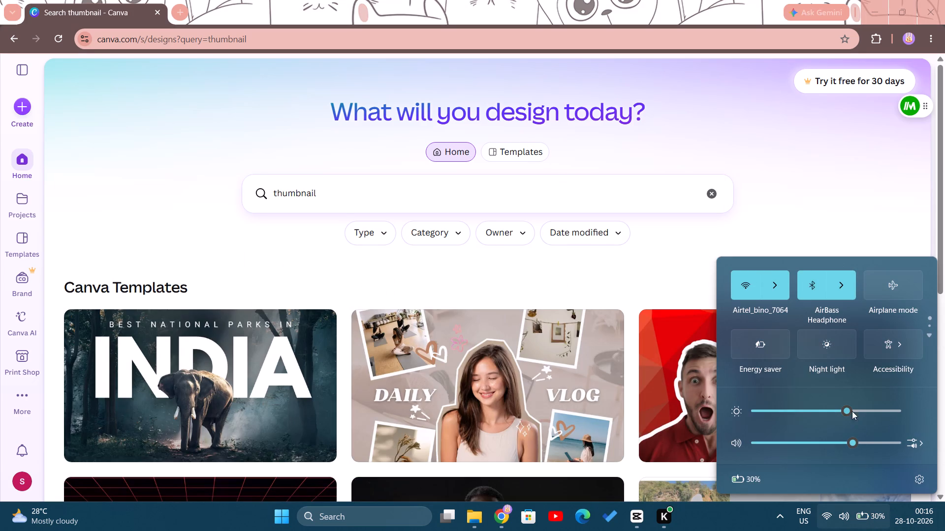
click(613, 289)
Browse the thumbnail templates and start customising the "Brown and White Illustrative Daily Vlog Youtube Thumbnail" template.
scroll(442, 328, down, 2)
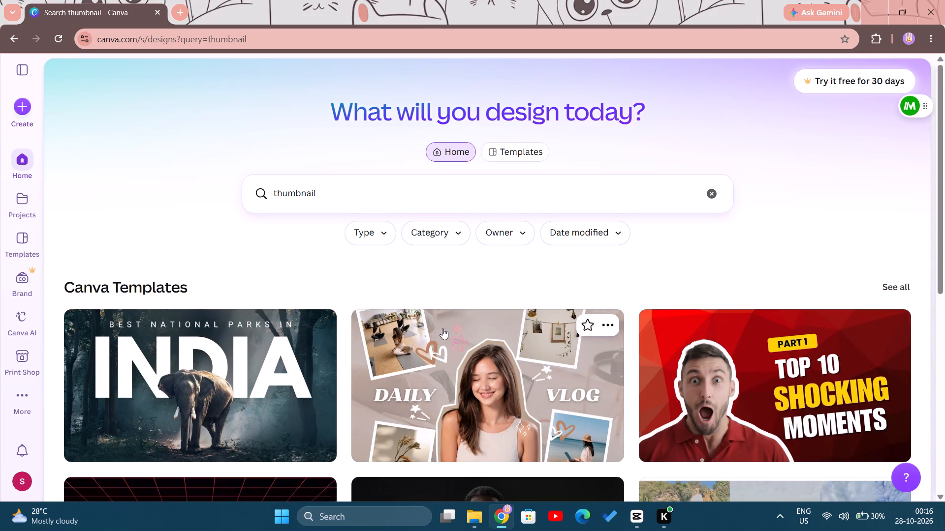
scroll(442, 327, down, 2)
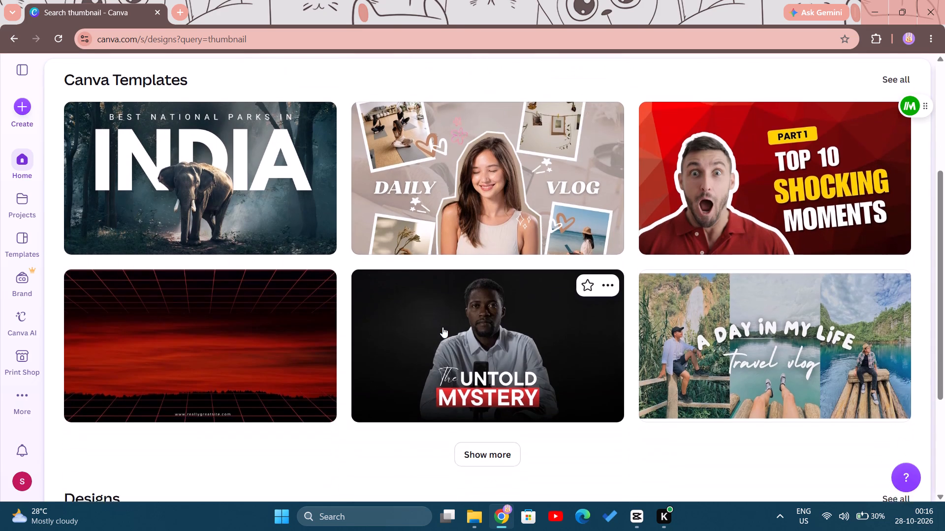
scroll(442, 327, up, 1)
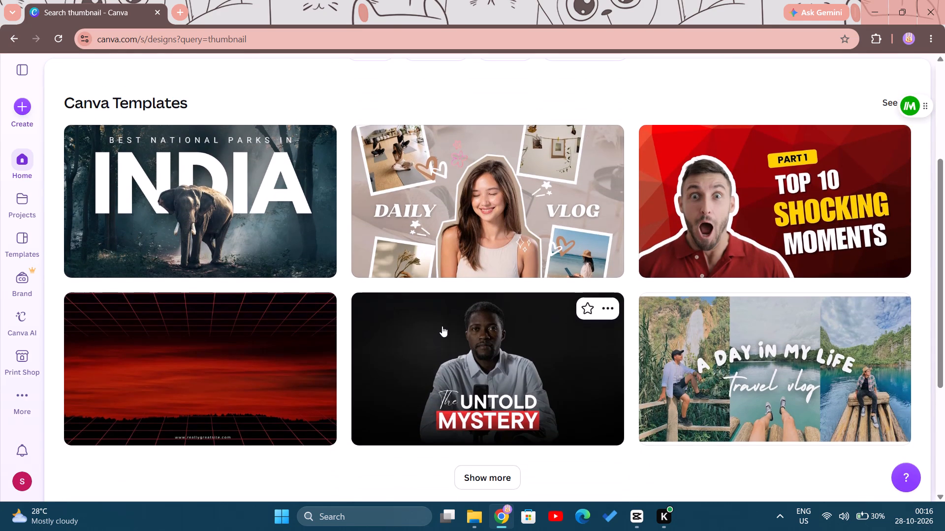
scroll(442, 326, down, 1)
scroll(442, 326, up, 1)
scroll(552, 450, down, 2)
click(487, 354)
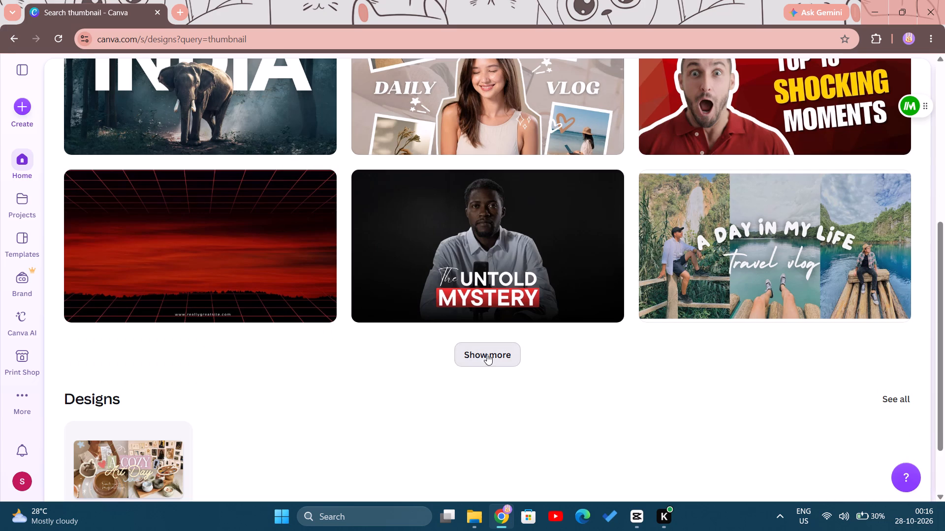
scroll(222, 378, up, 3)
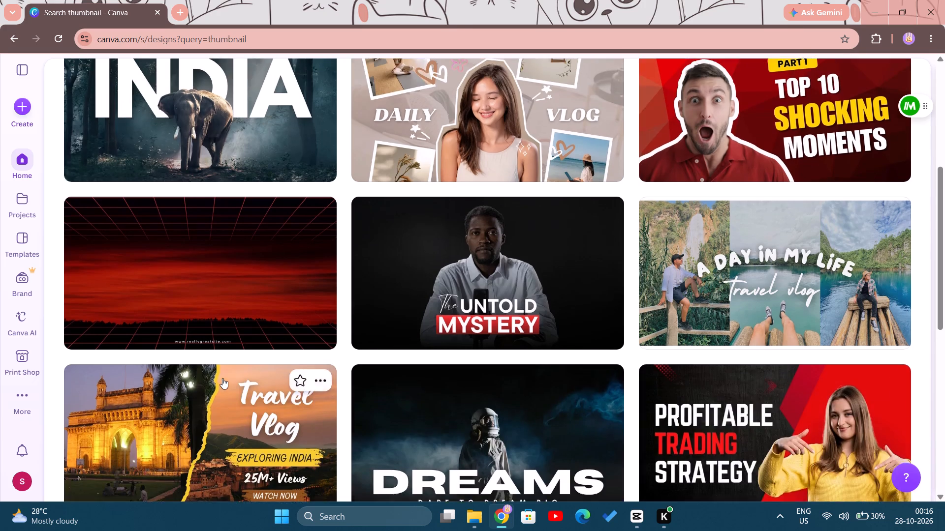
scroll(222, 378, down, 1)
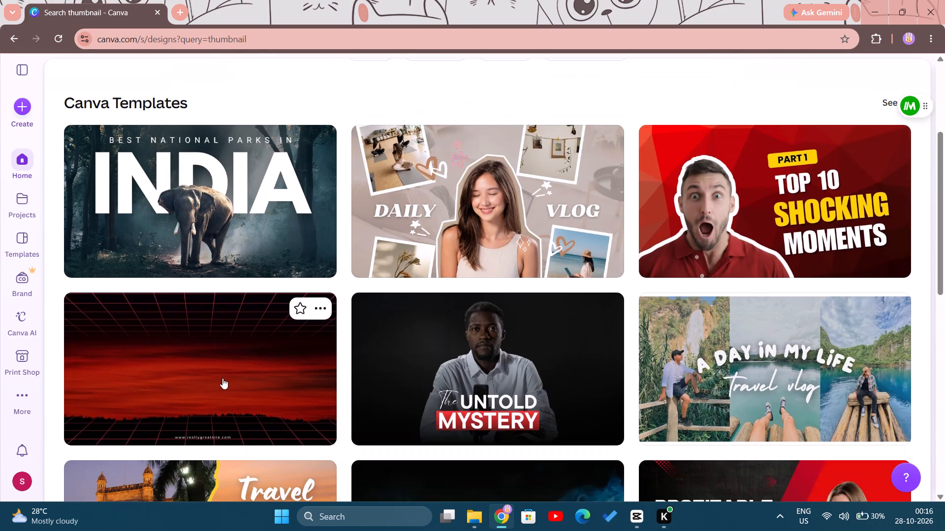
click(451, 217)
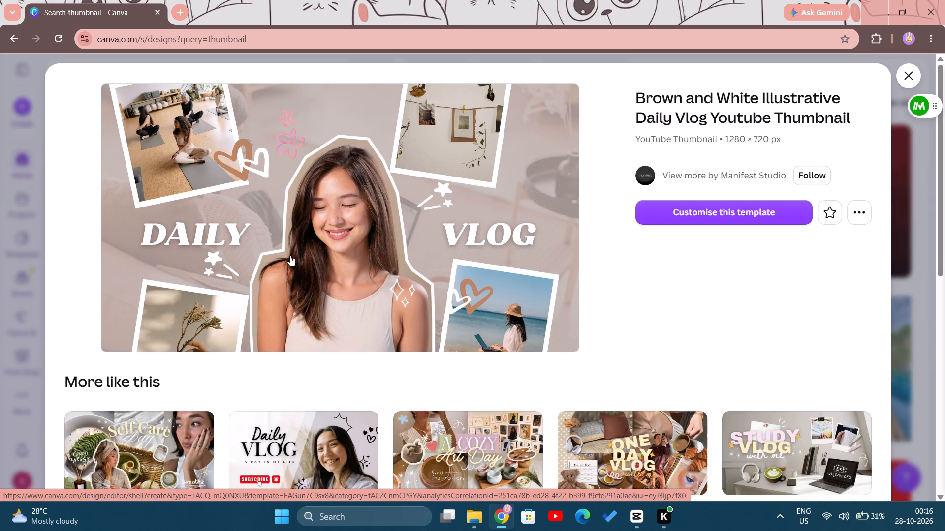
click(703, 212)
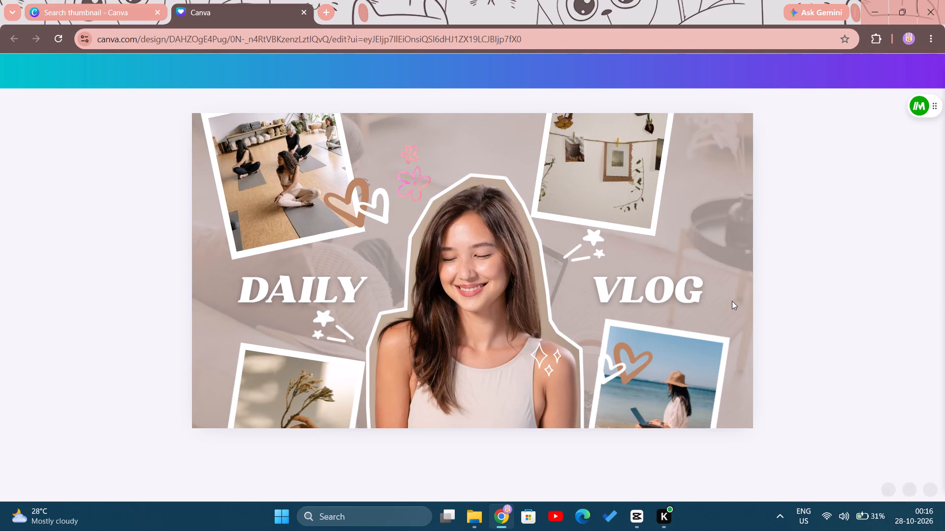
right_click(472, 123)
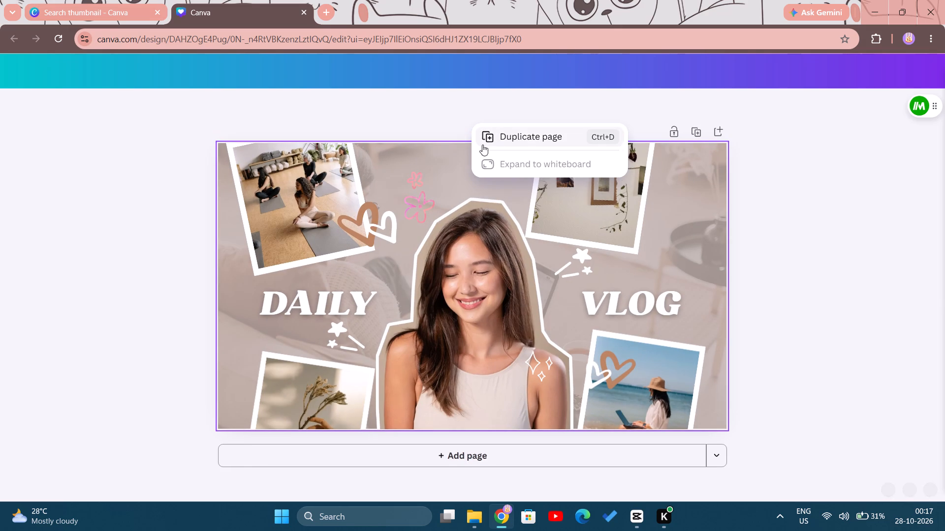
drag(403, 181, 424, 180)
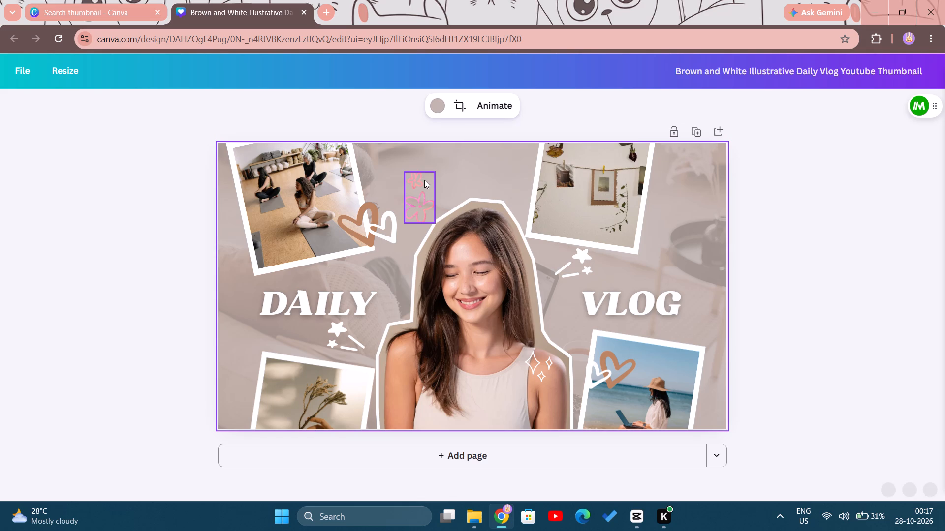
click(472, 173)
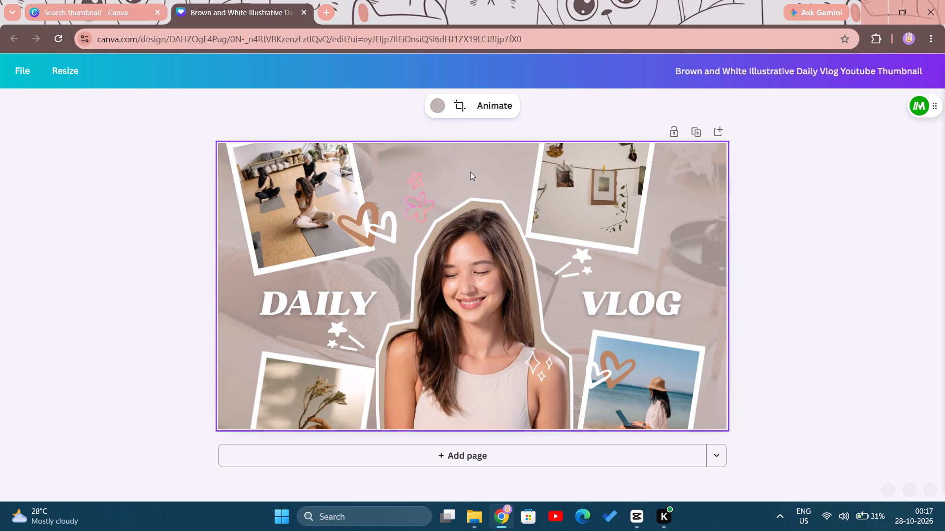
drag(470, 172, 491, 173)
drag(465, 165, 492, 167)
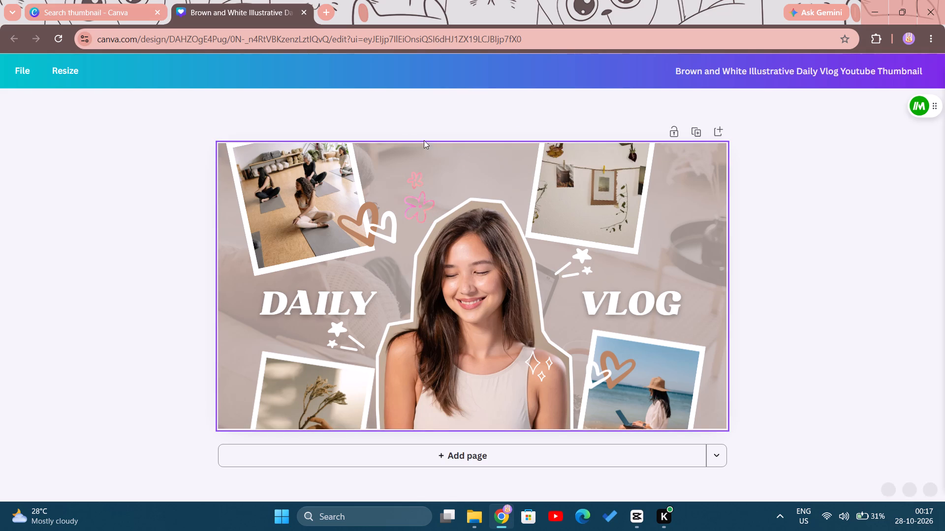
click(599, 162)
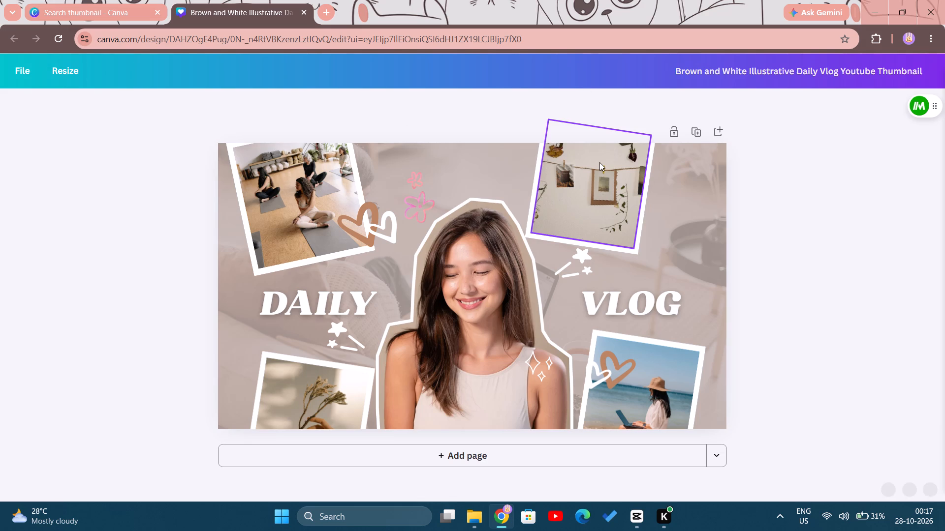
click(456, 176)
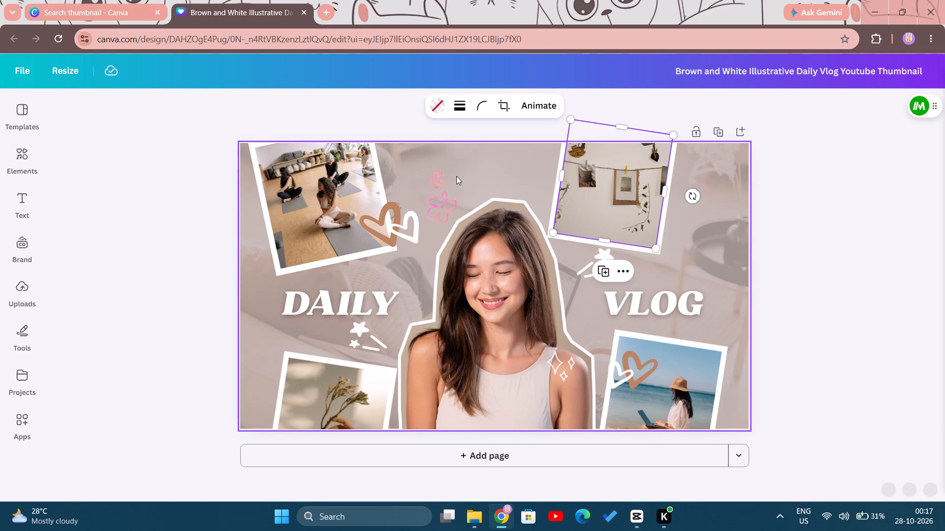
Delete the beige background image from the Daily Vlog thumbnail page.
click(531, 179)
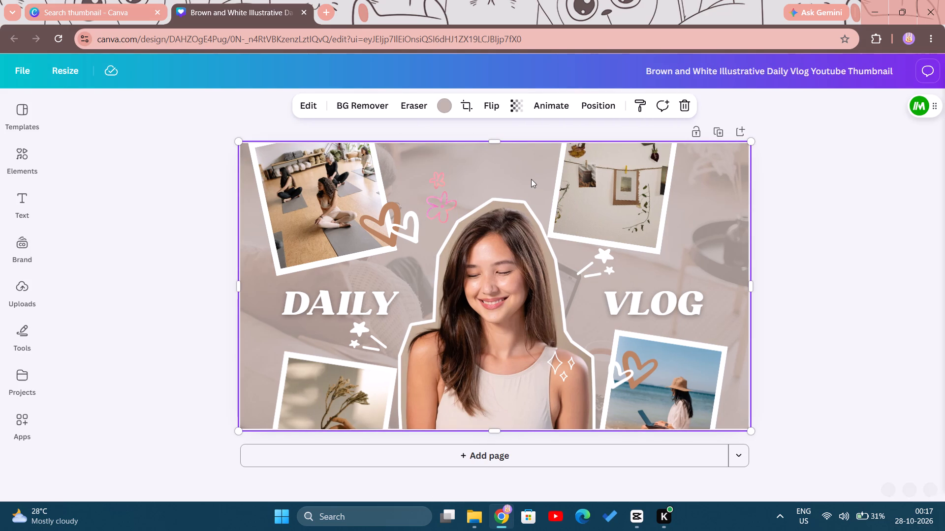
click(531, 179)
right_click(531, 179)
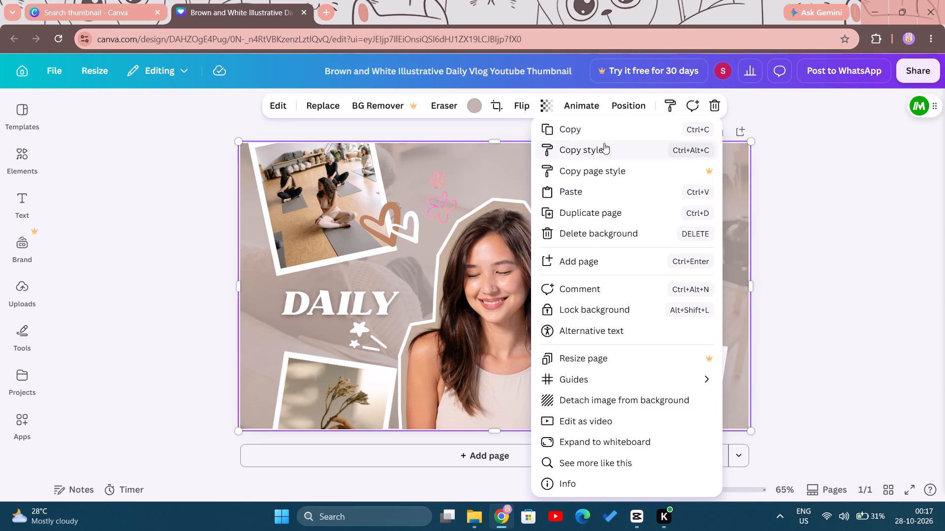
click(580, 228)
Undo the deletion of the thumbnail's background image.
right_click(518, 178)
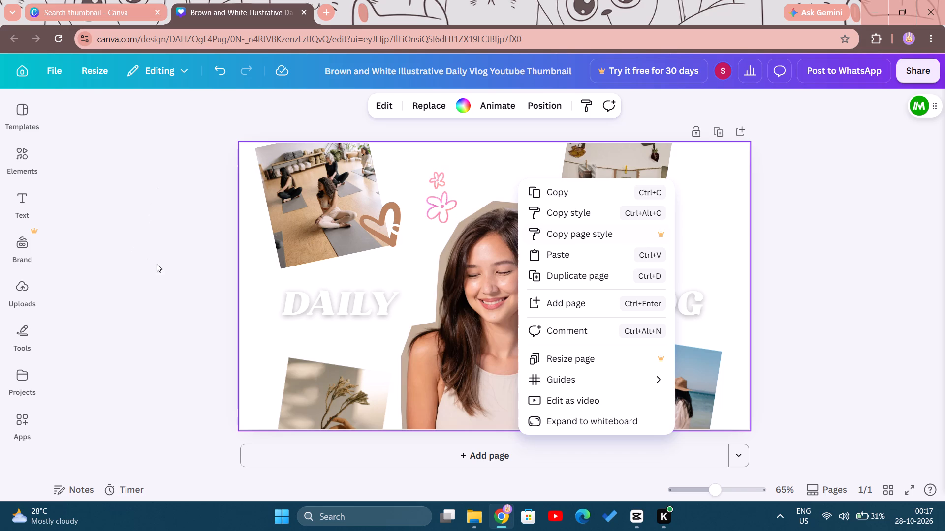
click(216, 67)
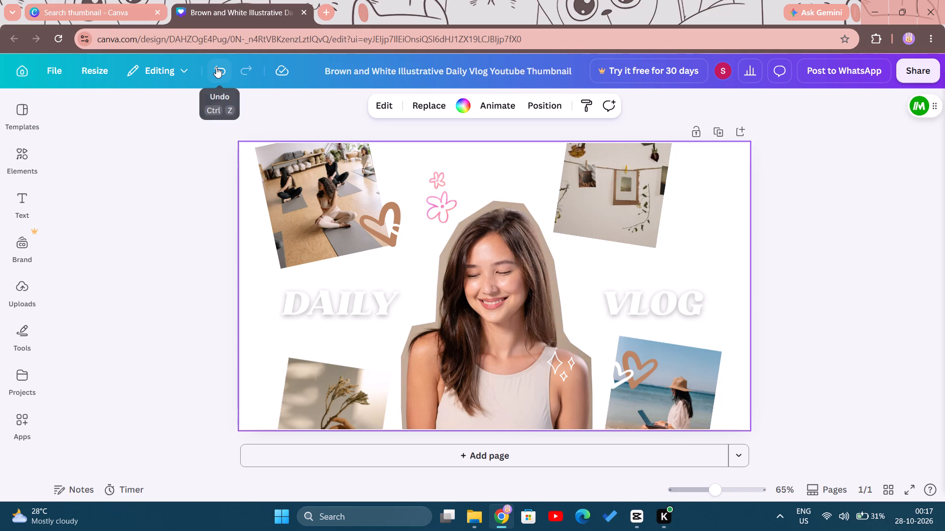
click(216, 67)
Upload photo_2026-10-28_00-09-03 from the Downloads folder as a replacement image for the thumbnail's background.
right_click(480, 182)
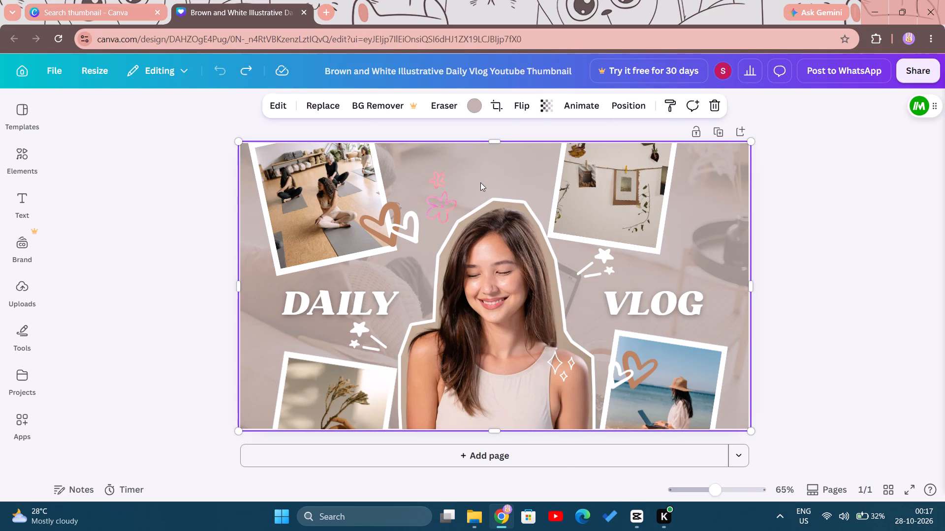
click(465, 165)
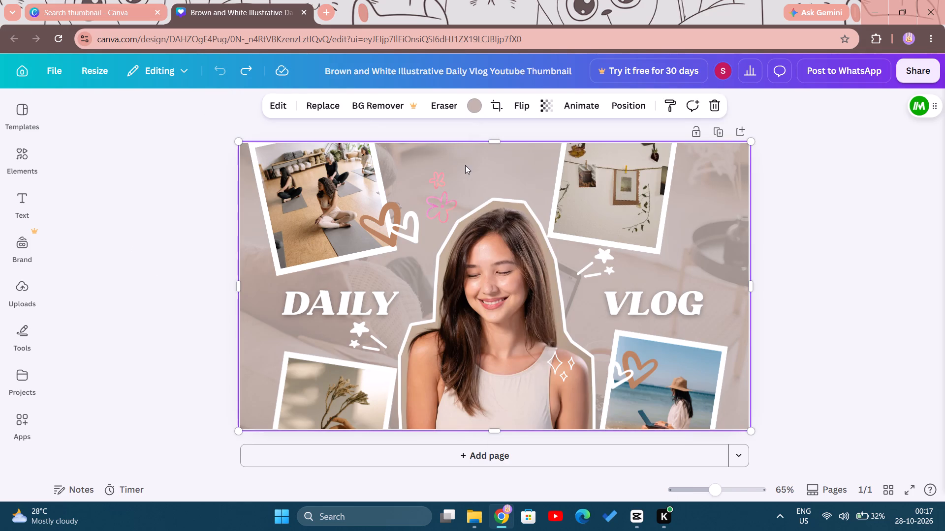
right_click(492, 173)
click(315, 101)
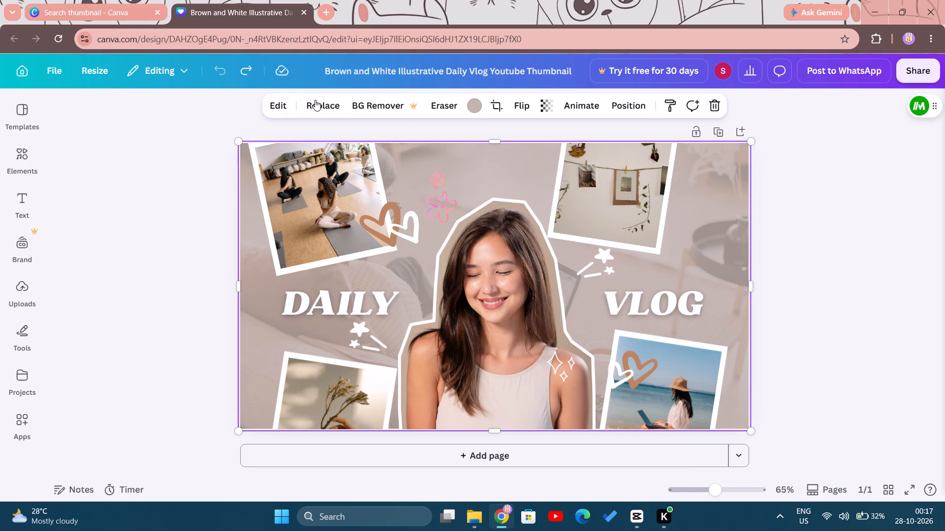
click(315, 100)
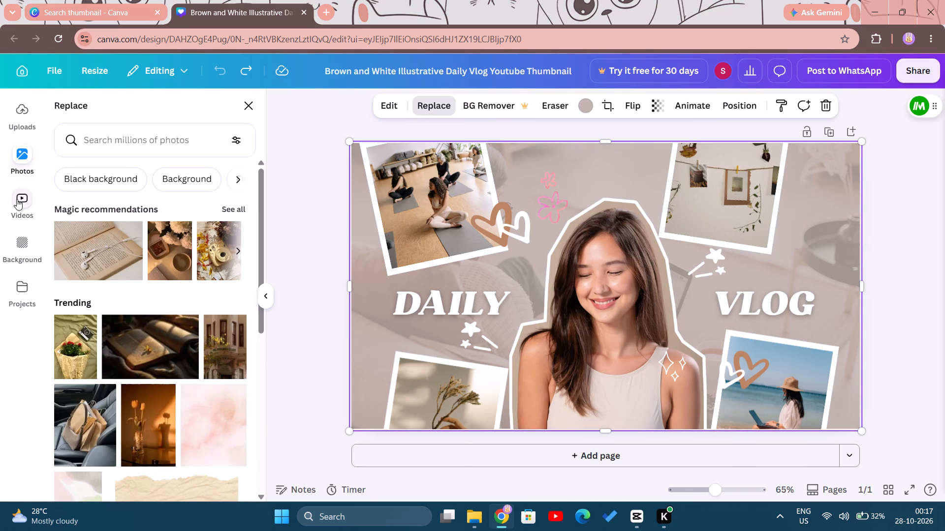
click(27, 119)
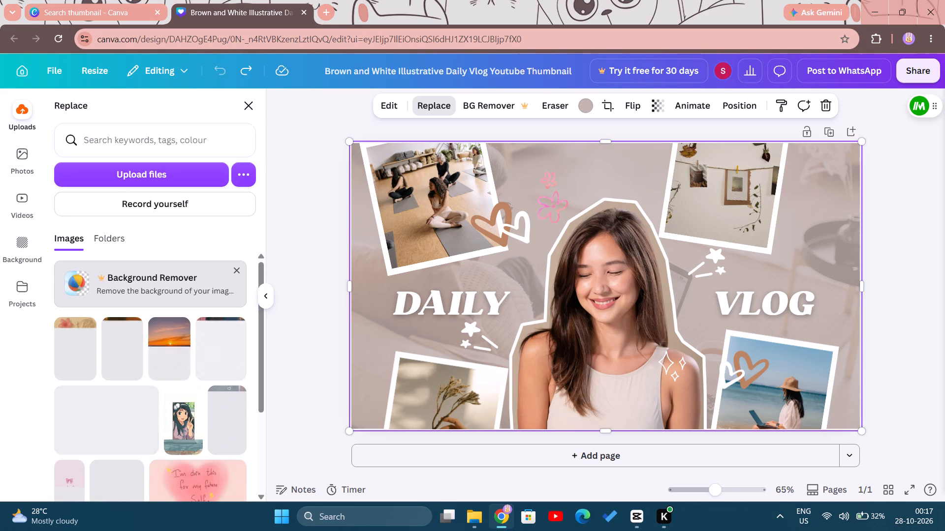
click(154, 180)
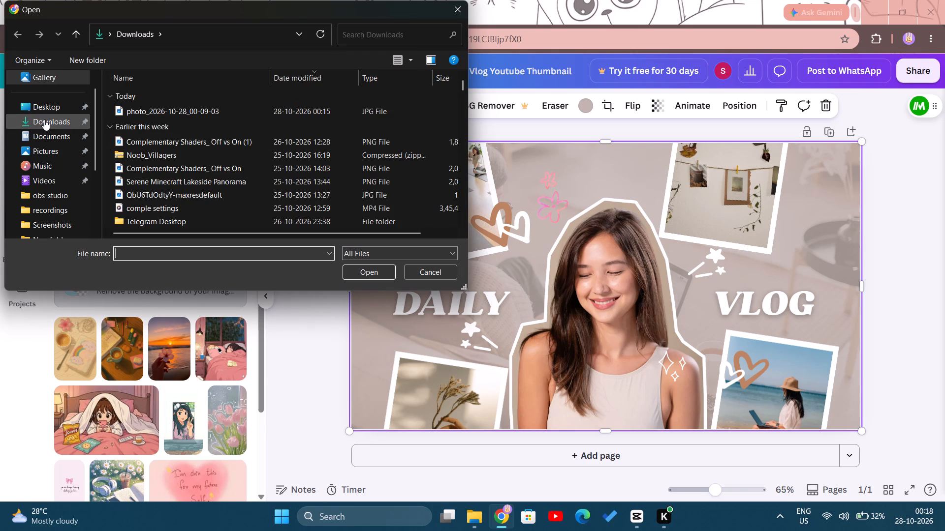
click(44, 119)
click(144, 118)
click(149, 113)
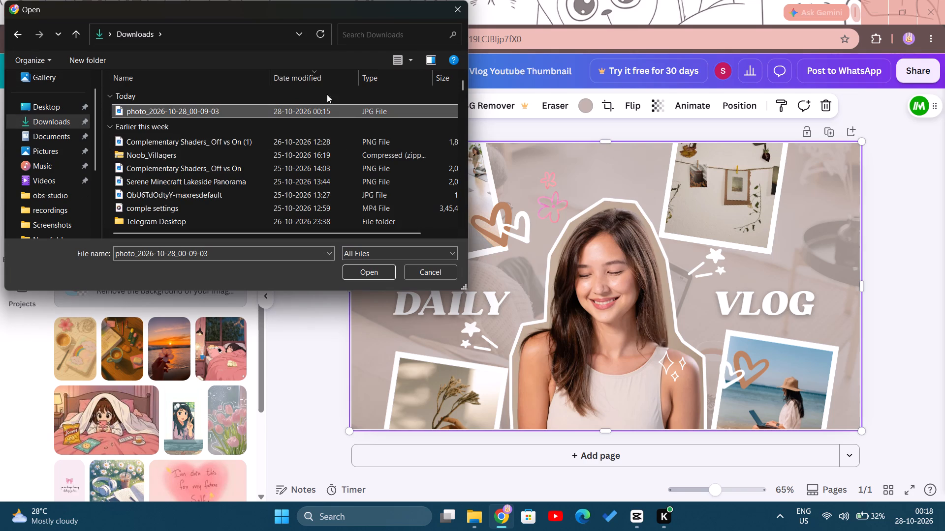
click(358, 267)
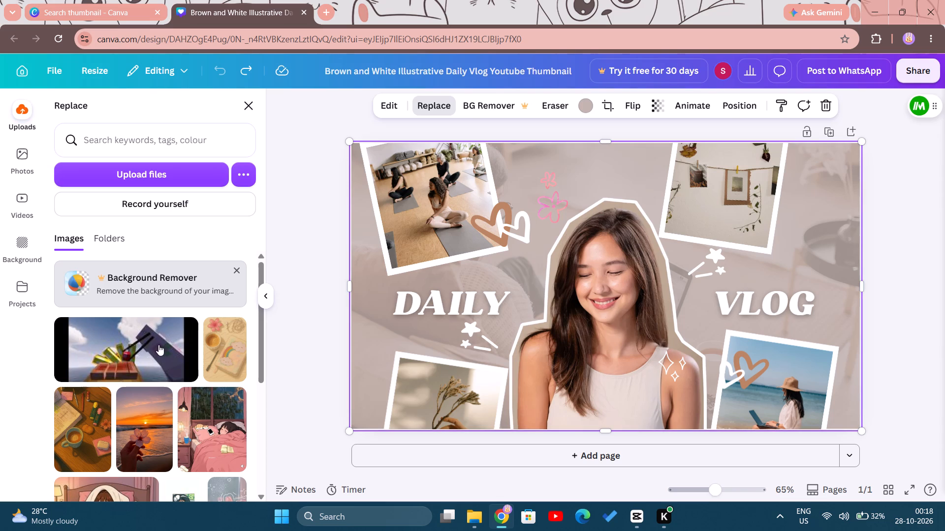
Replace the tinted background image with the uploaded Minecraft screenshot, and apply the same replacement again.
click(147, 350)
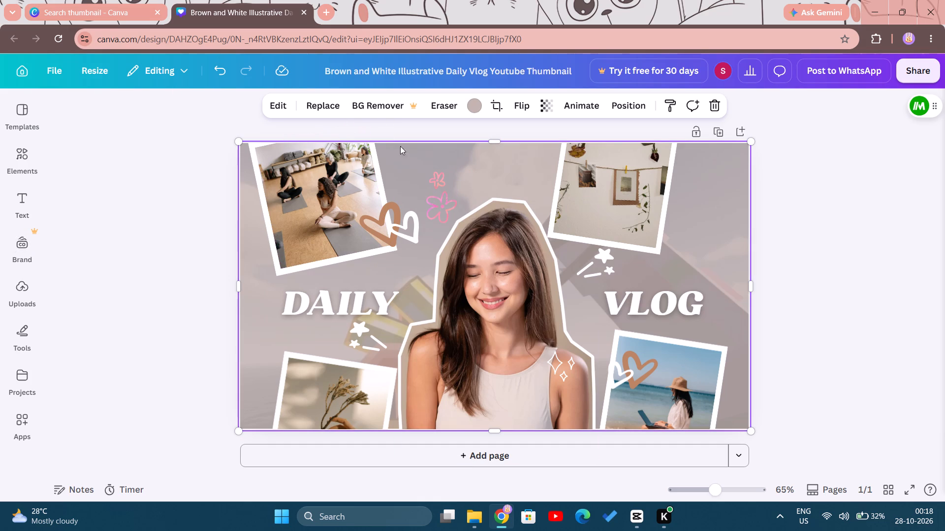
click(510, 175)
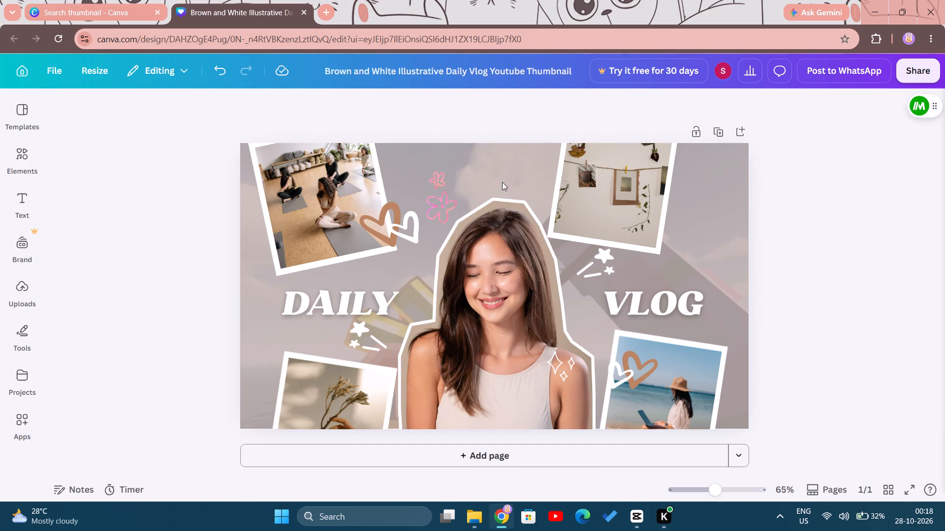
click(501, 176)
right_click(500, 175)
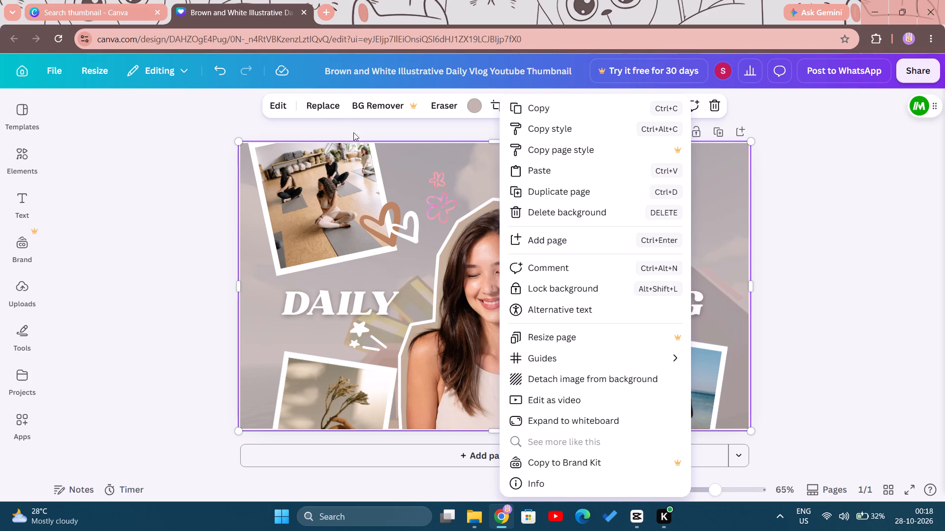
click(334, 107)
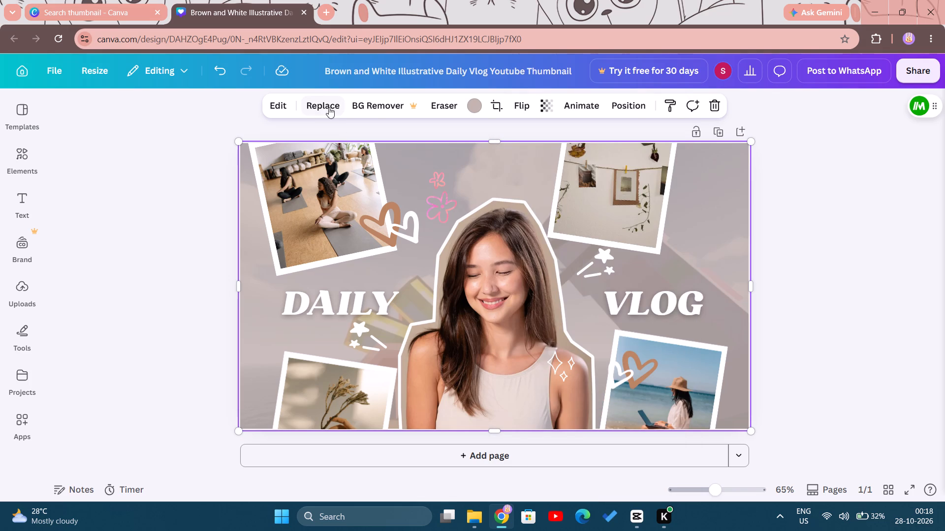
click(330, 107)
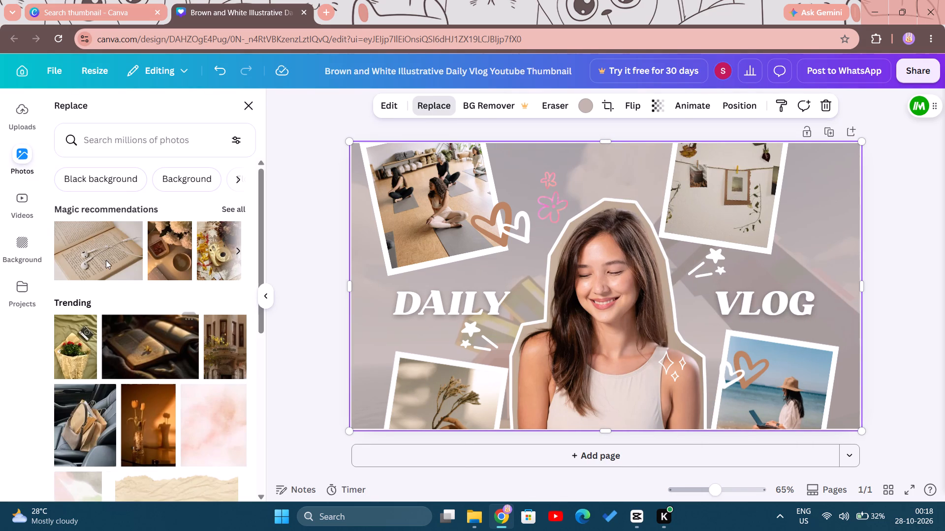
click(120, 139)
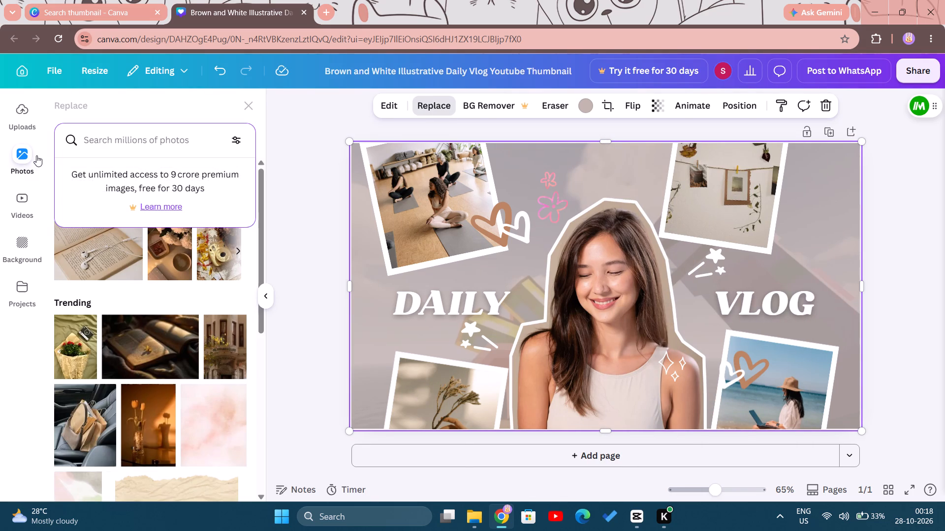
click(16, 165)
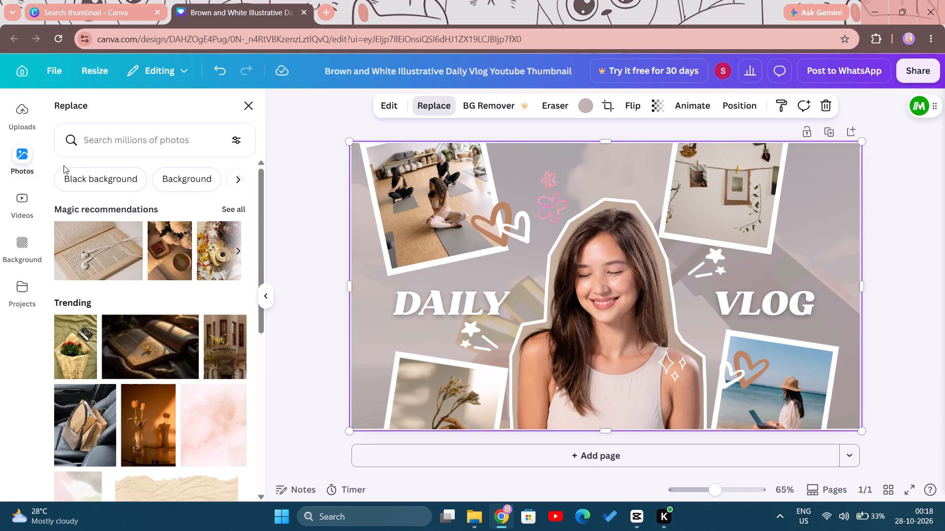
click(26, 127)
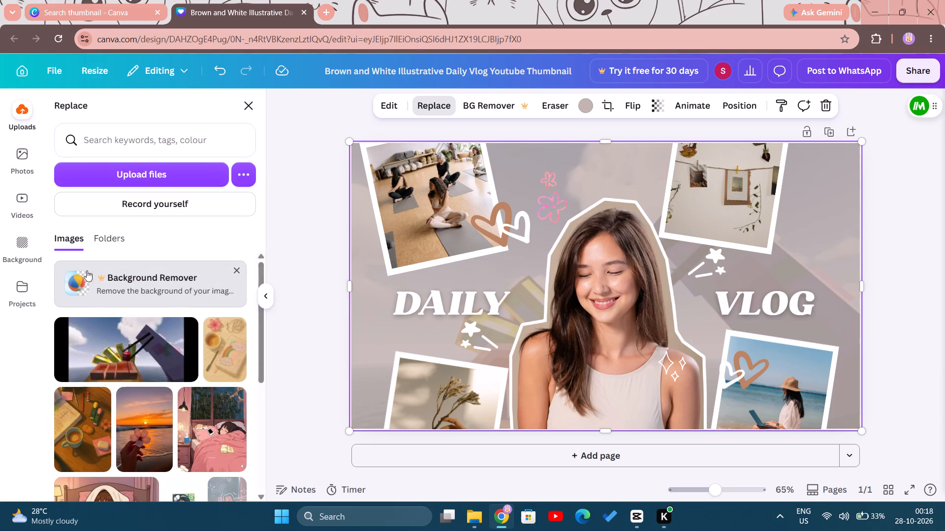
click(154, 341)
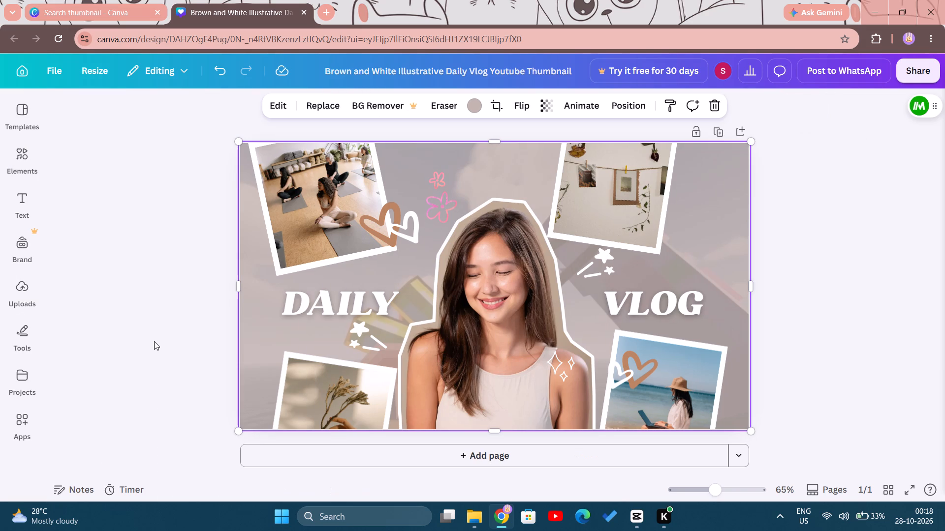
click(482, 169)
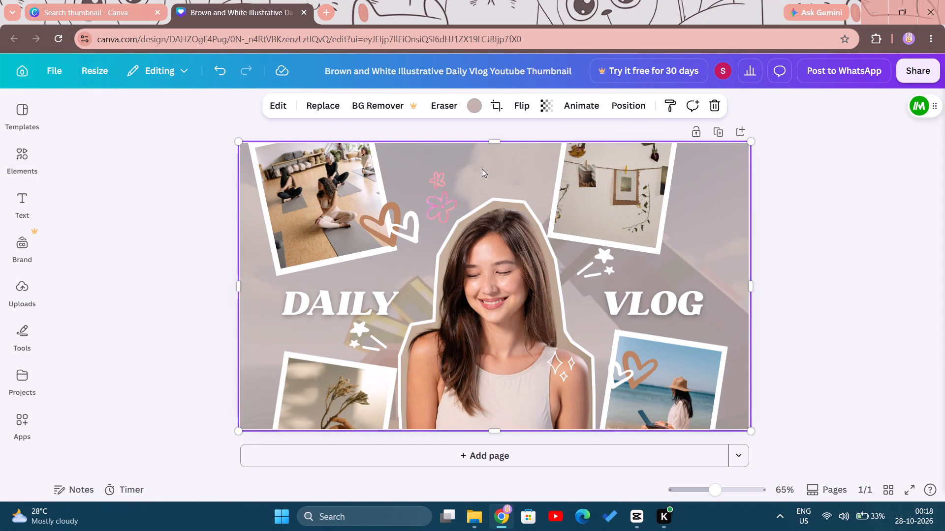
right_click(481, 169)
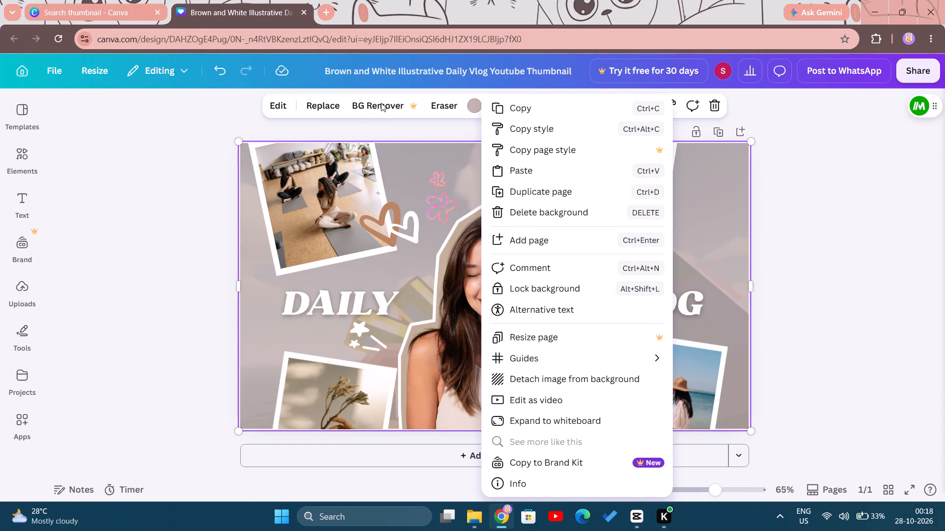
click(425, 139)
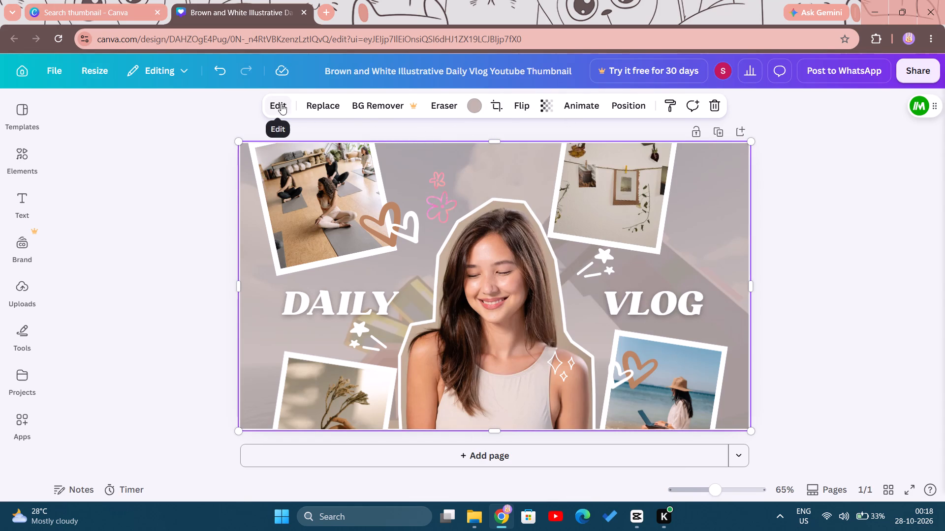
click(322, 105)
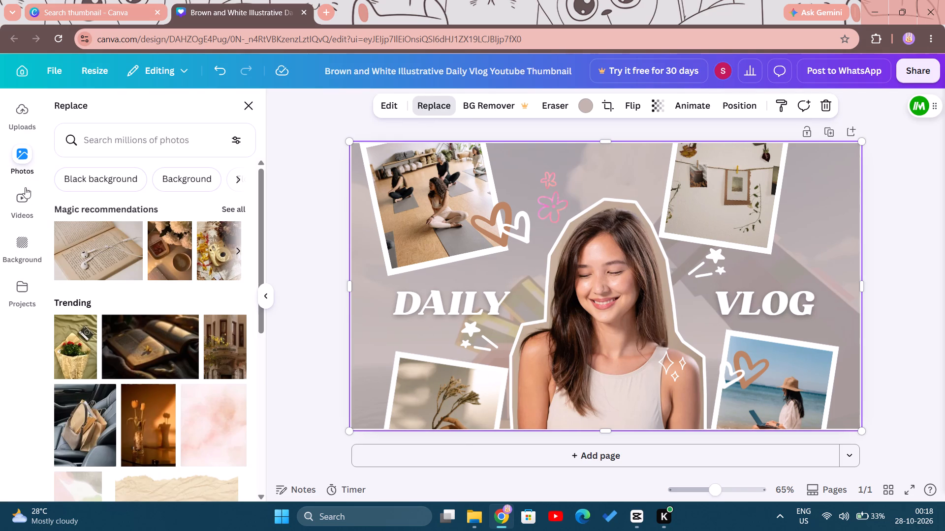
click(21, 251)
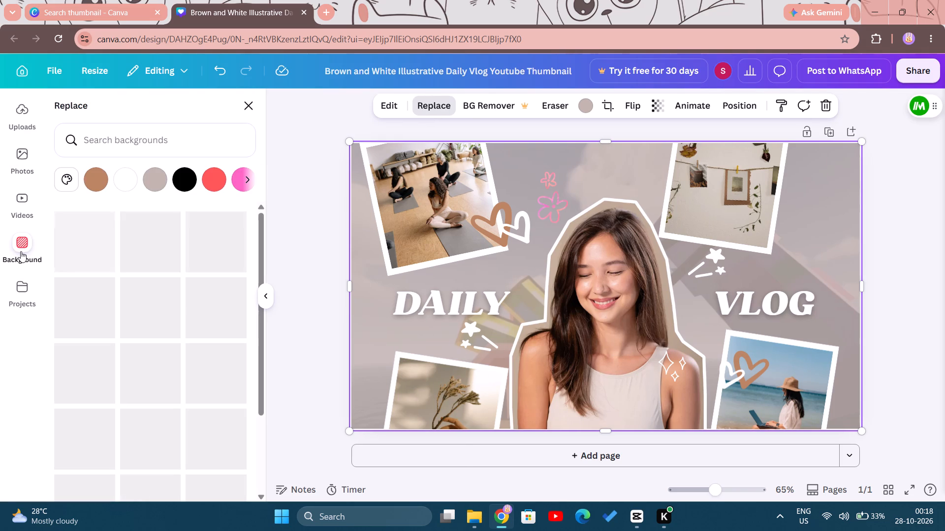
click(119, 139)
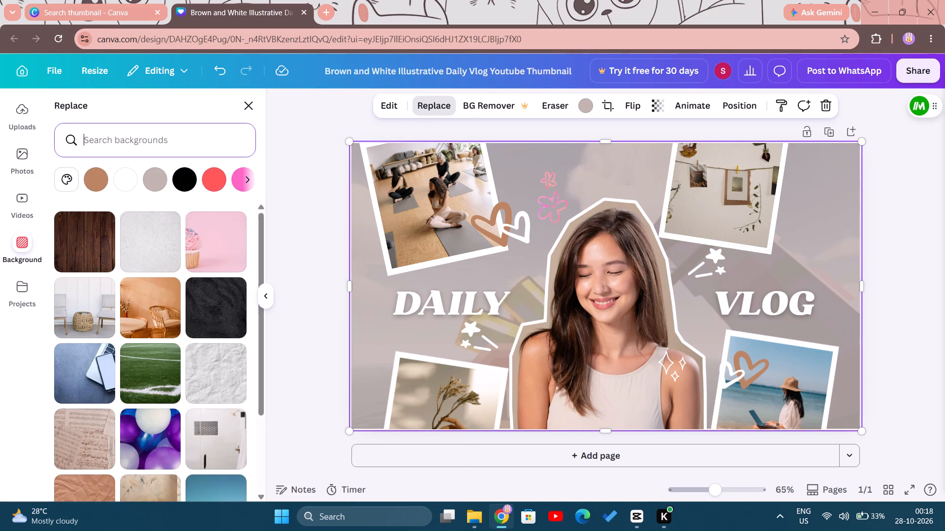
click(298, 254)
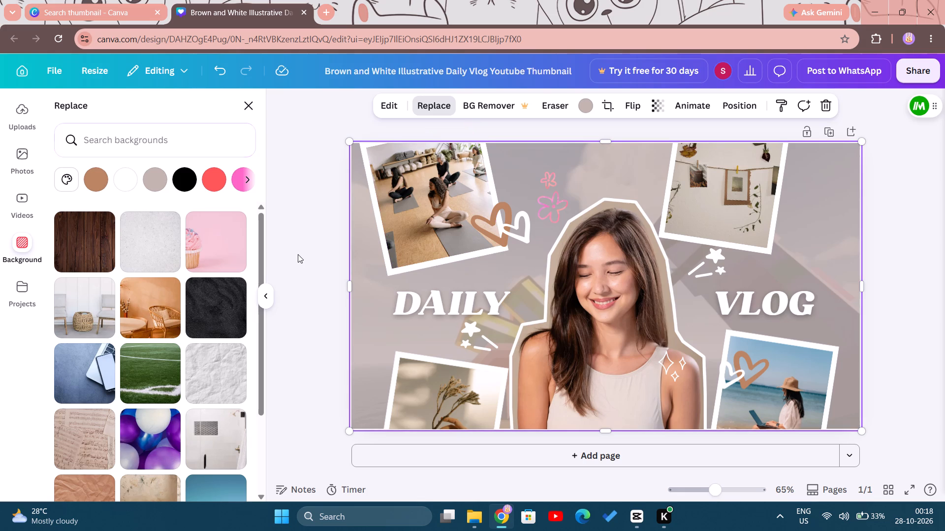
Delete the tinted background image from the thumbnail page.
right_click(480, 177)
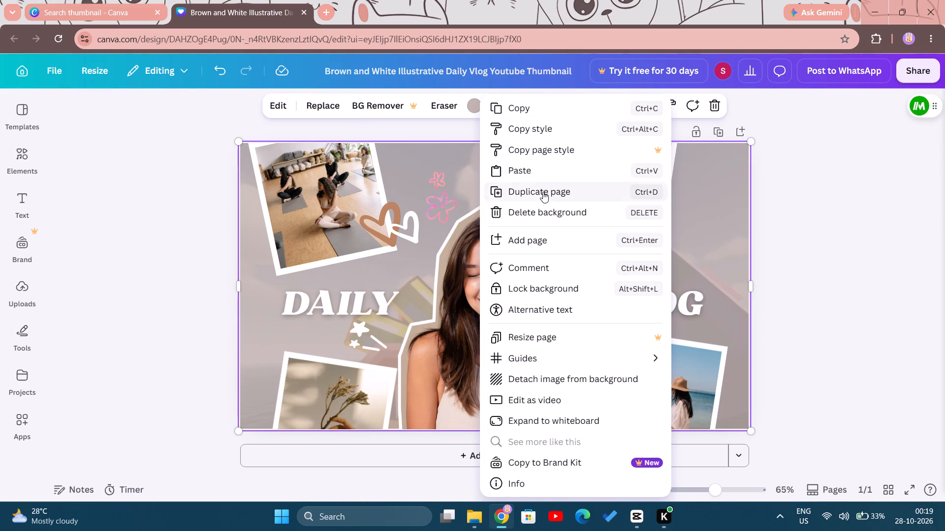
click(541, 206)
Fill the empty page background with the uploaded Minecraft screenshot.
right_click(482, 171)
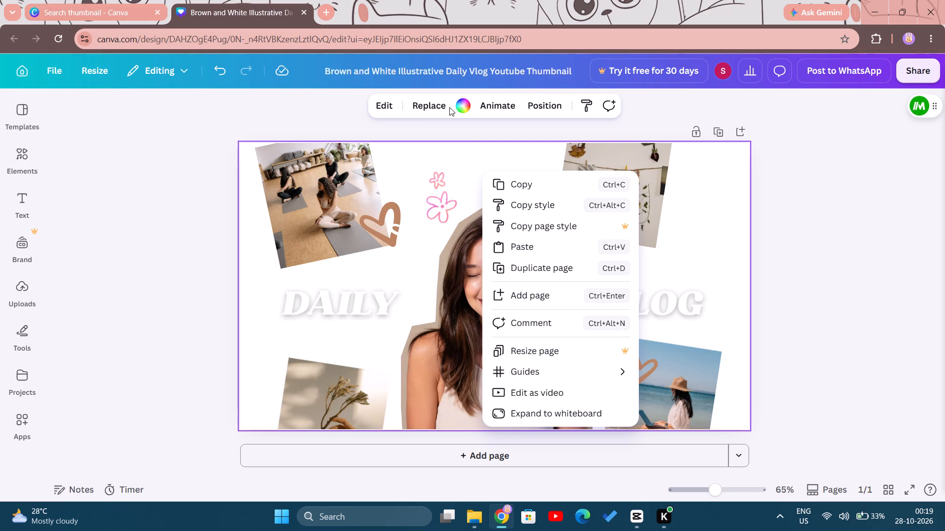
click(421, 106)
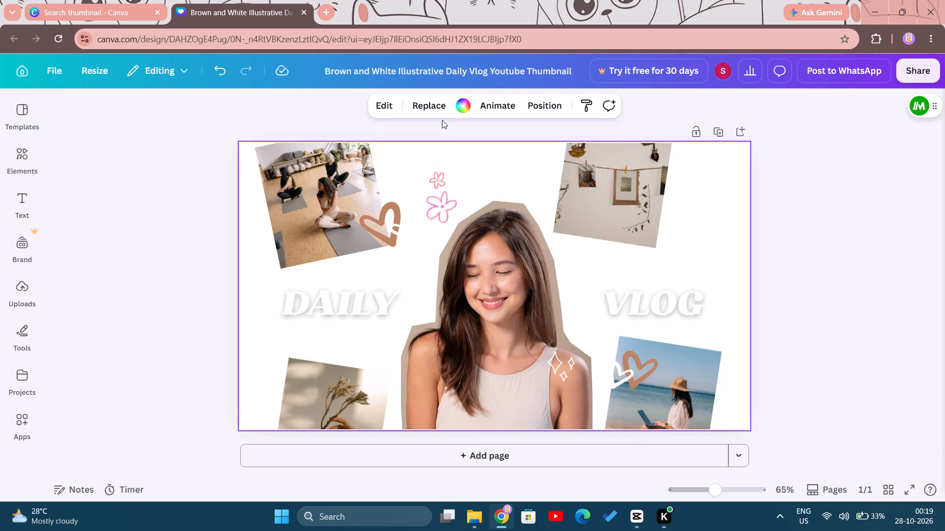
click(424, 103)
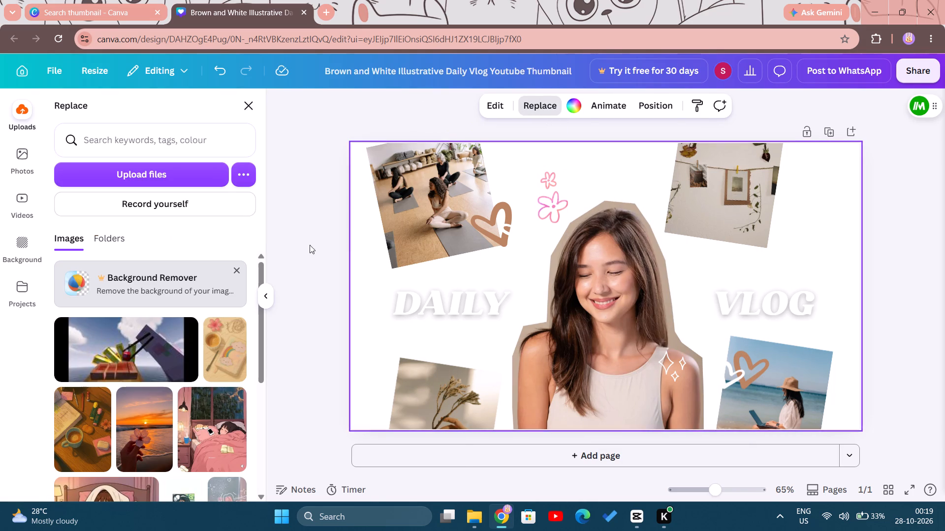
click(92, 343)
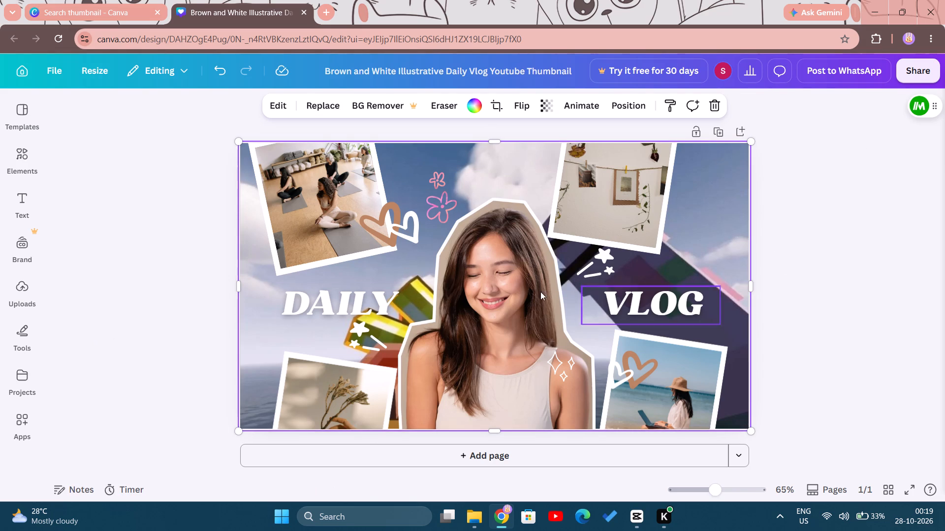
Delete the cut-out photo of the smiling woman from the thumbnail's centre.
click(504, 299)
click(521, 169)
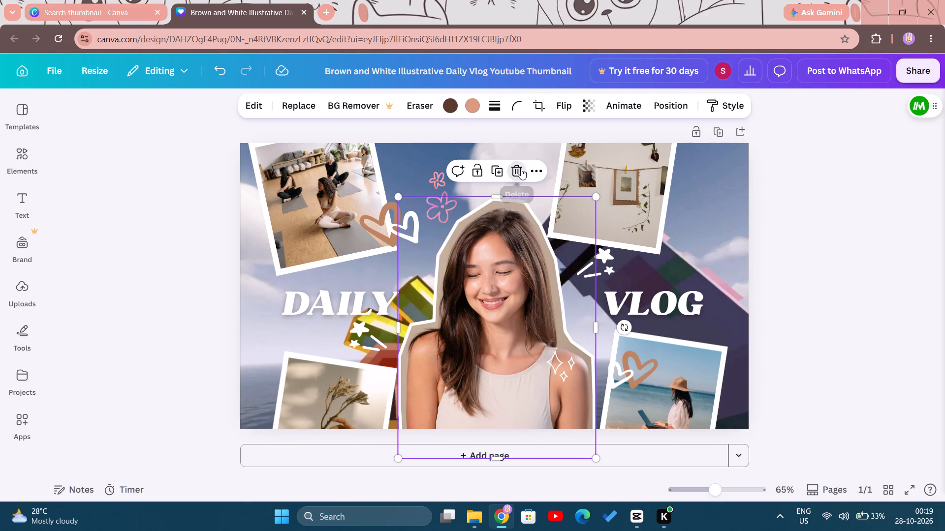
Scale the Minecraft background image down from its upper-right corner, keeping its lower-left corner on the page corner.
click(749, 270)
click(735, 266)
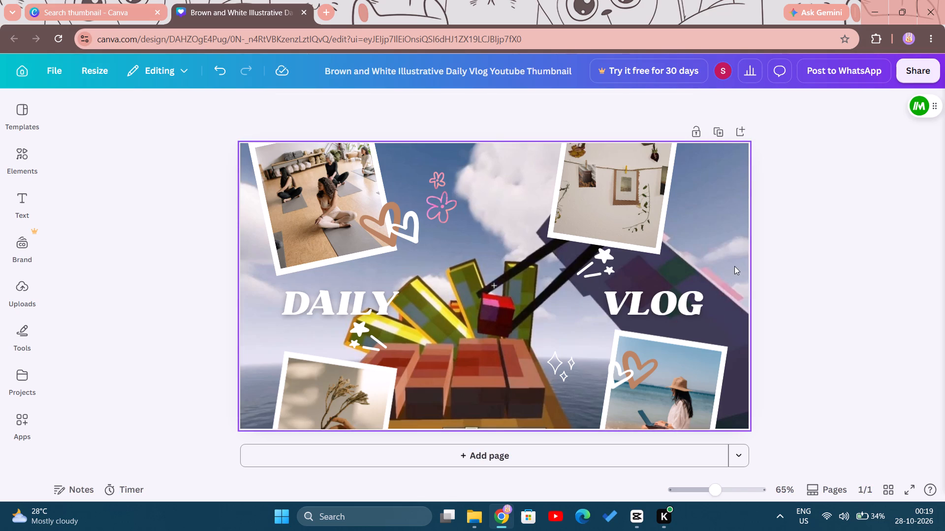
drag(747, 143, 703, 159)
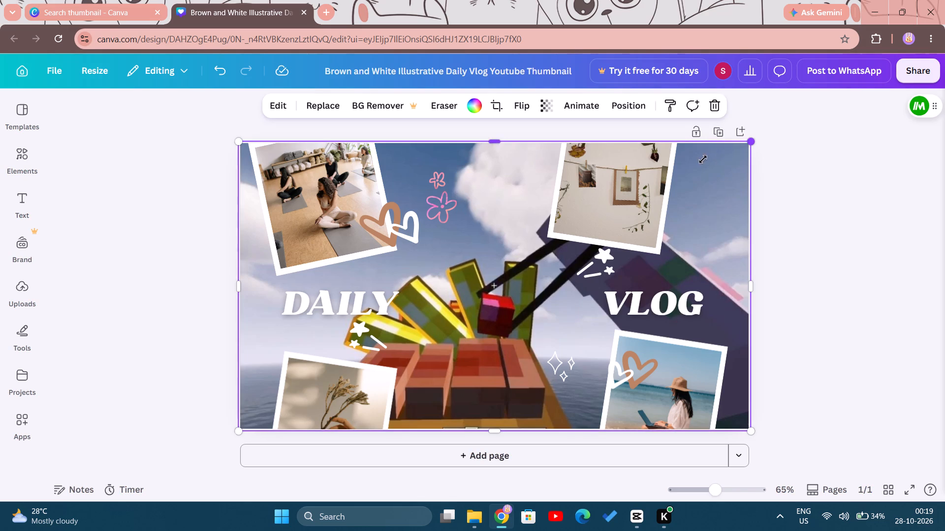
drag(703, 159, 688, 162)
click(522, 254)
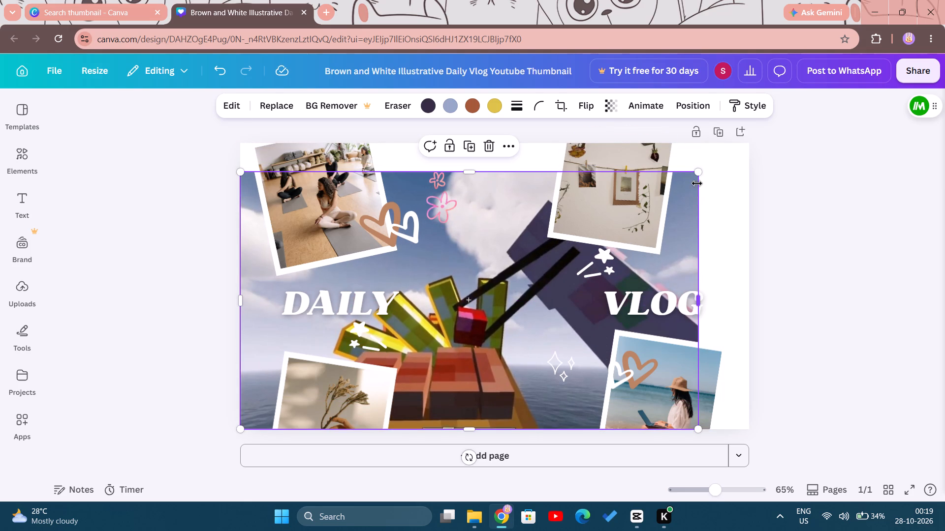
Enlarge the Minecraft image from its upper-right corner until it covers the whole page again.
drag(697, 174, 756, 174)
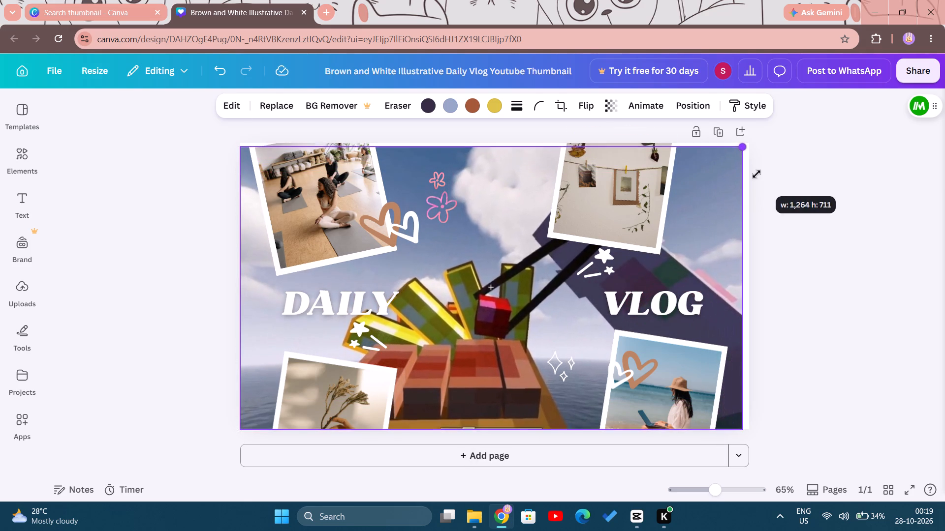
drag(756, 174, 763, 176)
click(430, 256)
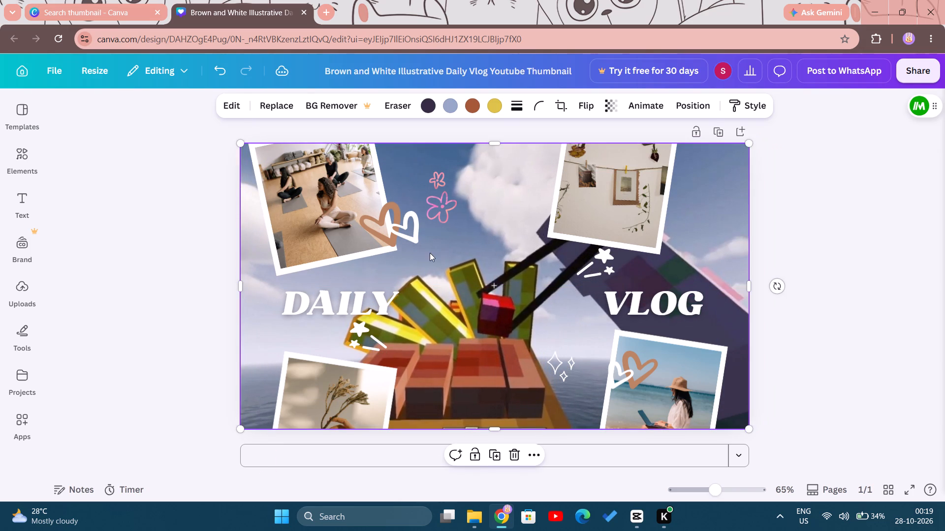
Shift the double-heart graphic slightly left so it overlaps the left edge of the beach photo frame.
click(855, 245)
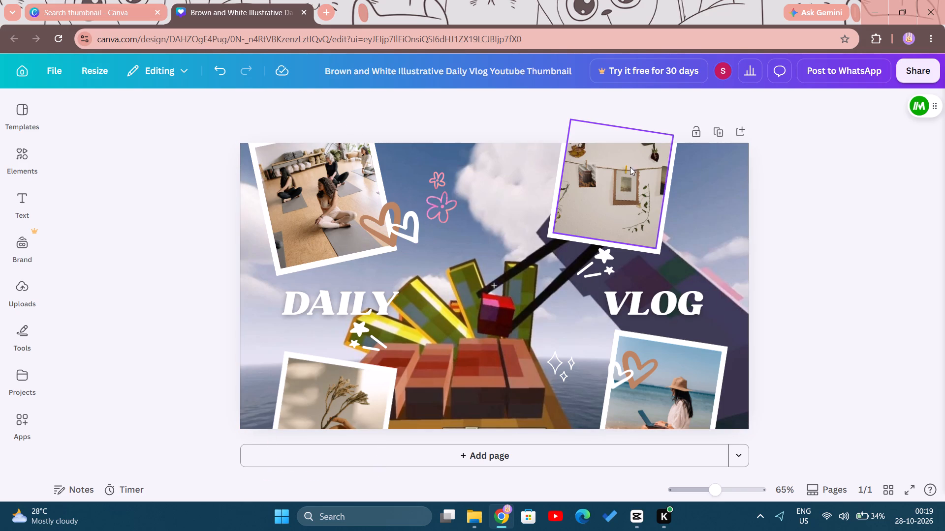
drag(651, 369, 679, 370)
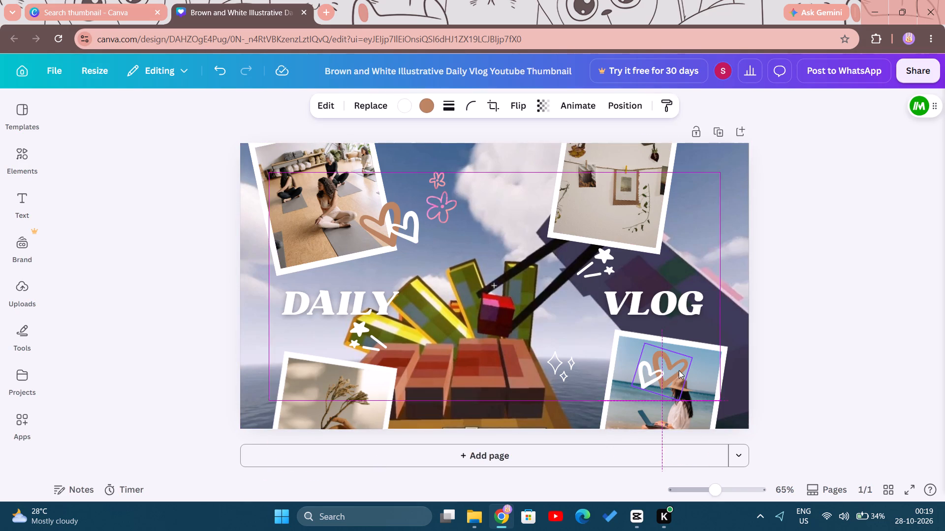
drag(673, 370, 634, 367)
click(693, 368)
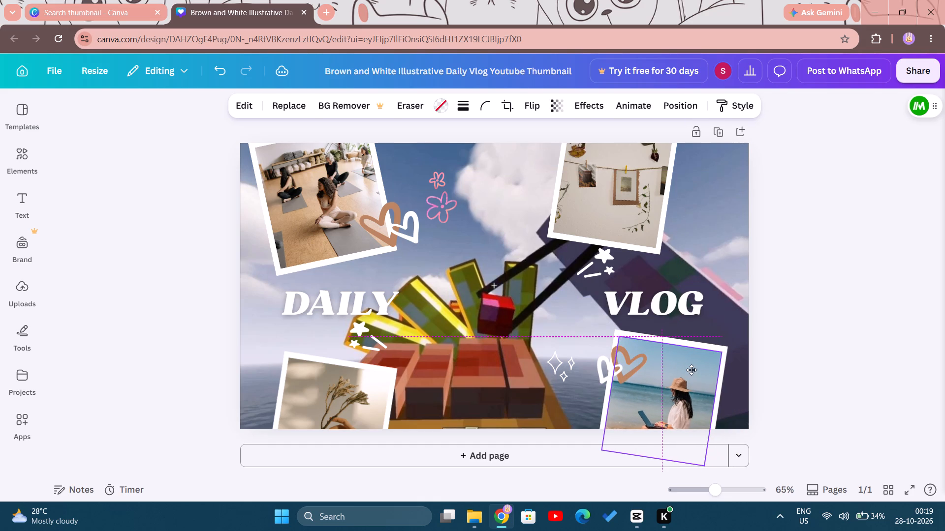
click(802, 334)
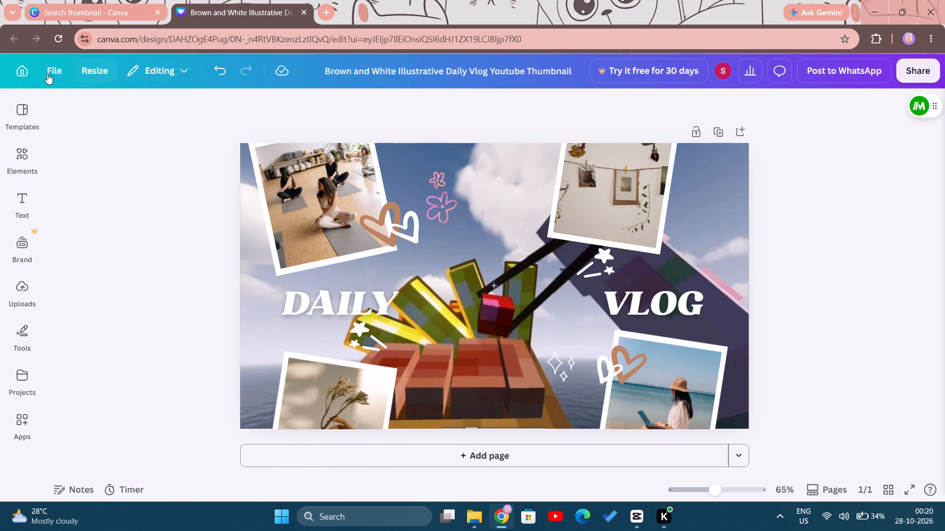
Return to the thumbnail search results, close the Daily Vlog template preview, and examine further batches of Canva templates for an alternative design.
click(52, 7)
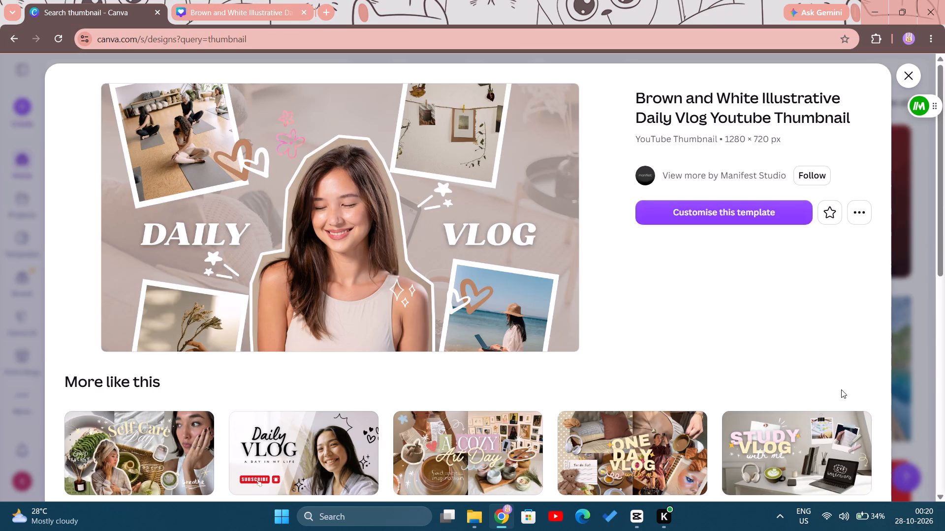
click(909, 71)
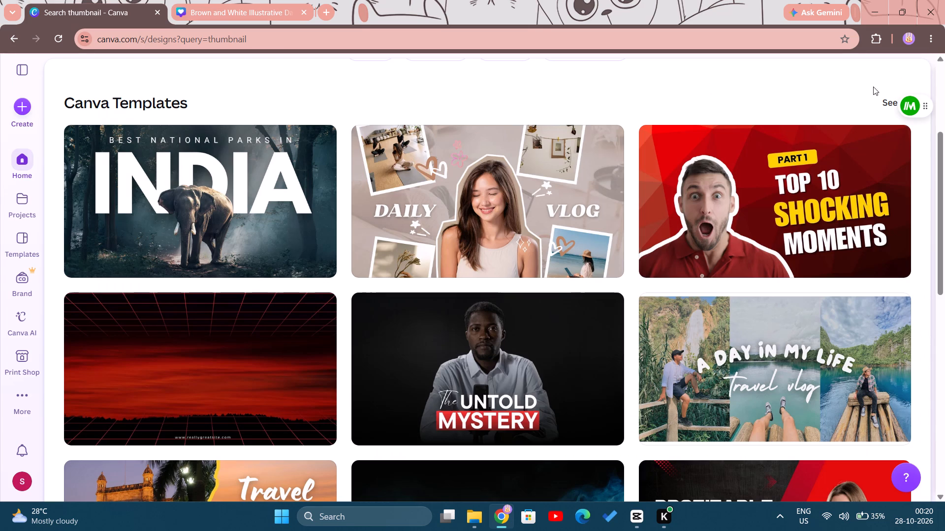
scroll(484, 343, down, 1)
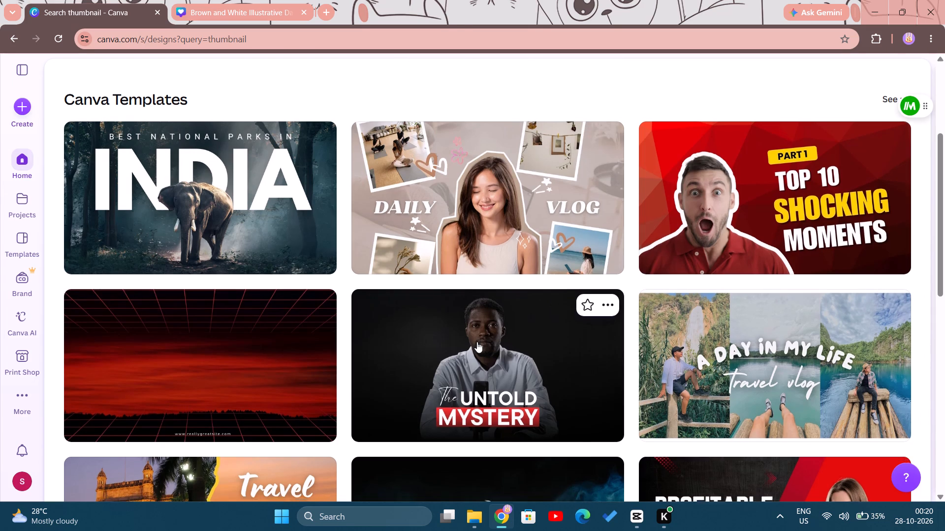
scroll(477, 342, down, 3)
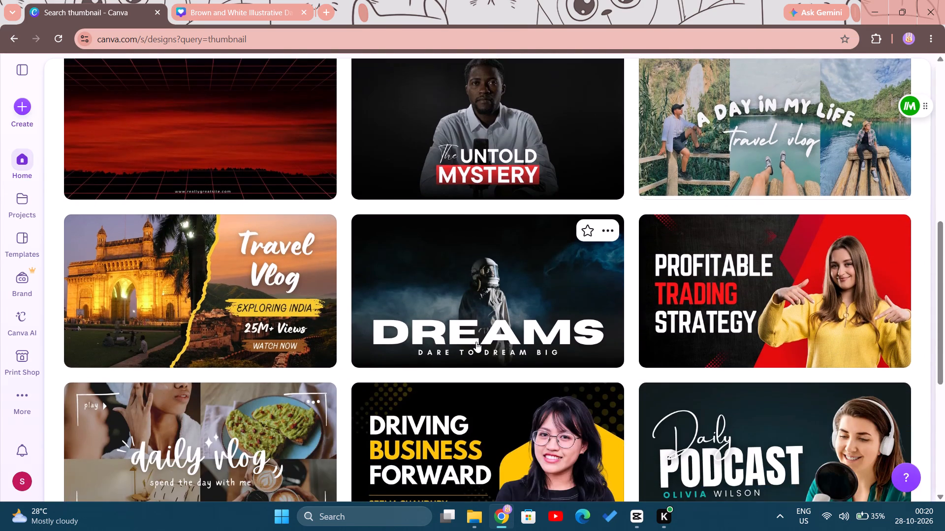
scroll(476, 342, down, 5)
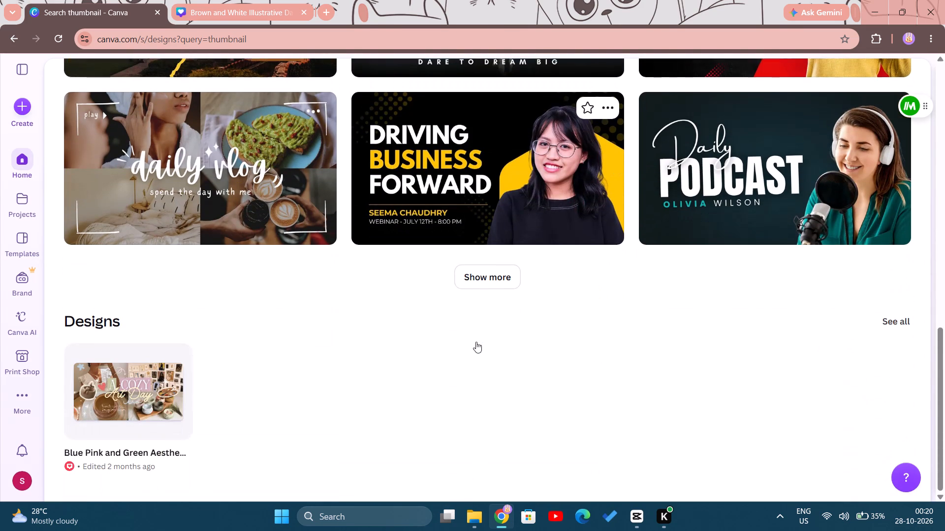
scroll(476, 342, up, 2)
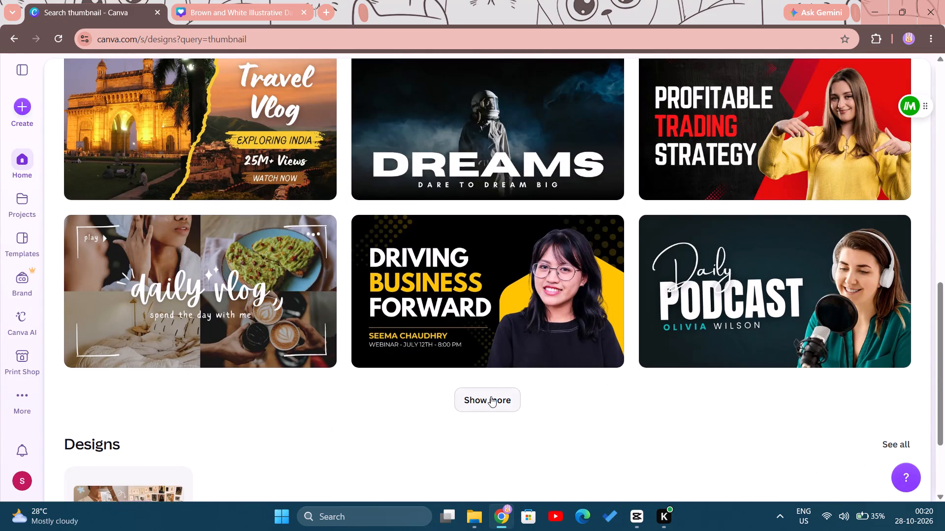
click(491, 396)
scroll(491, 396, down, 2)
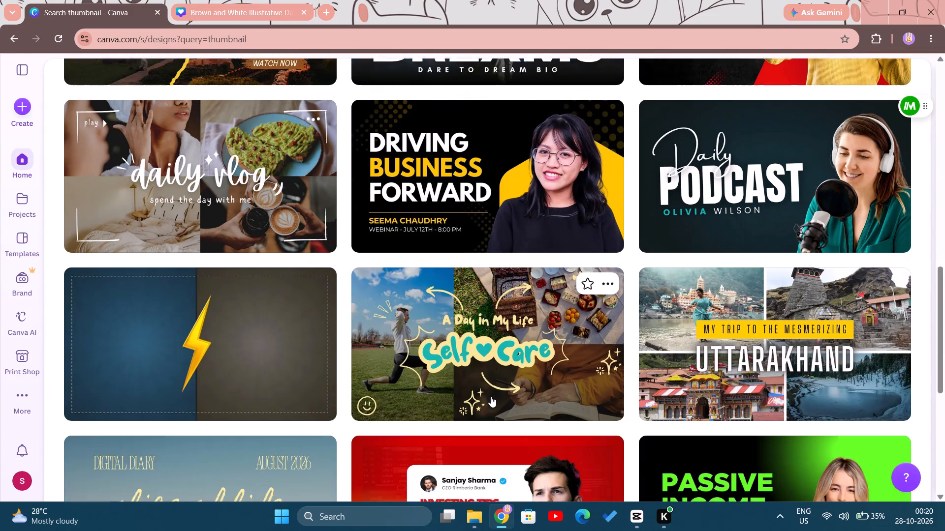
scroll(491, 396, down, 2)
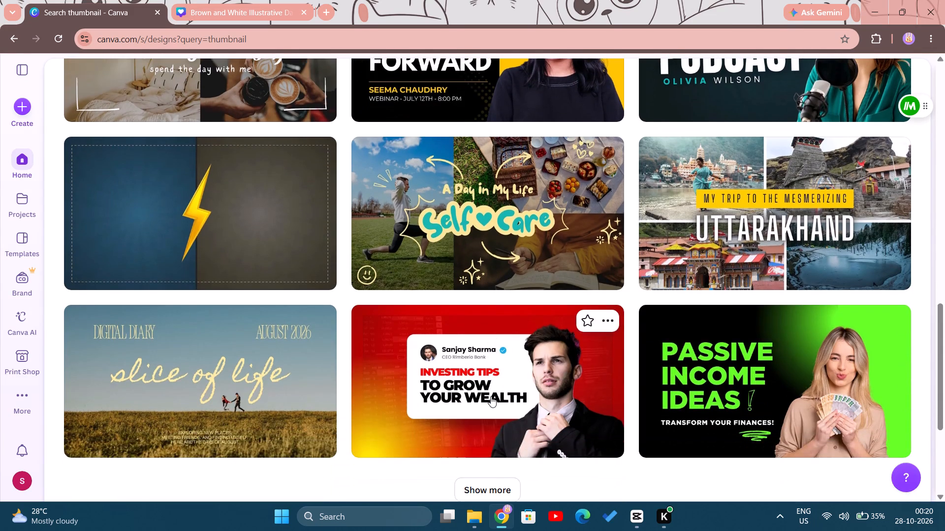
scroll(491, 396, down, 3)
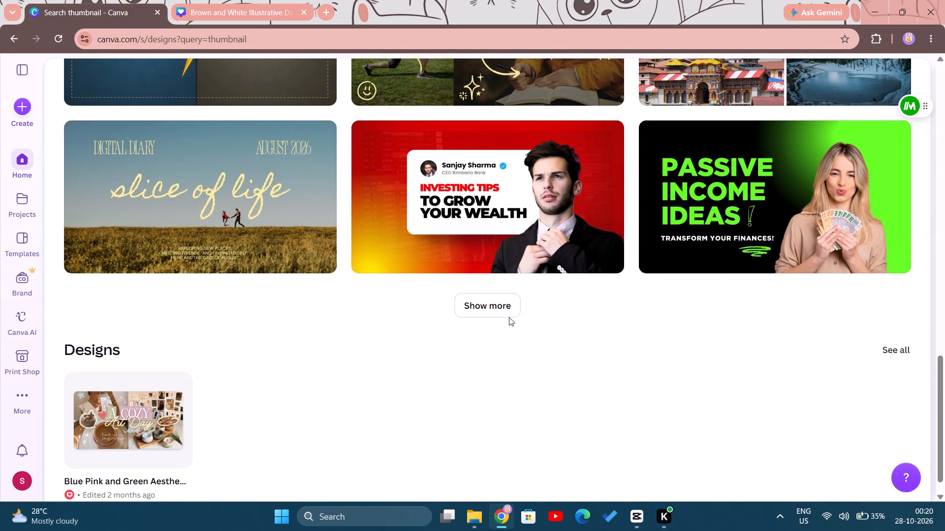
click(504, 307)
scroll(504, 307, down, 2)
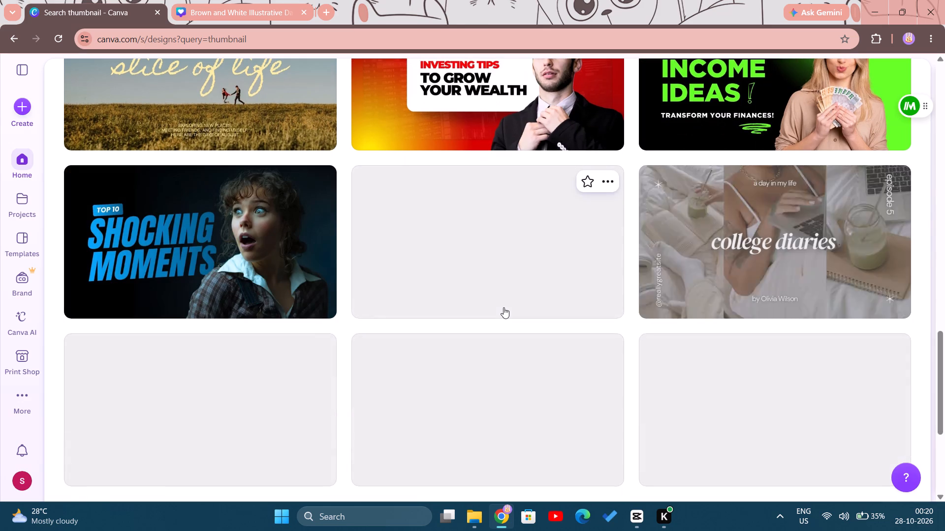
scroll(504, 308, down, 2)
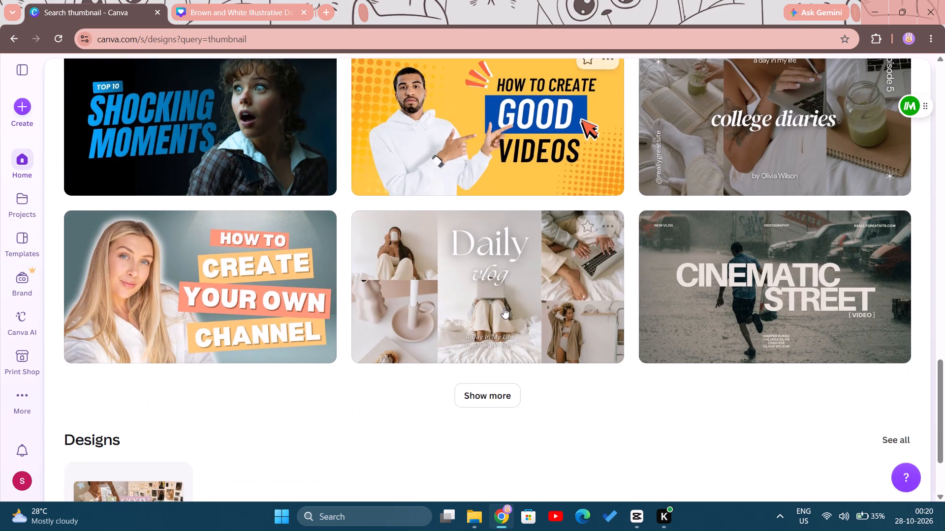
scroll(504, 308, up, 1)
scroll(504, 308, down, 3)
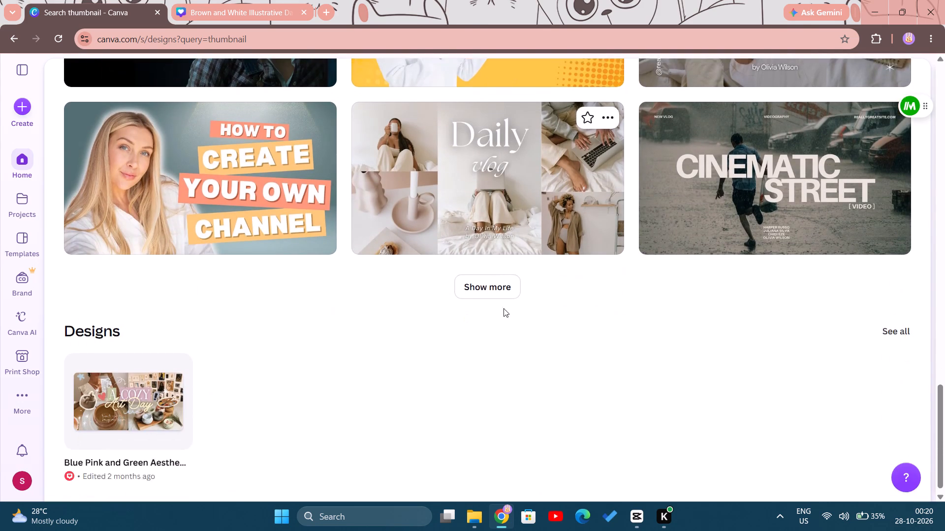
click(496, 277)
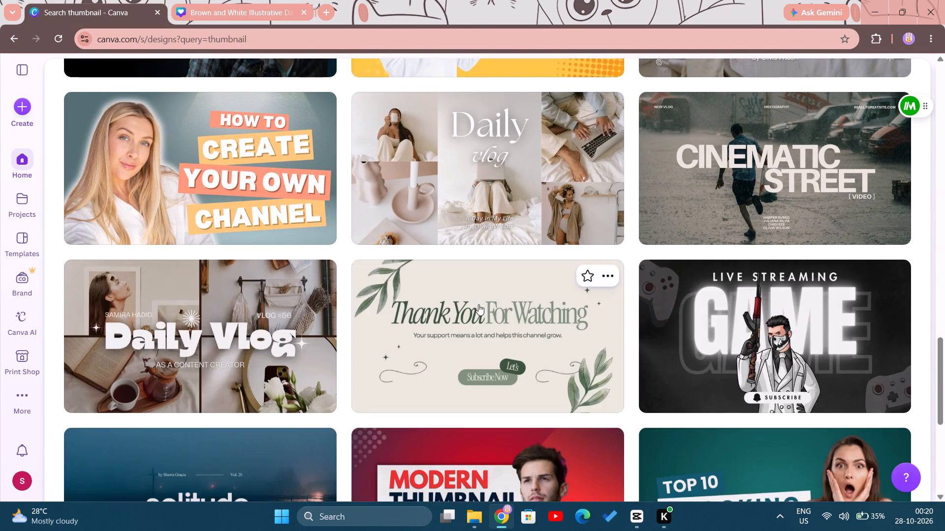
scroll(478, 304, down, 3)
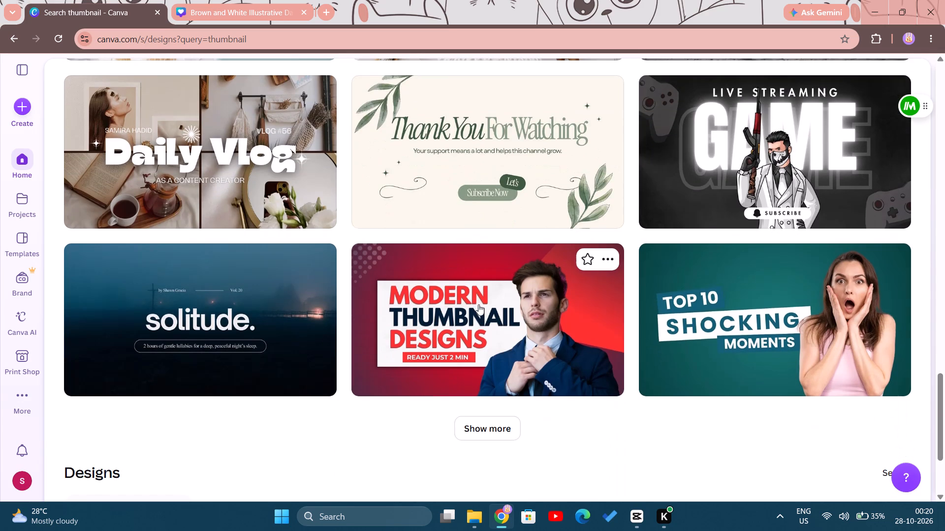
scroll(478, 304, down, 3)
click(493, 271)
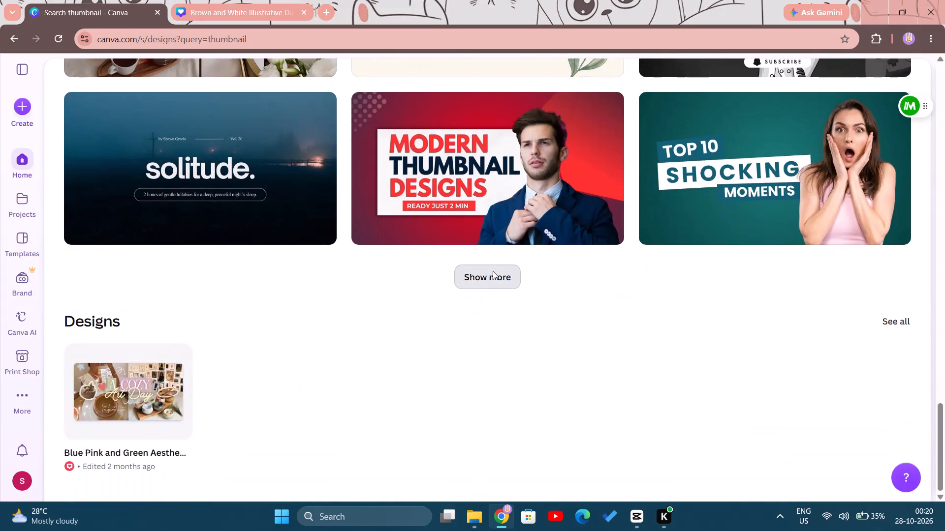
scroll(491, 273, down, 2)
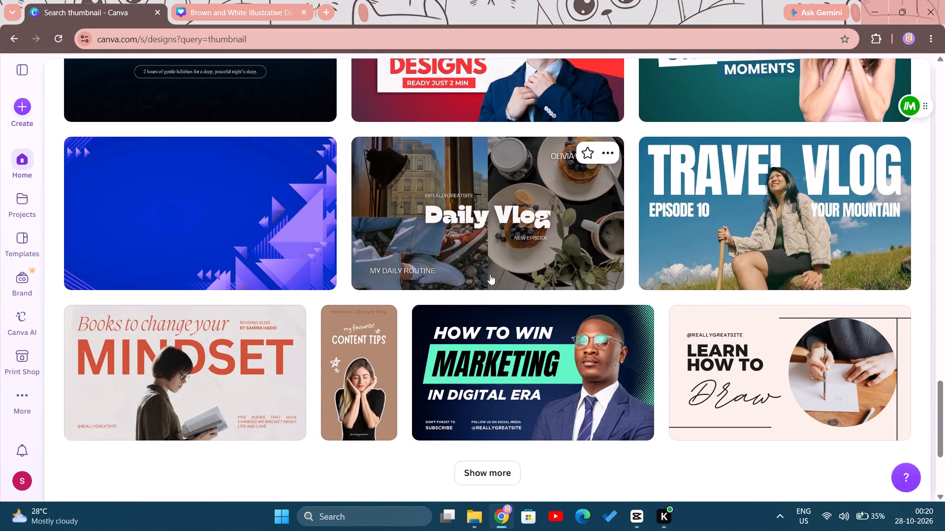
scroll(488, 275, down, 2)
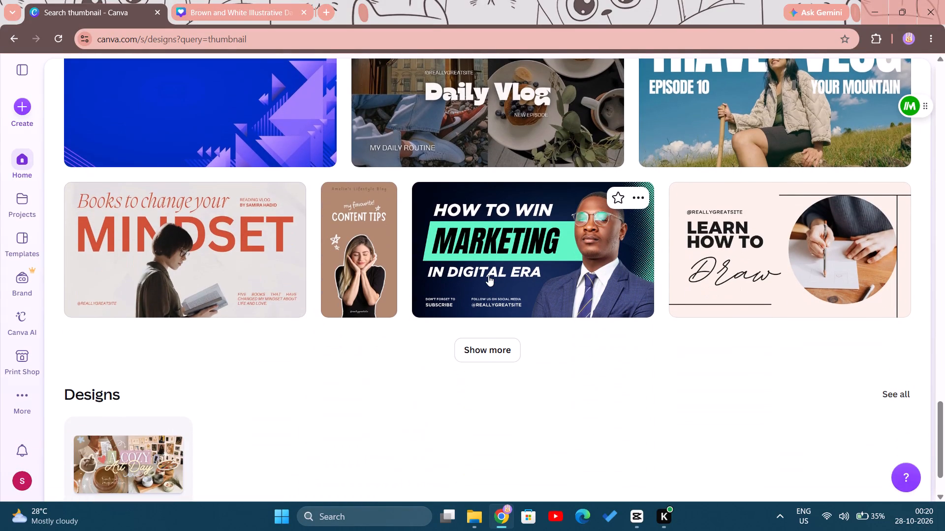
scroll(488, 275, down, 3)
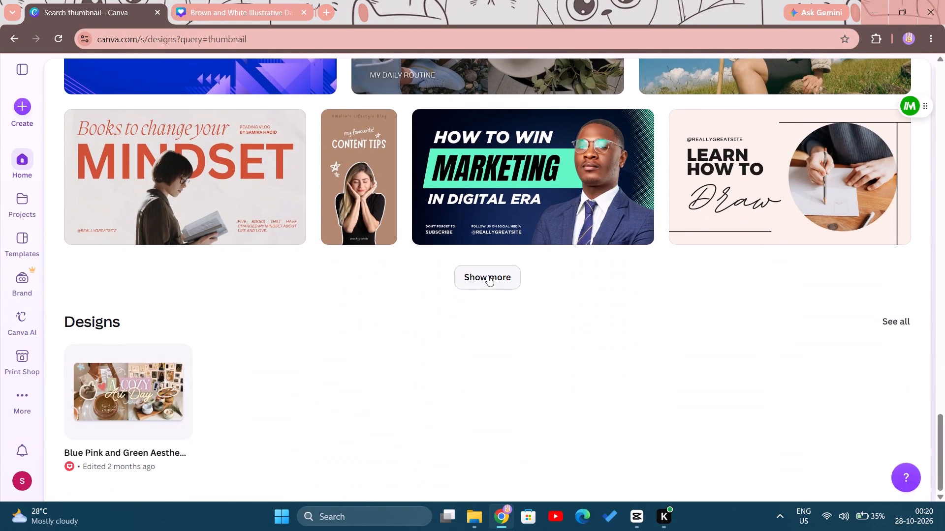
scroll(488, 275, down, 2)
click(495, 279)
scroll(233, 347, down, 3)
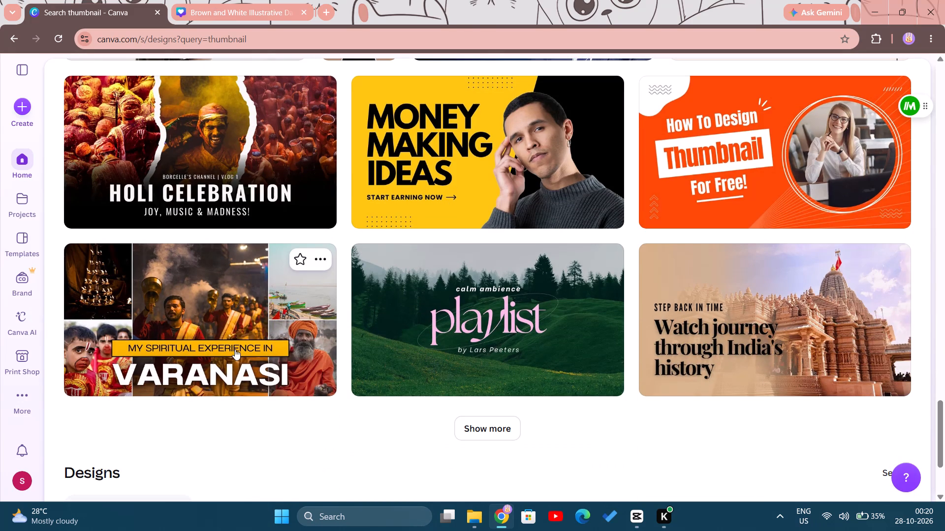
scroll(224, 331, down, 2)
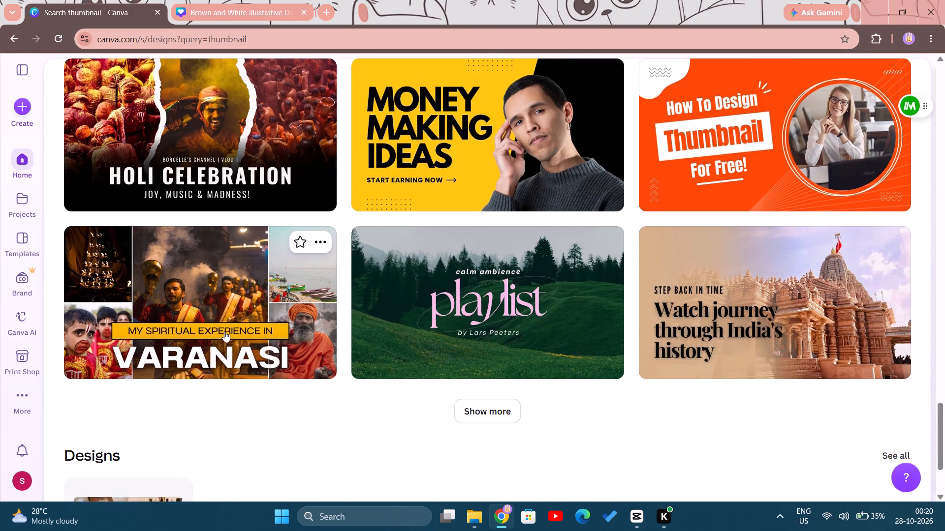
click(478, 307)
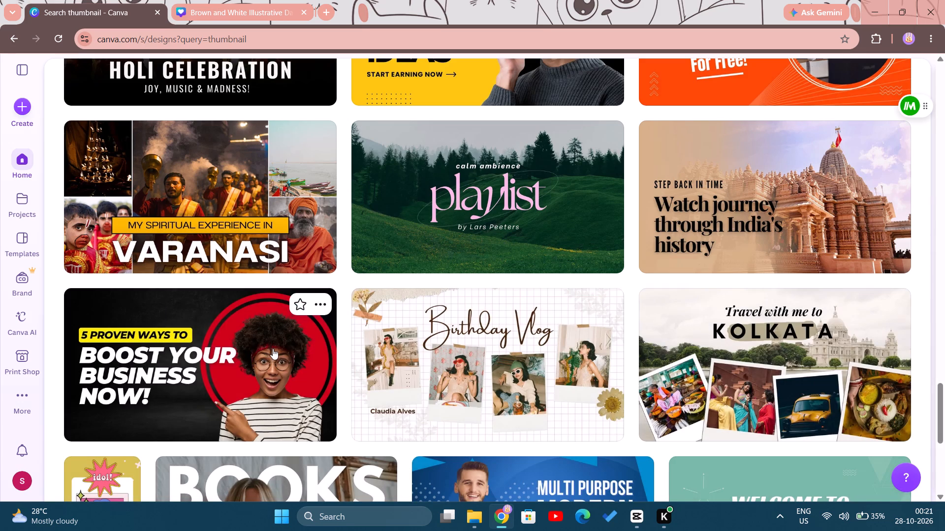
scroll(523, 364, down, 3)
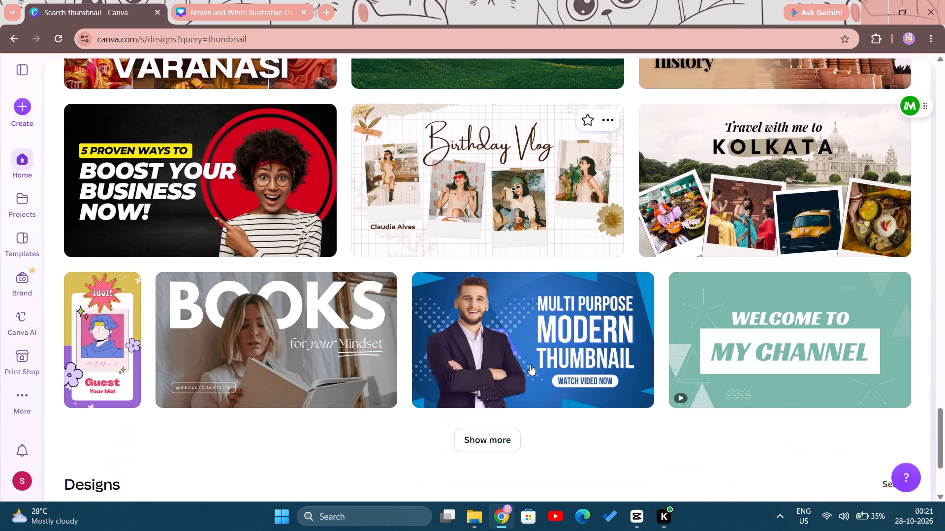
click(498, 437)
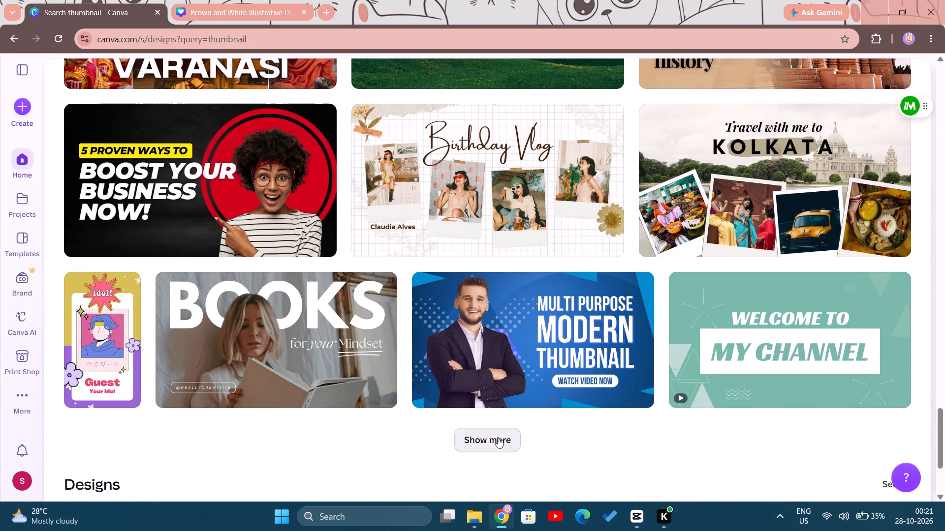
scroll(542, 398, down, 3)
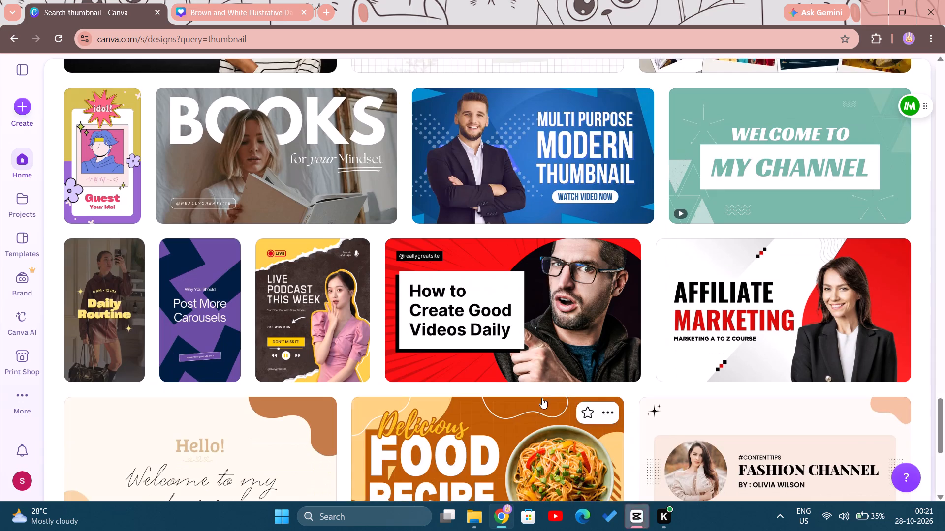
scroll(542, 398, down, 5)
click(473, 281)
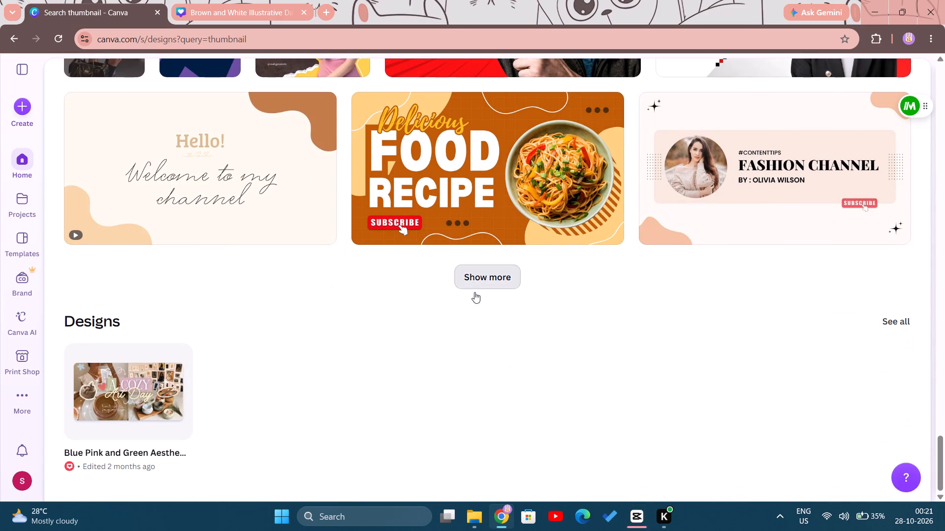
scroll(420, 299, down, 2)
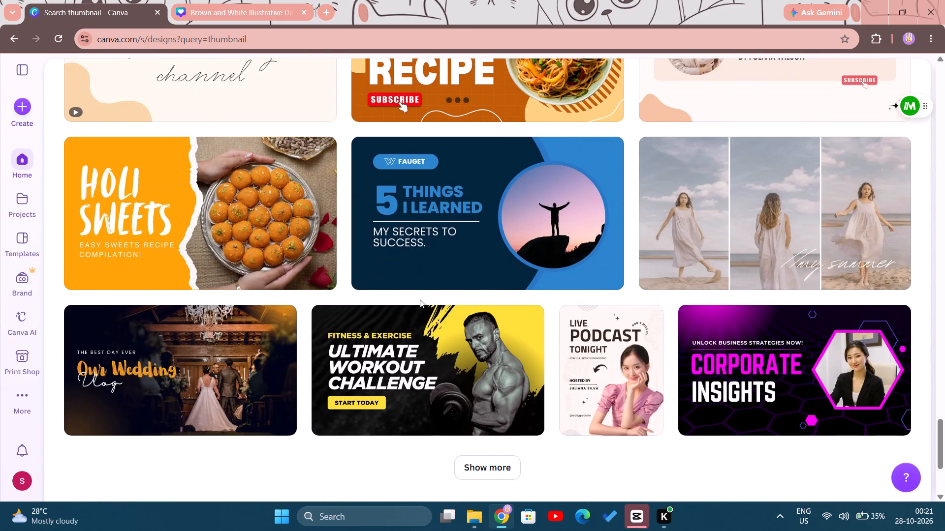
scroll(420, 299, down, 3)
scroll(420, 299, up, 2)
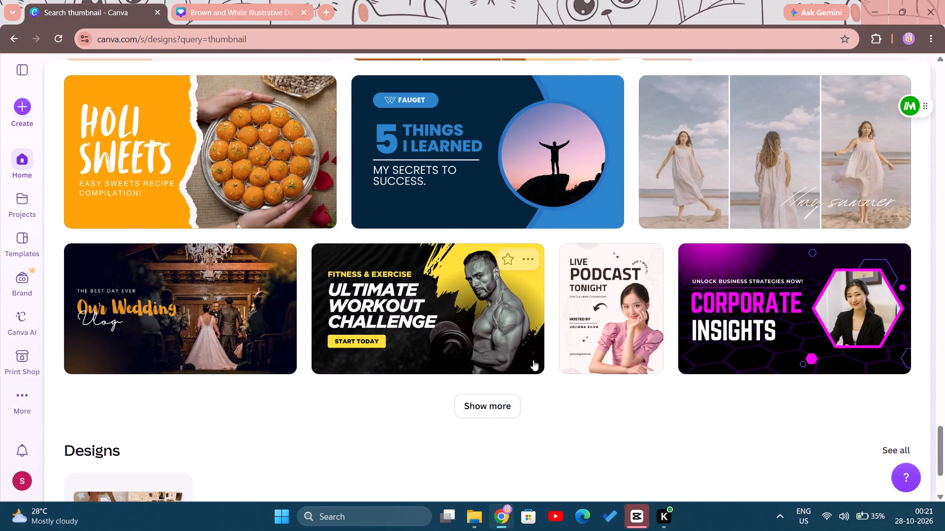
click(492, 406)
scroll(288, 301, down, 2)
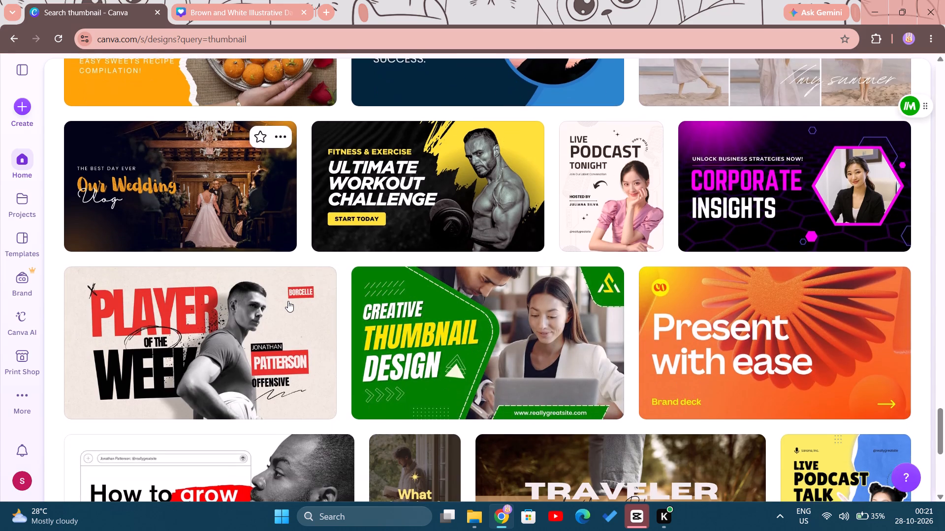
scroll(288, 301, down, 4)
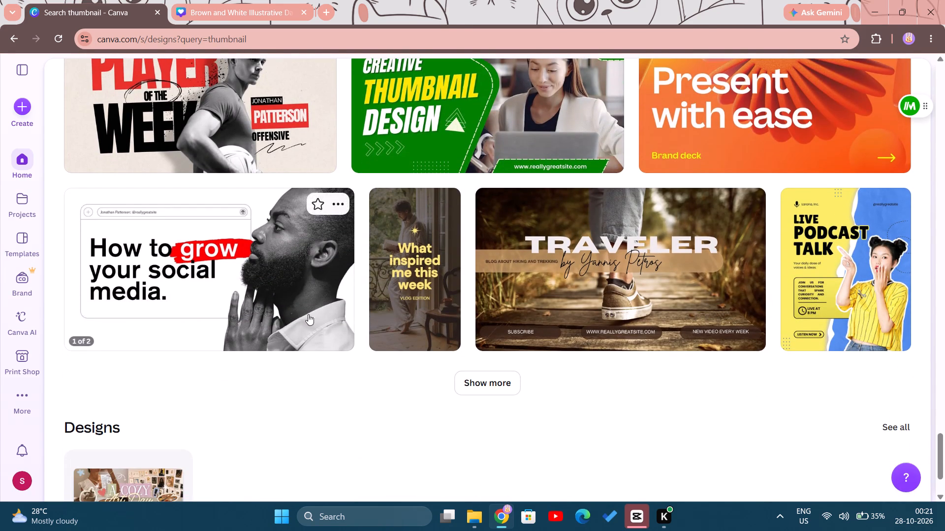
click(500, 383)
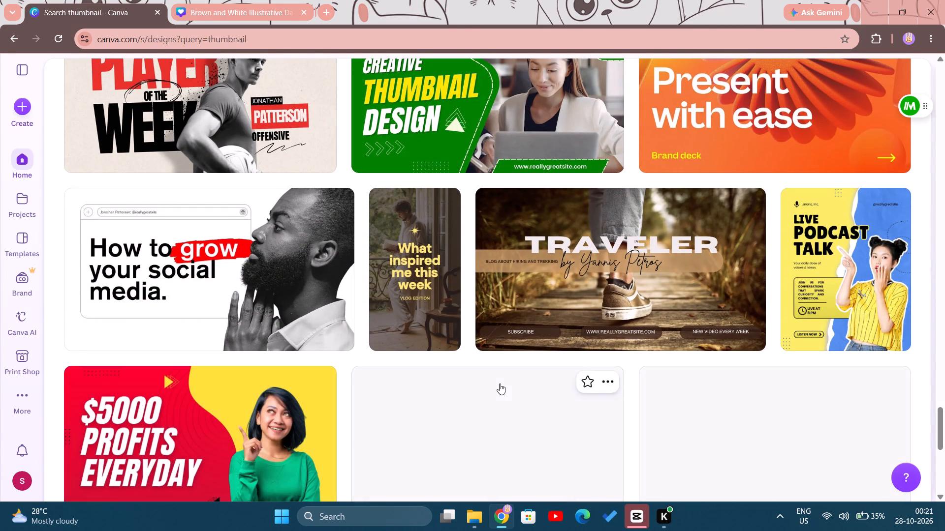
Examine successive further batches of Canva templates in the thumbnail search results for a suitable alternative design.
scroll(370, 376, down, 4)
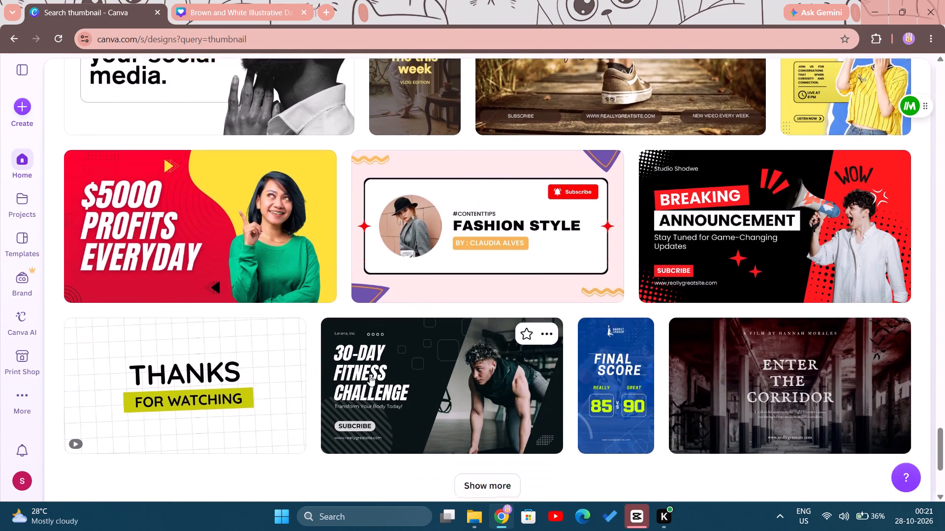
scroll(370, 376, down, 3)
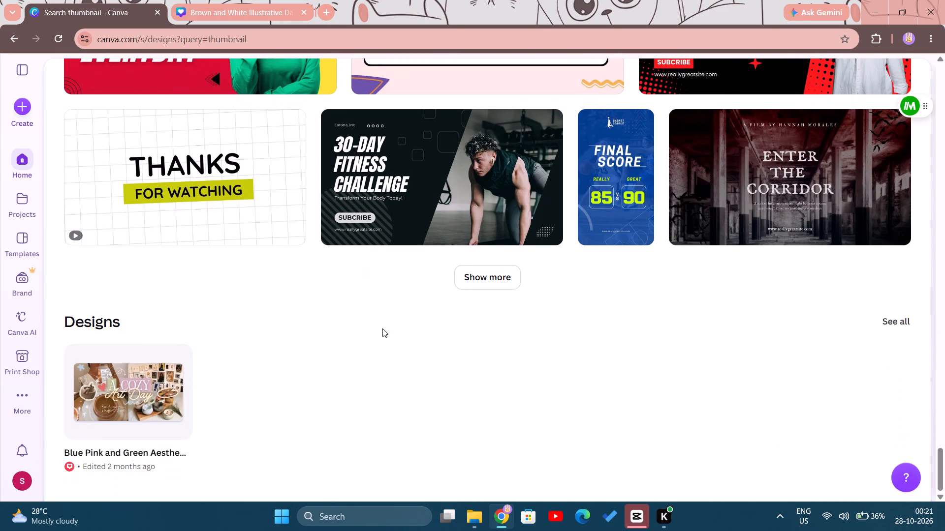
click(495, 282)
scroll(495, 282, down, 1)
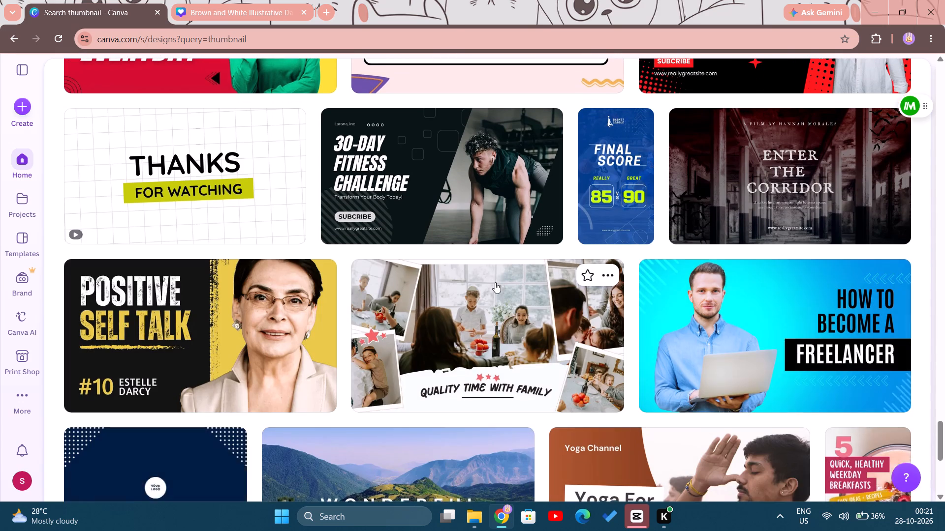
scroll(495, 282, down, 2)
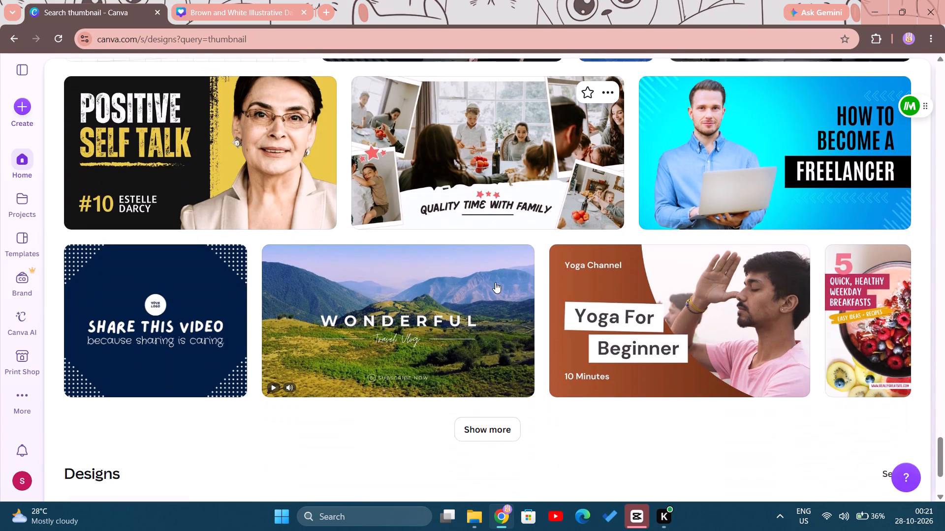
scroll(495, 282, down, 2)
click(490, 301)
scroll(489, 301, up, 1)
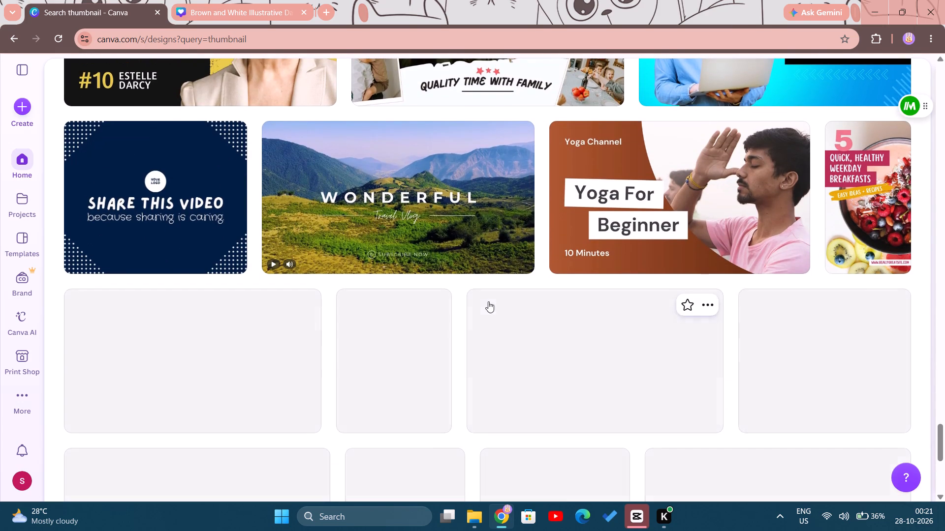
scroll(488, 301, up, 2)
scroll(488, 301, down, 3)
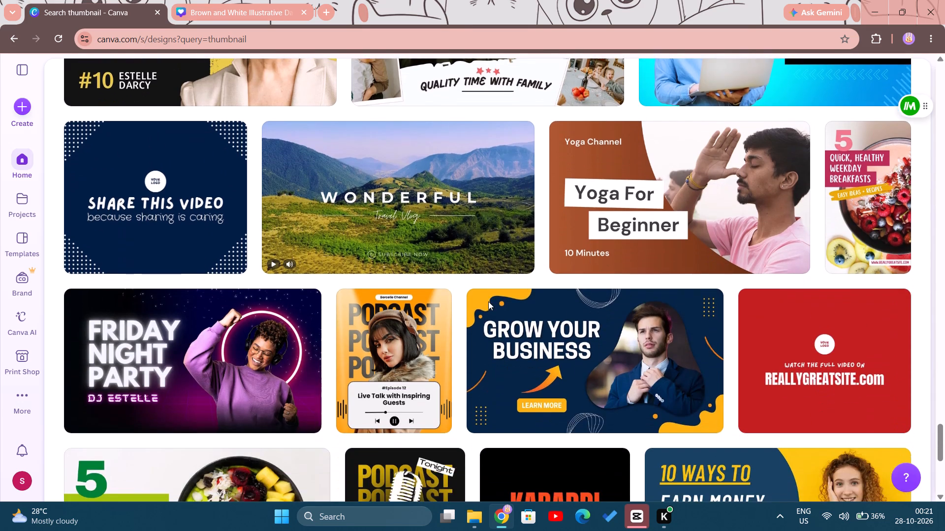
scroll(488, 301, down, 6)
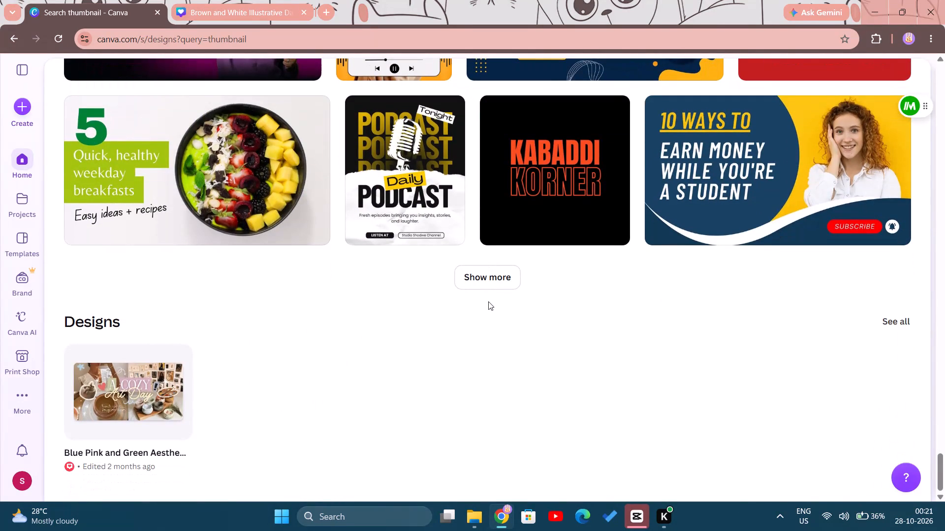
scroll(488, 301, down, 1)
click(489, 279)
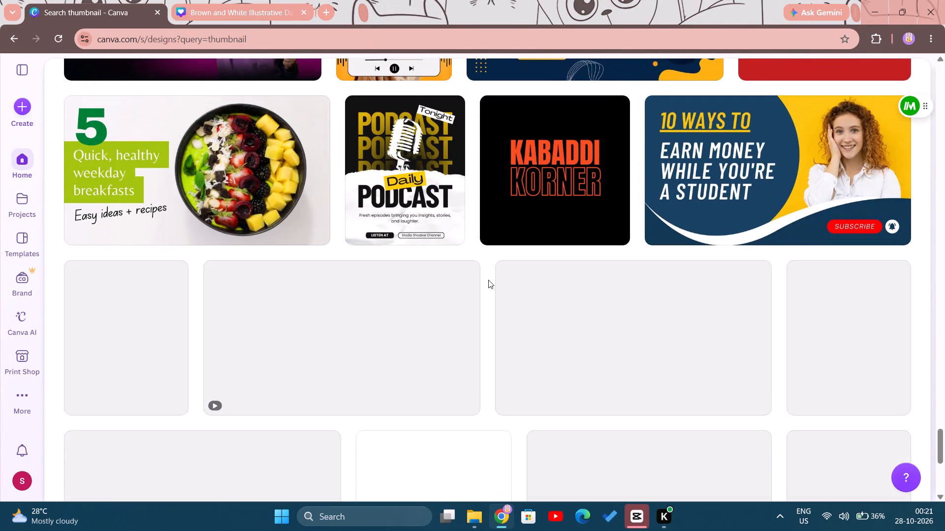
scroll(488, 280, down, 2)
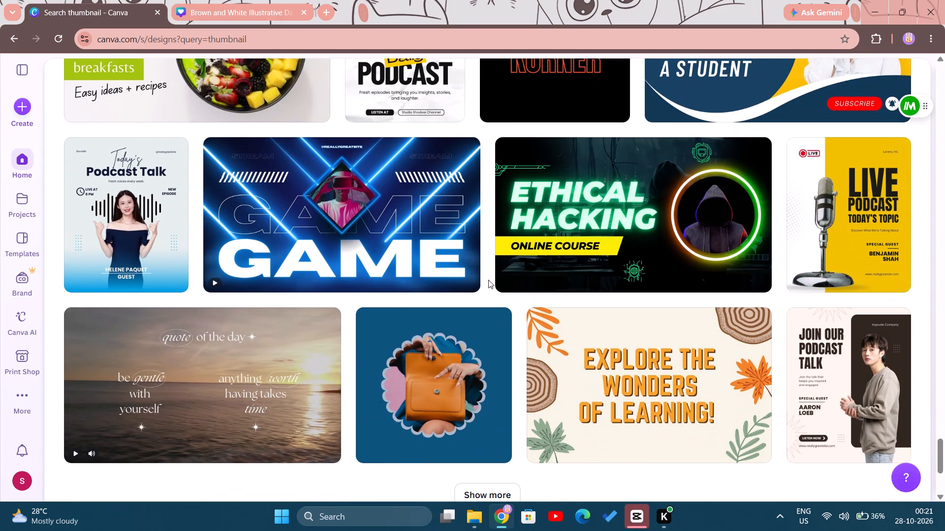
scroll(488, 280, down, 1)
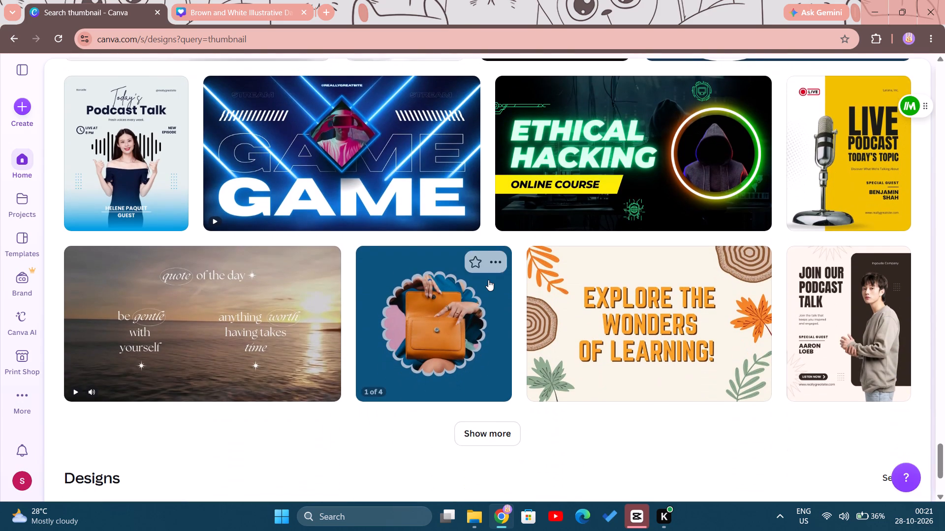
scroll(488, 280, down, 1)
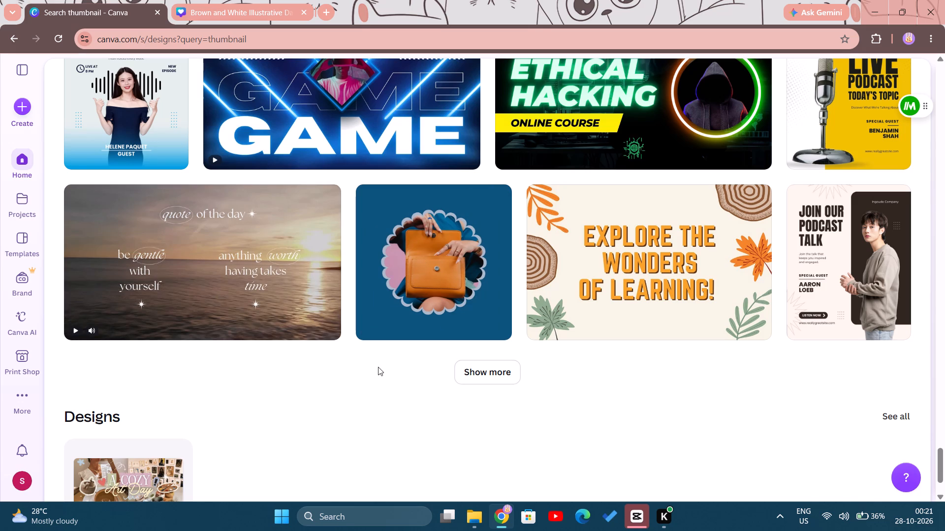
scroll(378, 367, down, 1)
click(490, 319)
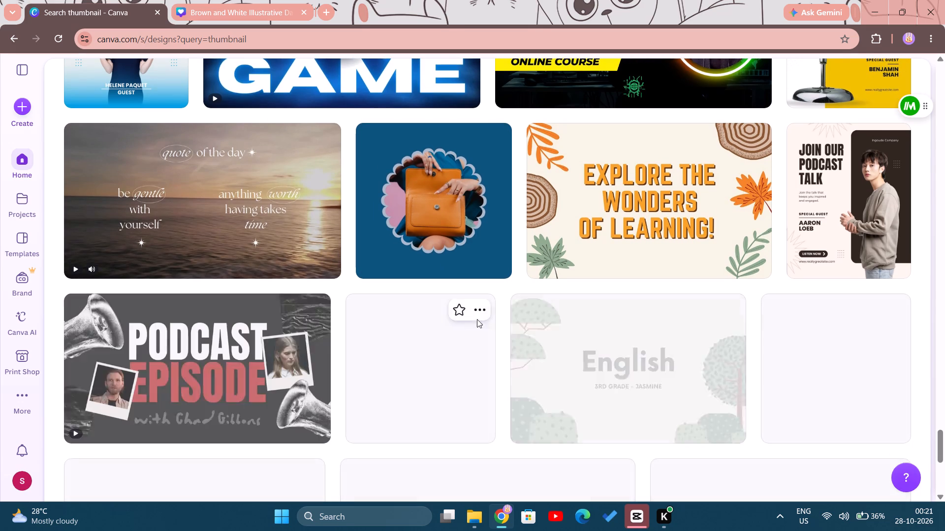
scroll(340, 302, down, 1)
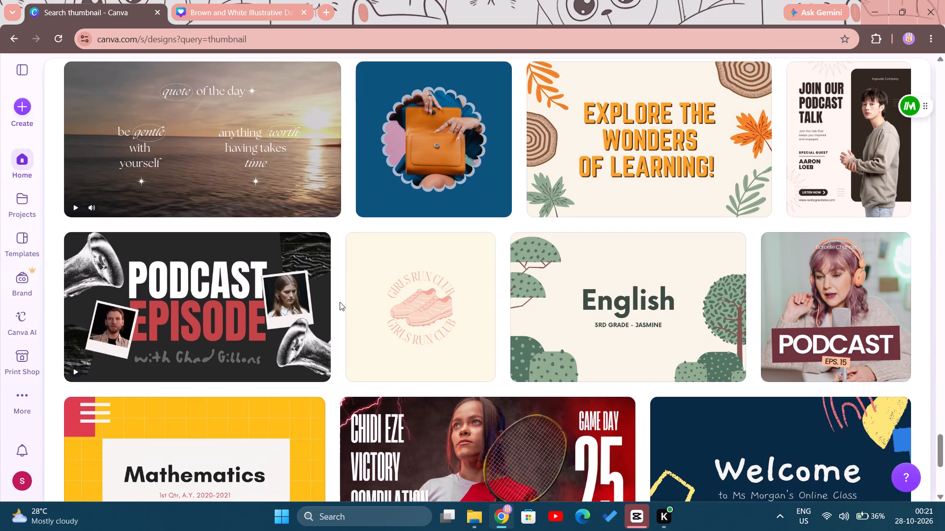
scroll(340, 302, down, 3)
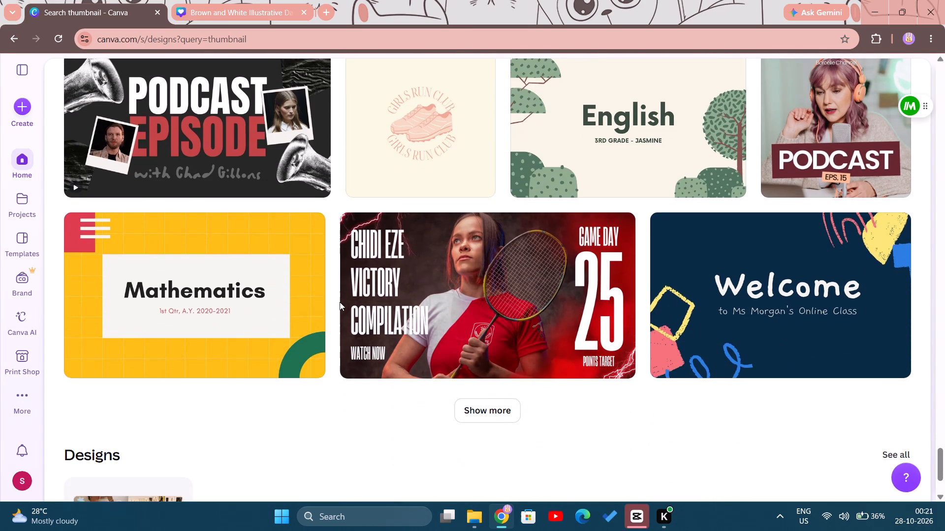
scroll(340, 302, down, 1)
scroll(480, 346, up, 2)
scroll(480, 346, down, 2)
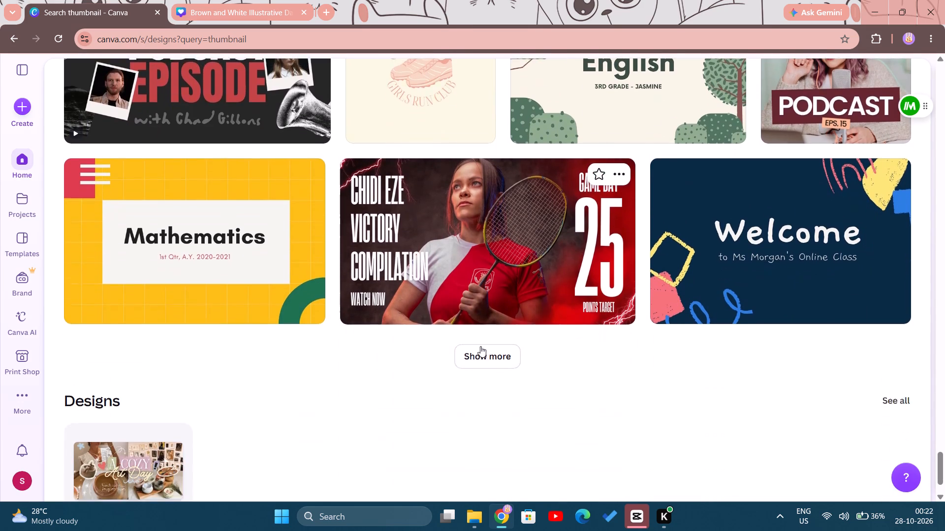
scroll(480, 346, down, 1)
click(505, 291)
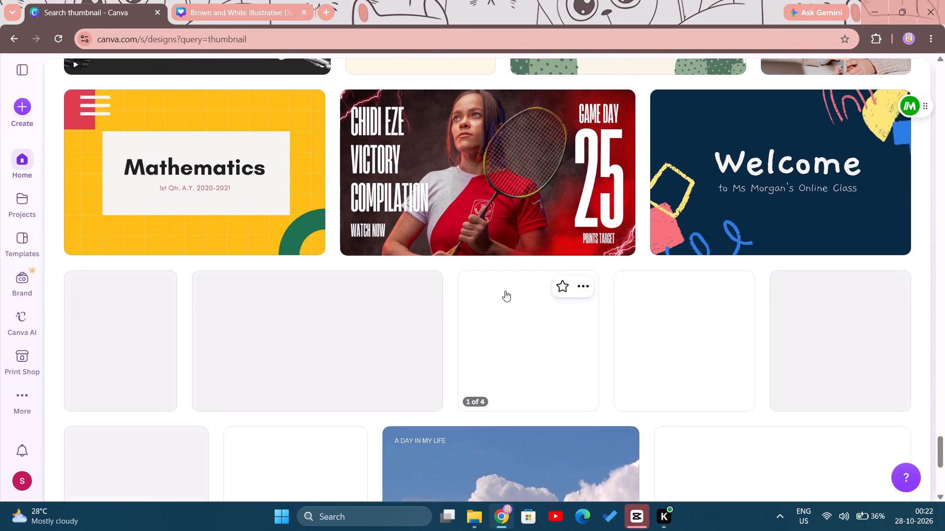
scroll(500, 293, down, 3)
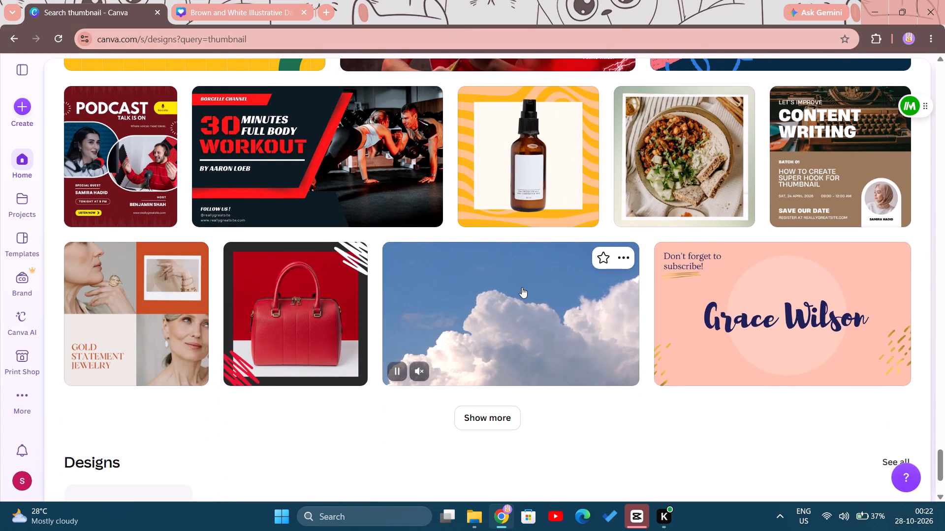
scroll(522, 287, down, 3)
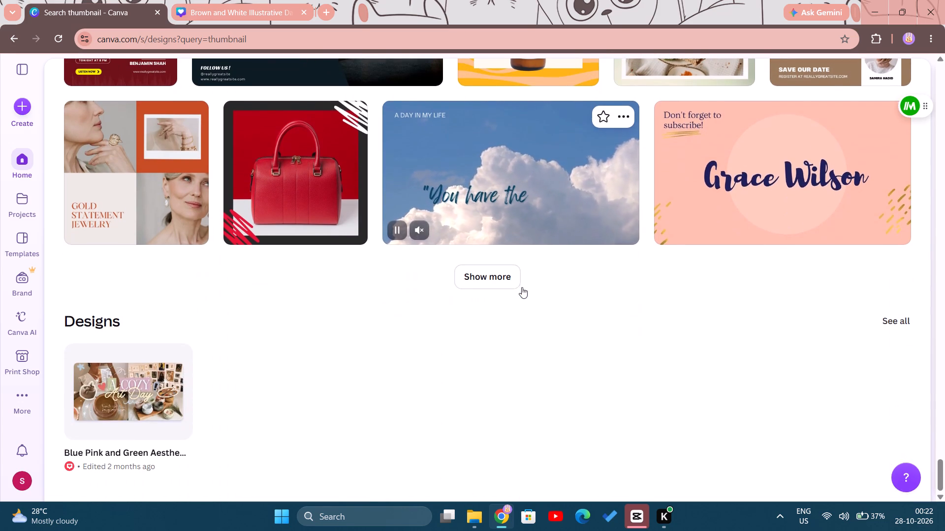
click(500, 277)
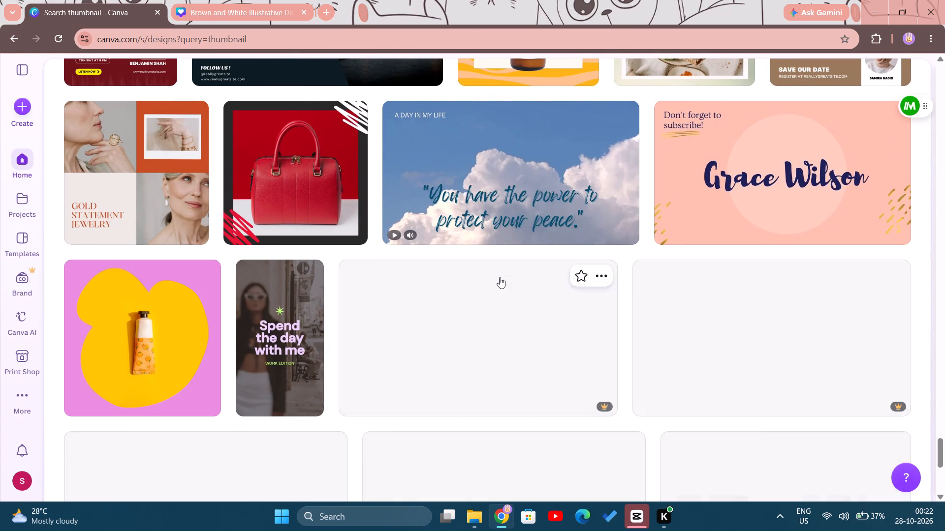
scroll(500, 277, down, 3)
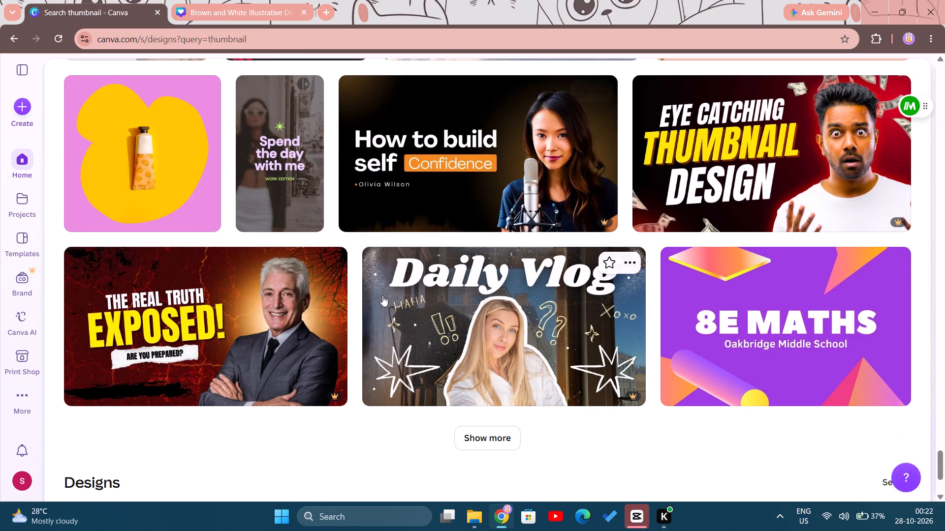
click(465, 443)
scroll(456, 438, down, 2)
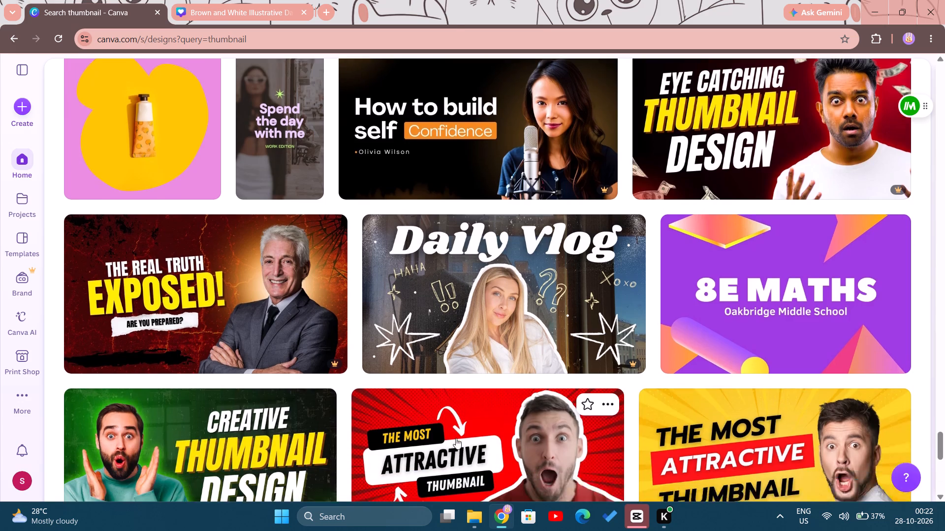
scroll(456, 438, down, 4)
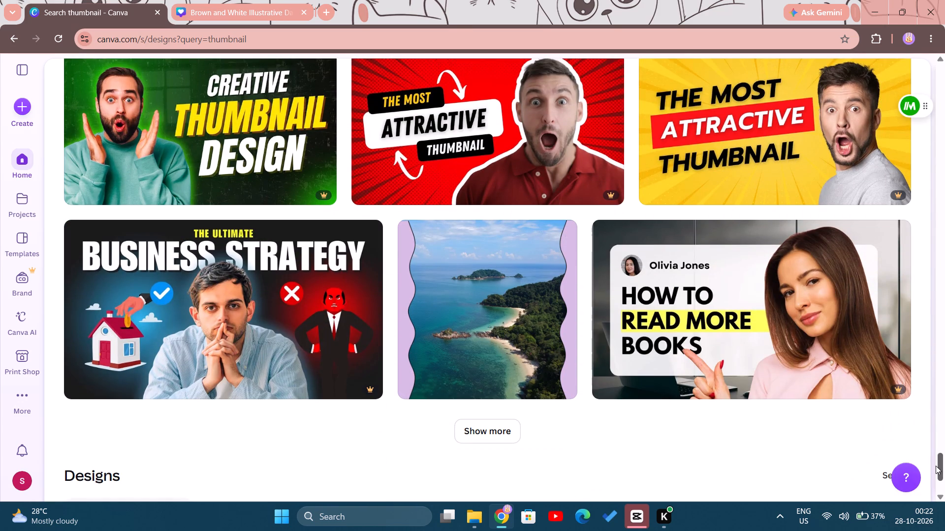
Return to the start of the results and search Canva for "food thumbnail".
drag(940, 469, 943, 5)
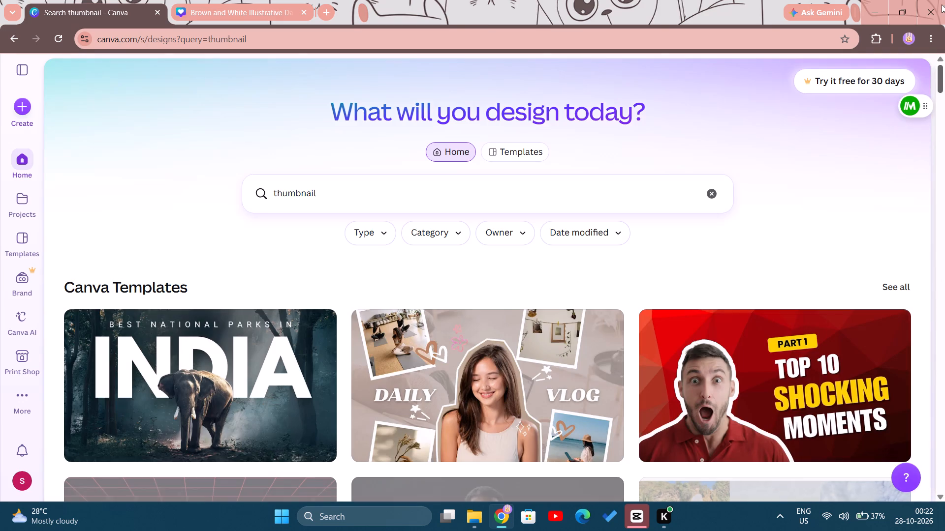
click(274, 194)
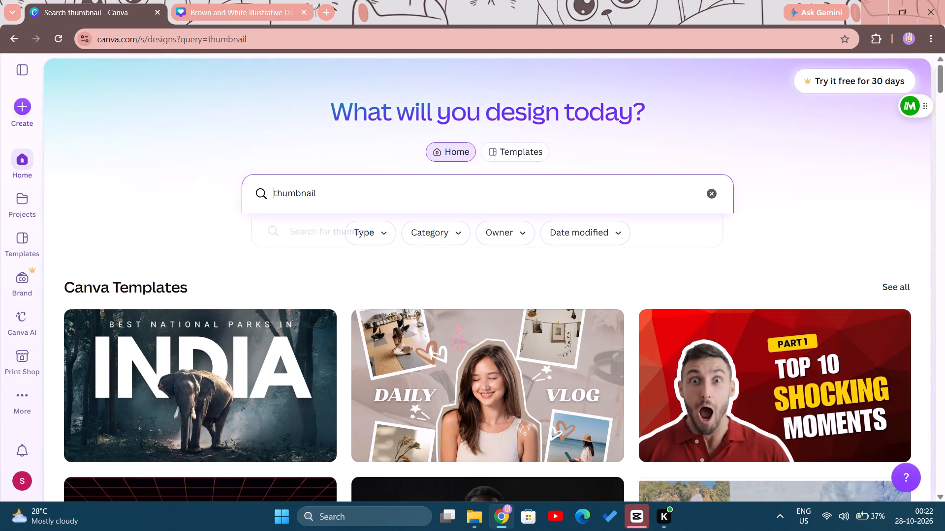
text(food)
key(space)
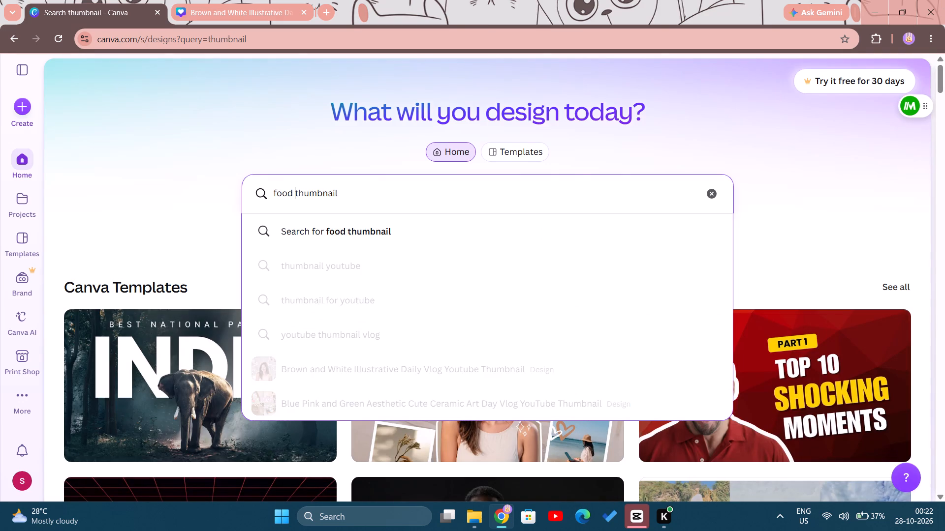
key(Return)
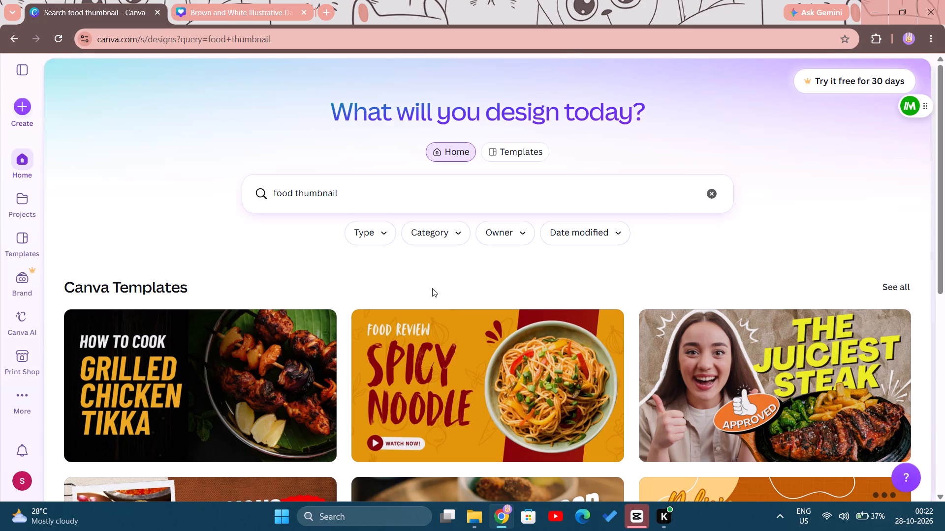
Look through the food thumbnail templates and open the "Epic Food Review" Brown Modern Food Vlogger template as a new design.
scroll(577, 311, down, 2)
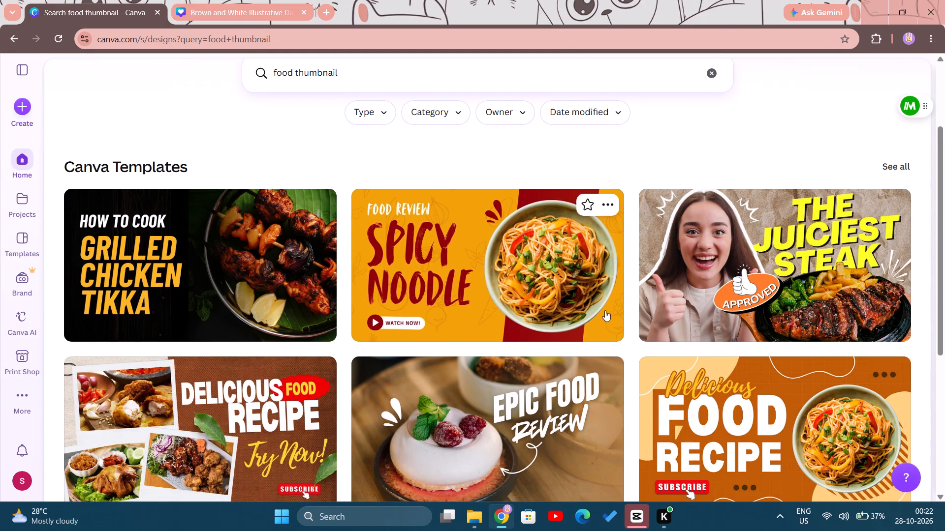
scroll(604, 304, down, 1)
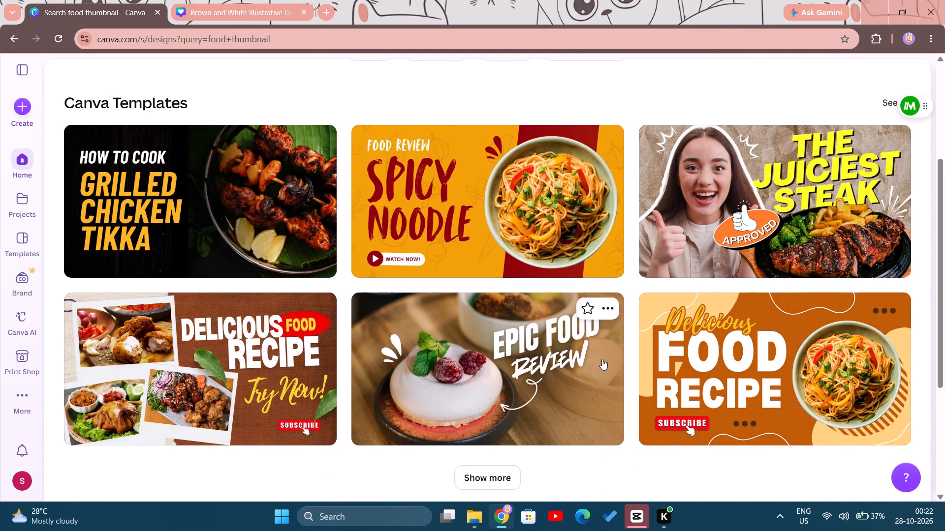
scroll(602, 359, down, 2)
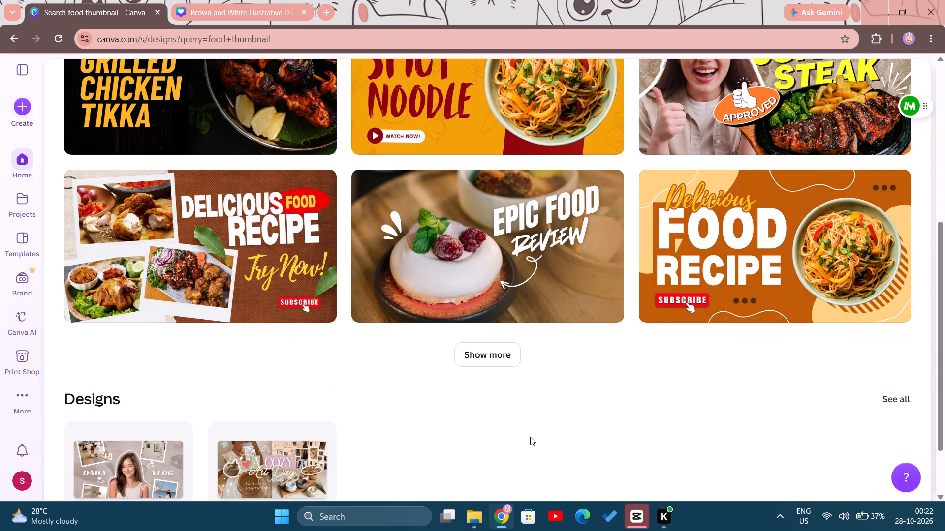
click(501, 352)
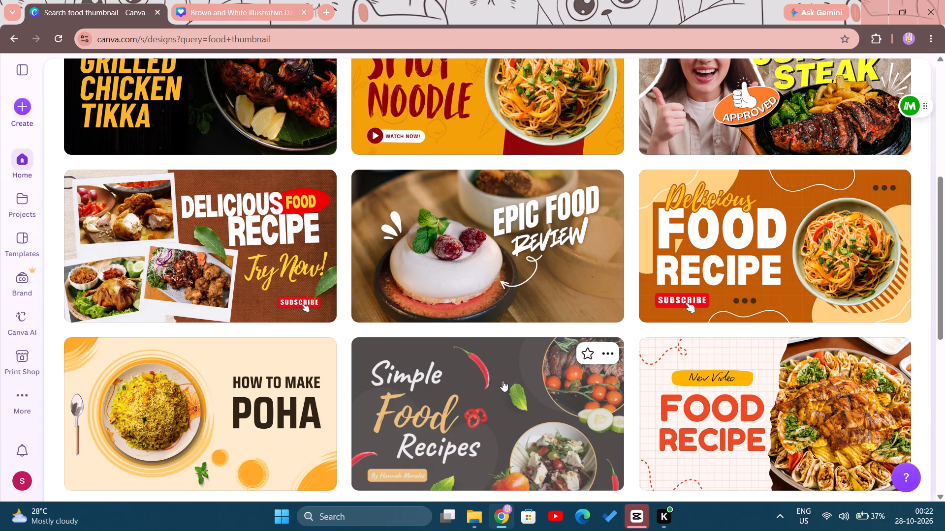
click(504, 275)
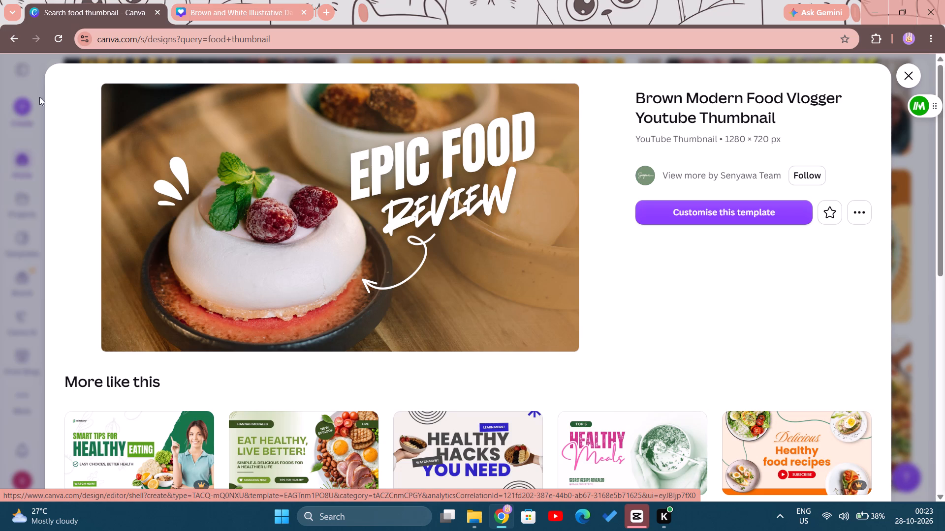
click(341, 196)
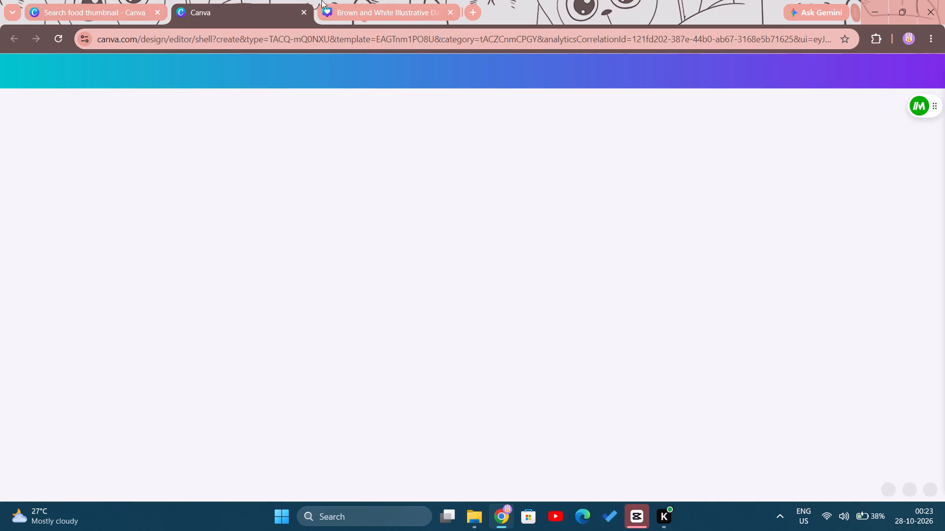
Close the browser tab holding the Brown and White Illustrative Daily Vlog thumbnail design.
click(370, 0)
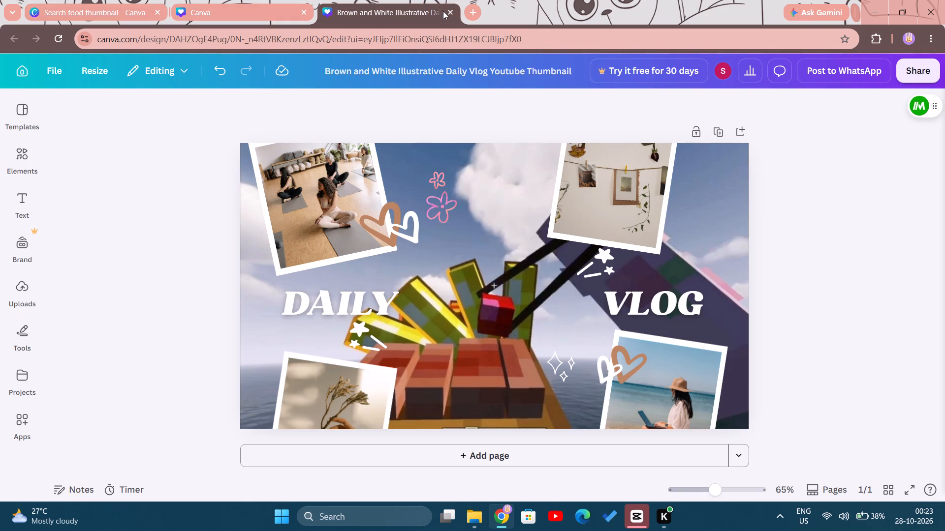
click(449, 10)
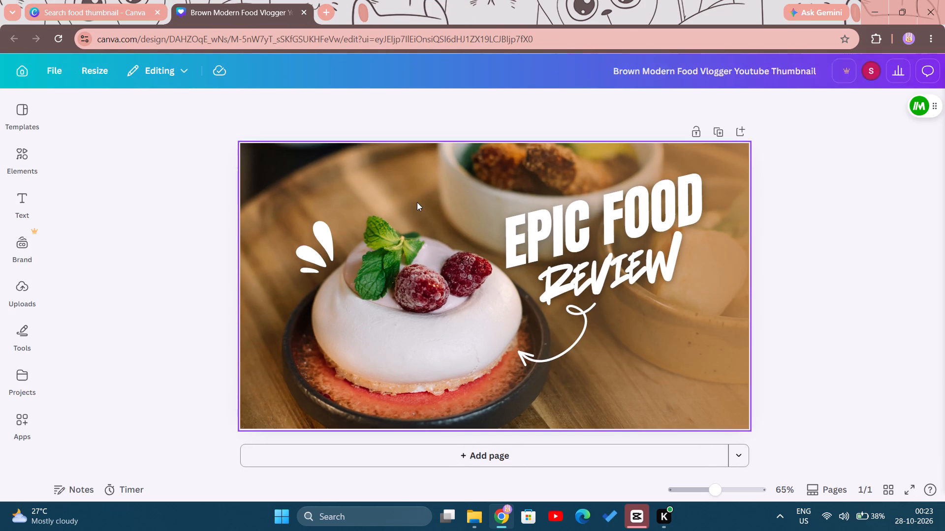
Delete the dessert background photo and fill the page background with the uploaded Minecraft sushi screenshot.
click(417, 202)
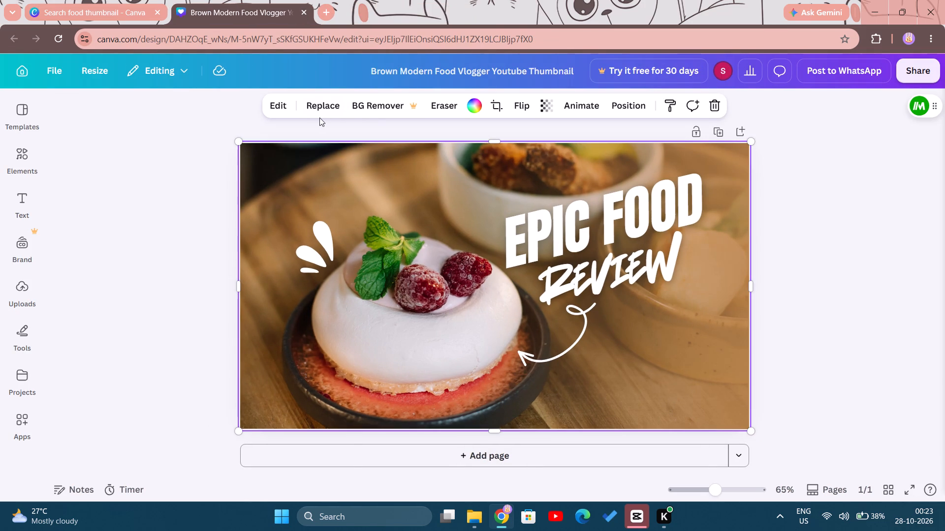
click(323, 105)
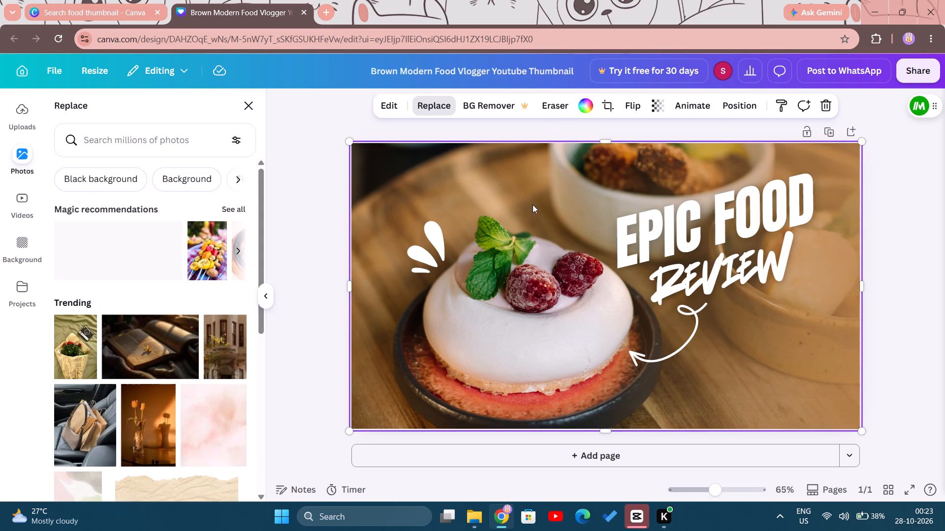
right_click(533, 205)
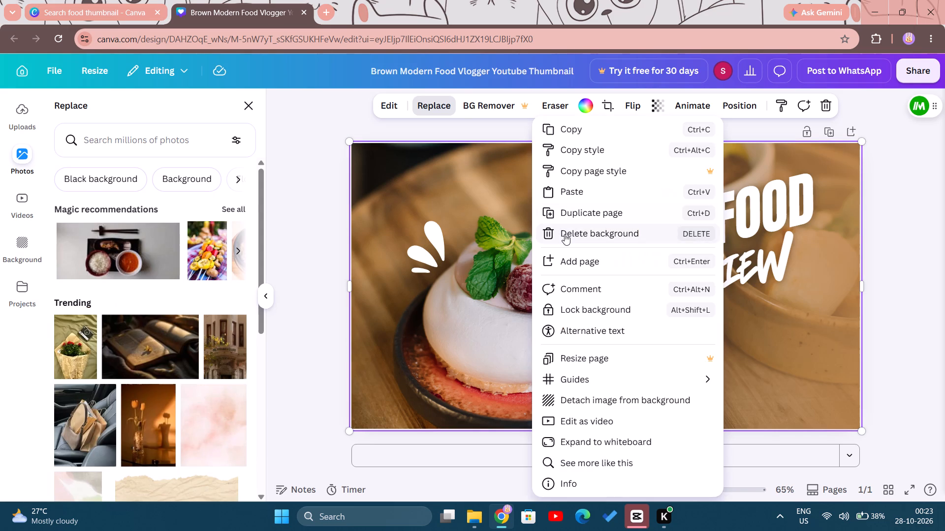
click(565, 234)
click(533, 109)
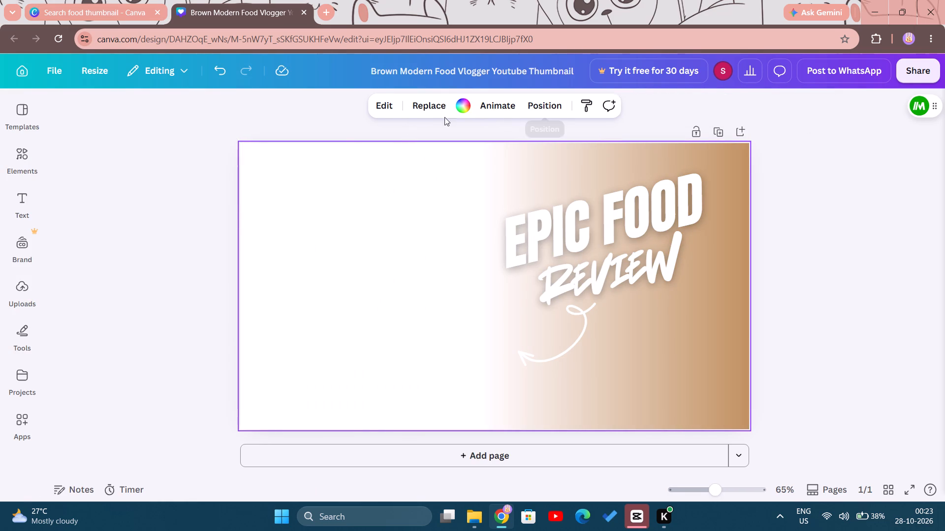
click(428, 114)
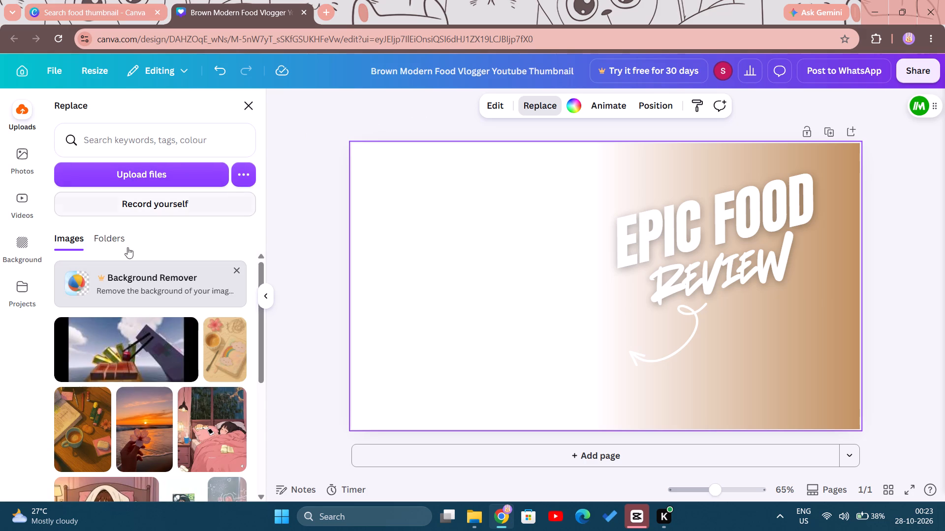
click(110, 338)
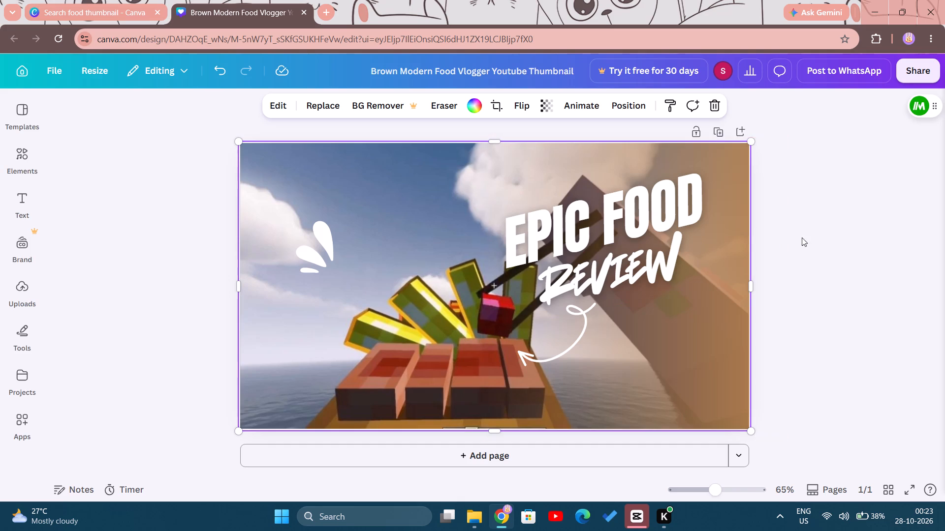
Move the brown gradient overlay off the text area and delete it from the thumbnail.
drag(724, 241, 732, 272)
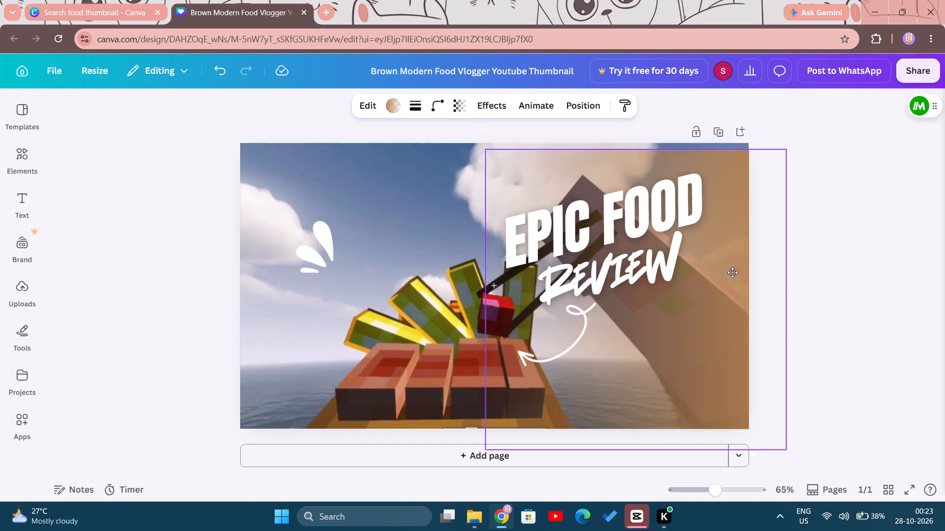
drag(732, 272, 485, 429)
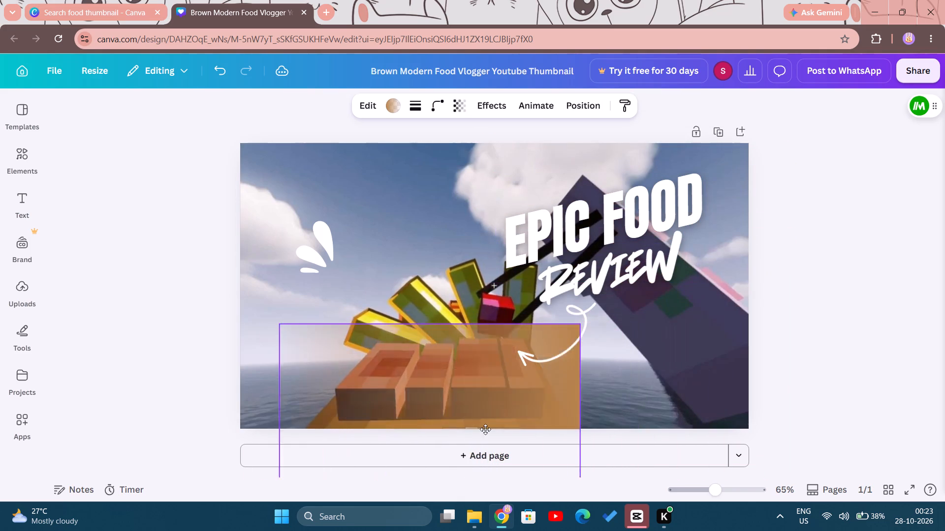
drag(485, 429, 446, 251)
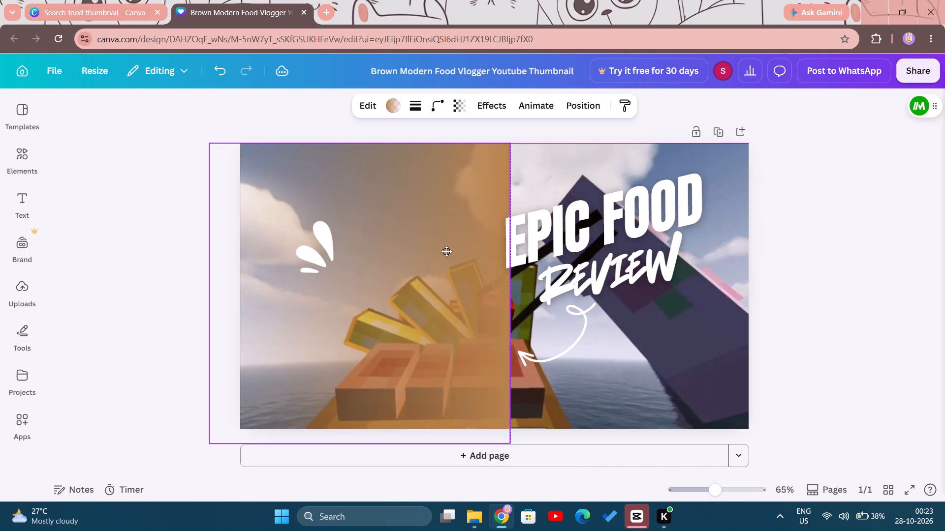
drag(446, 251, 532, 263)
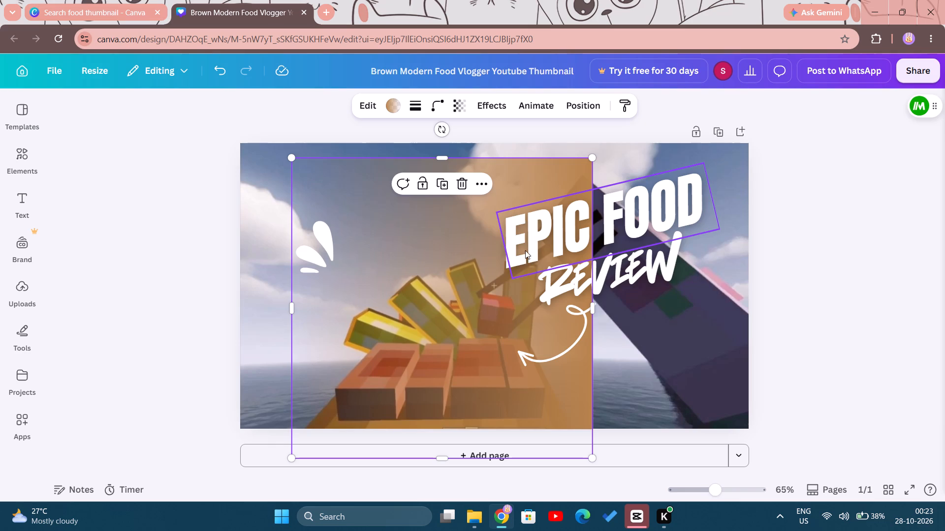
click(466, 181)
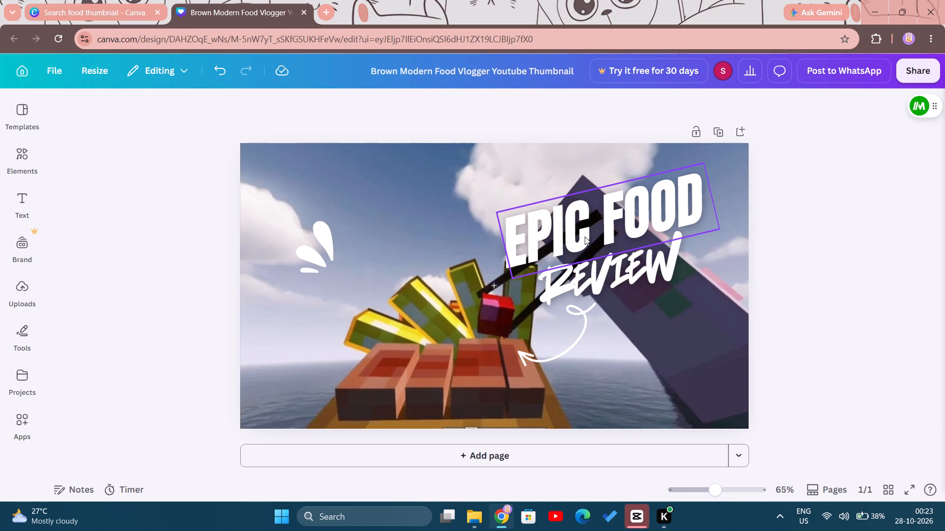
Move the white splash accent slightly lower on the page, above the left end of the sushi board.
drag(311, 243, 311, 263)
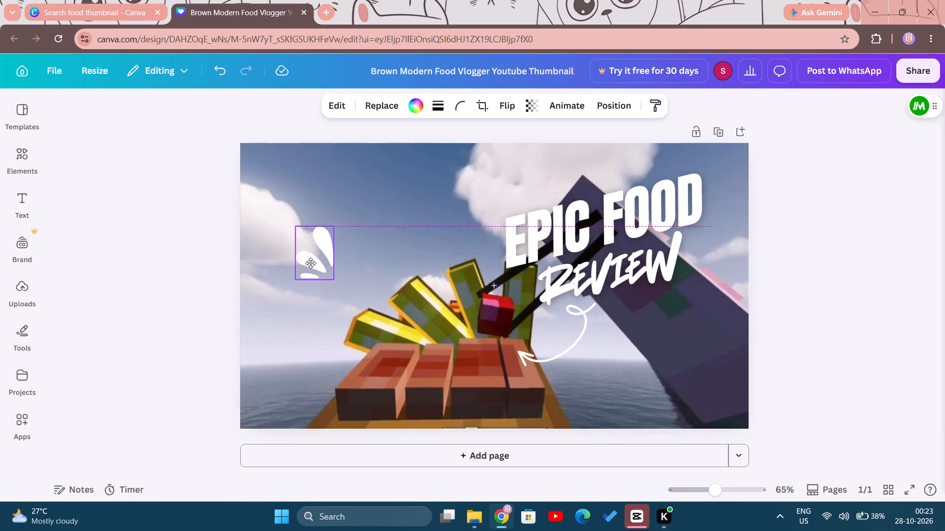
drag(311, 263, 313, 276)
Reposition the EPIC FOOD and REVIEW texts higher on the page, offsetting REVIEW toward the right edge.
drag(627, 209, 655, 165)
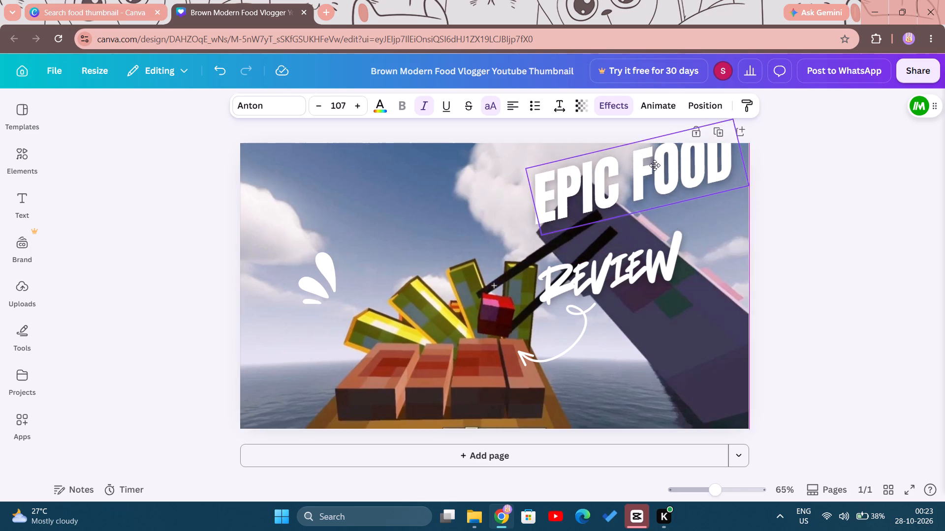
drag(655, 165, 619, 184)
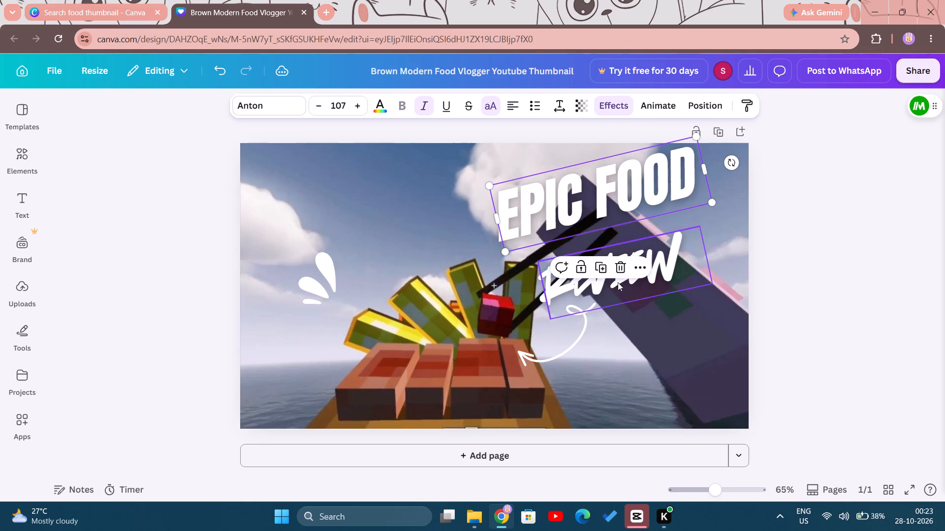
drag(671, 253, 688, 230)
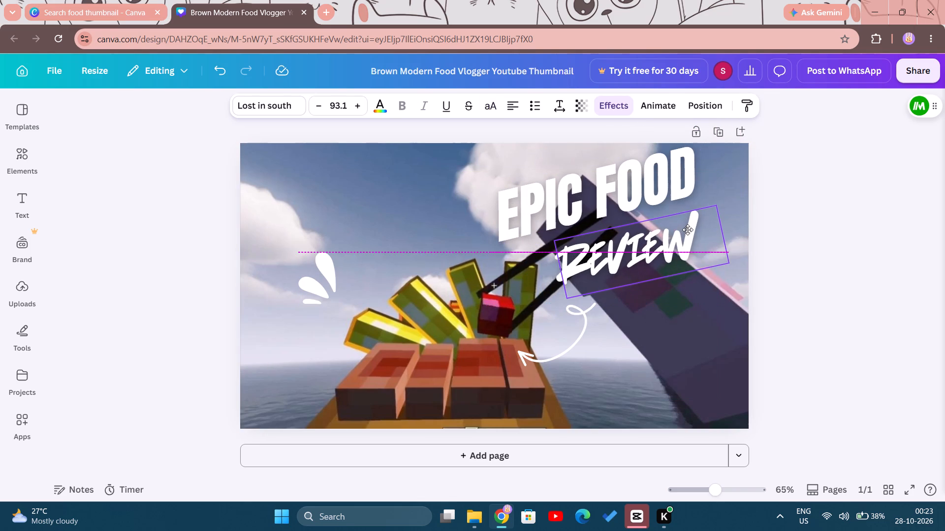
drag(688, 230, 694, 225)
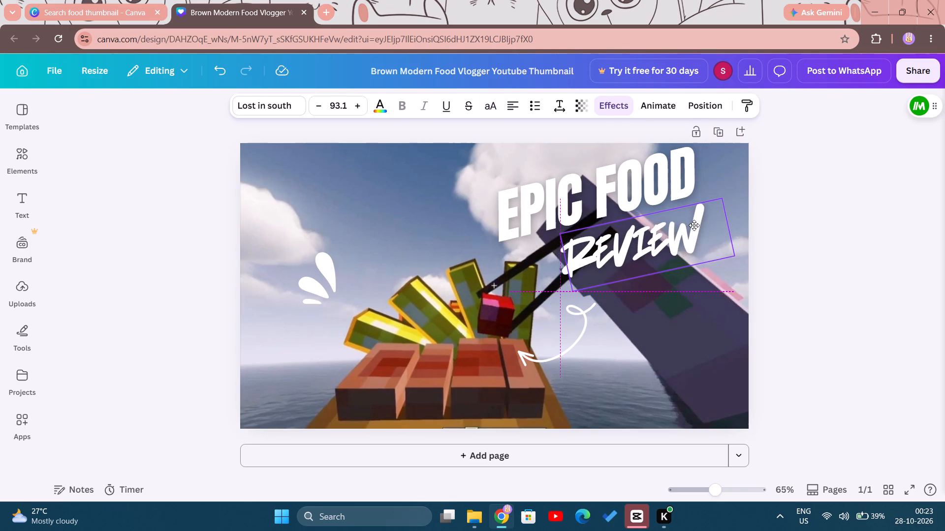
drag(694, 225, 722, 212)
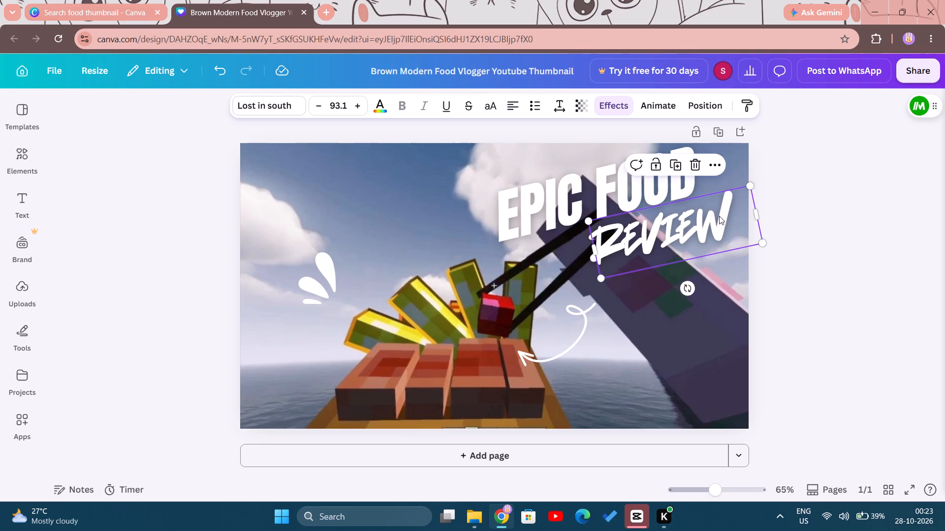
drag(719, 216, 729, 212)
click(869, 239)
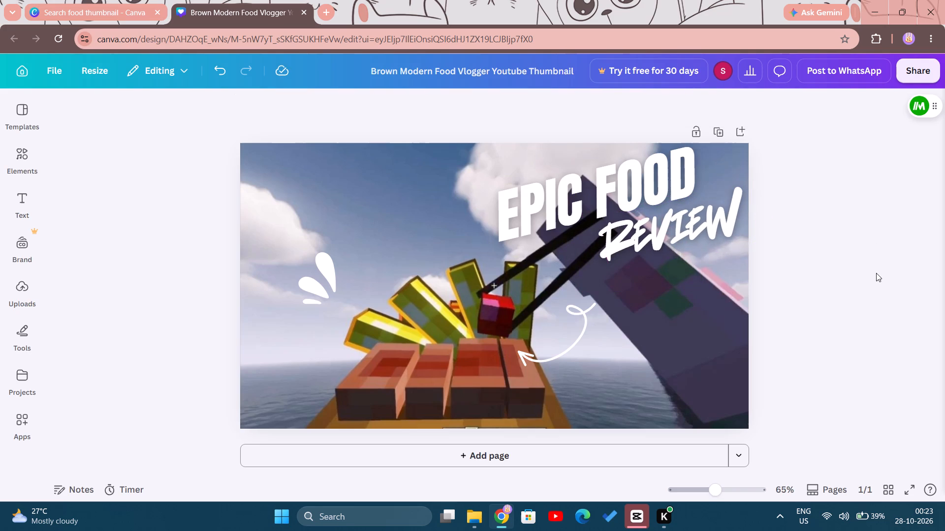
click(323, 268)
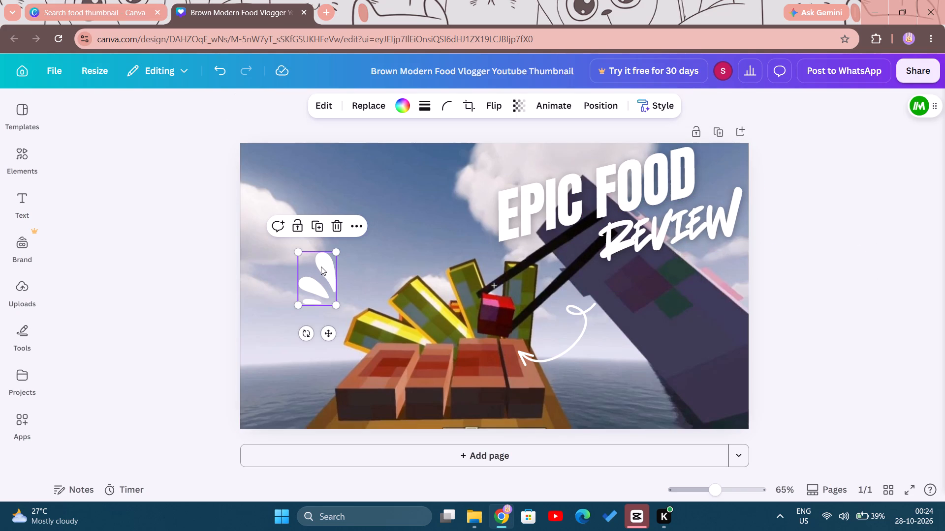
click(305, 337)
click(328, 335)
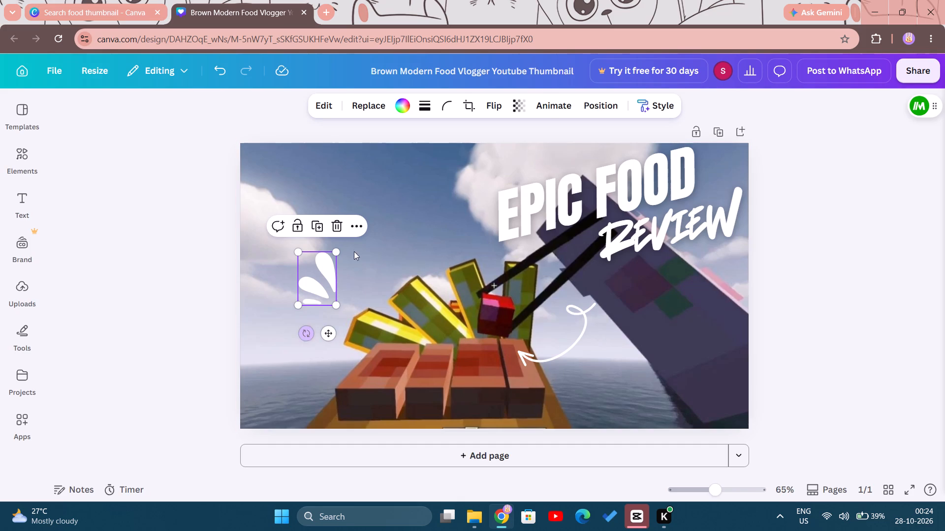
Move the EPIC FOOD text to the page's upper-left corner and place REVIEW just below it, offset right.
drag(584, 186, 302, 188)
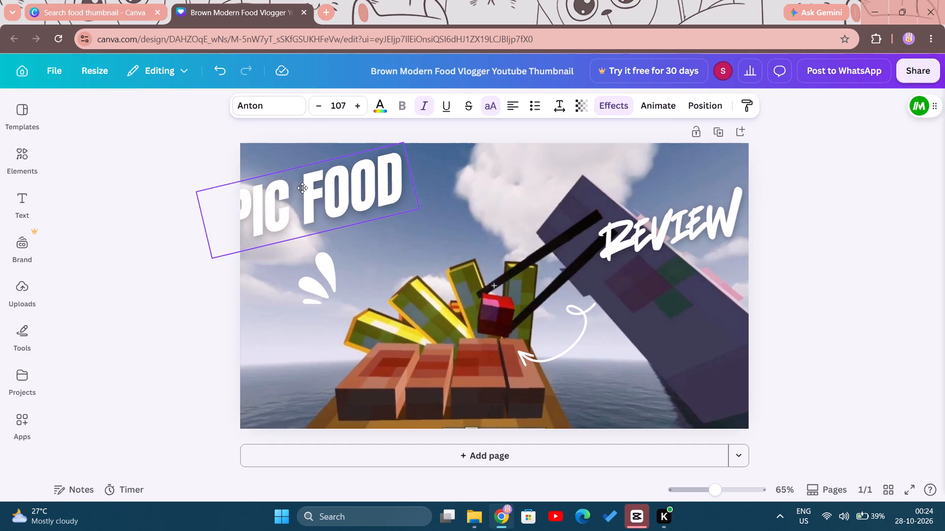
drag(302, 188, 331, 184)
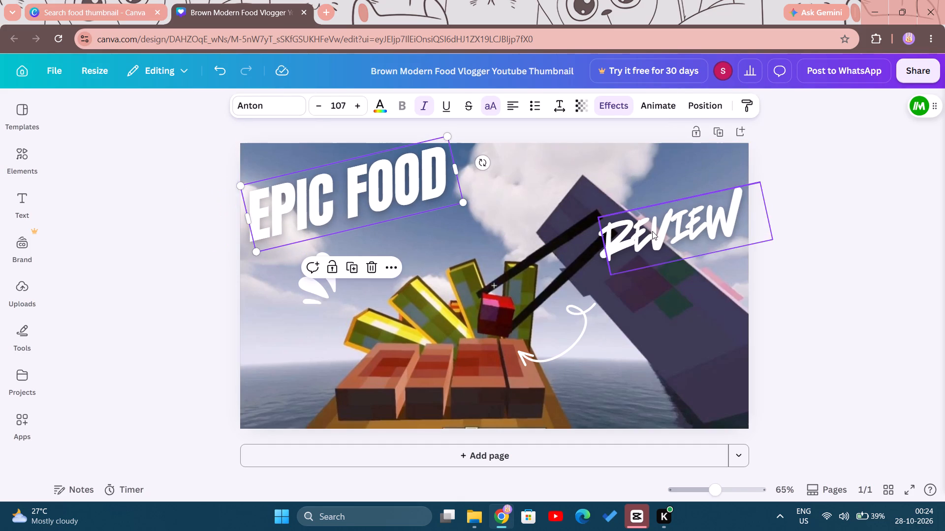
drag(652, 231, 404, 234)
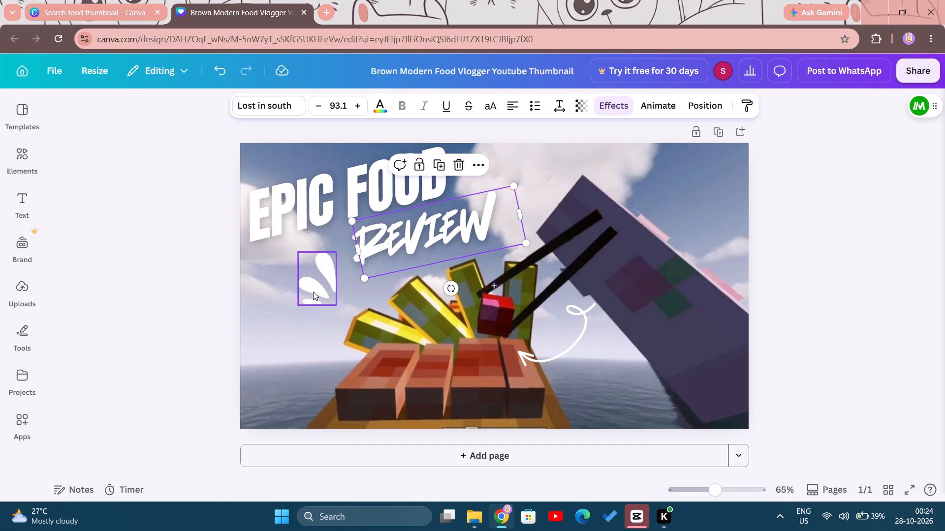
Move the white splash accent down beside the left end of the sushi board.
drag(312, 292, 320, 357)
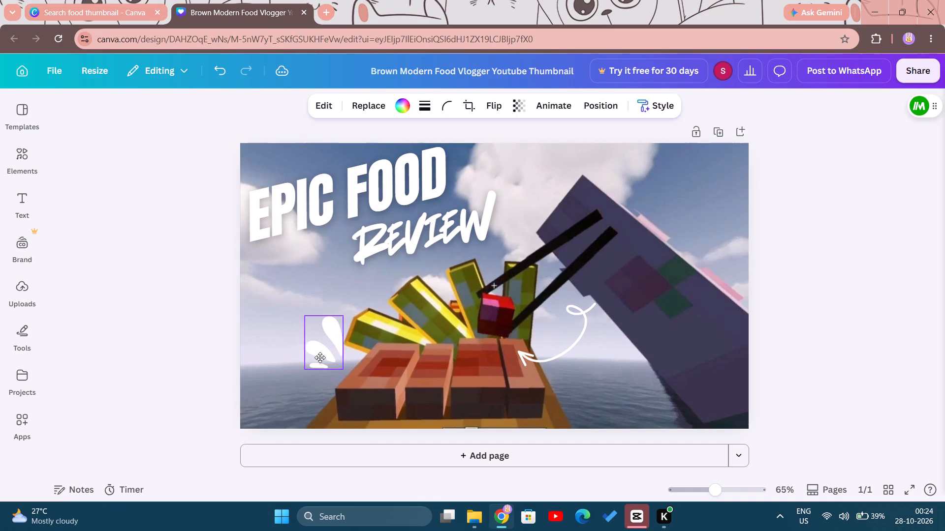
drag(320, 357, 322, 367)
drag(325, 366, 315, 365)
click(943, 258)
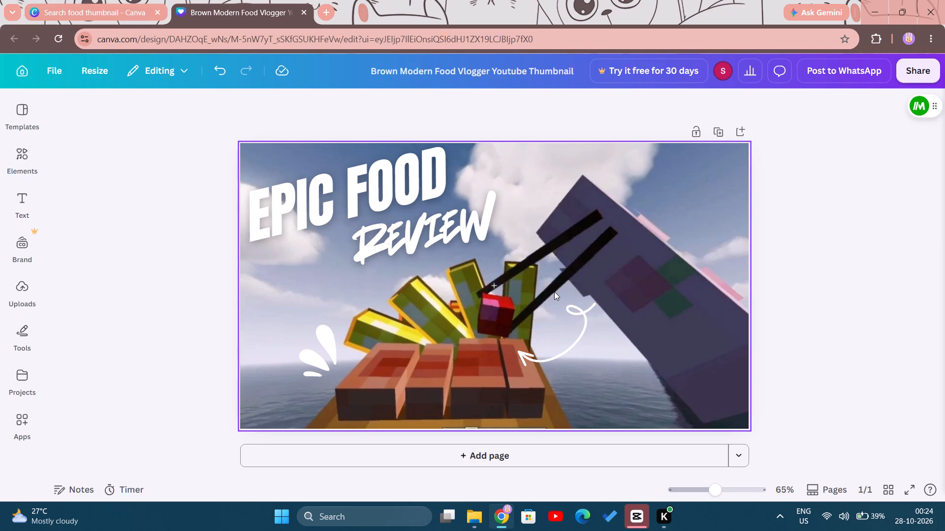
Replace the EPIC FOOD heading text with "immersive".
click(382, 188)
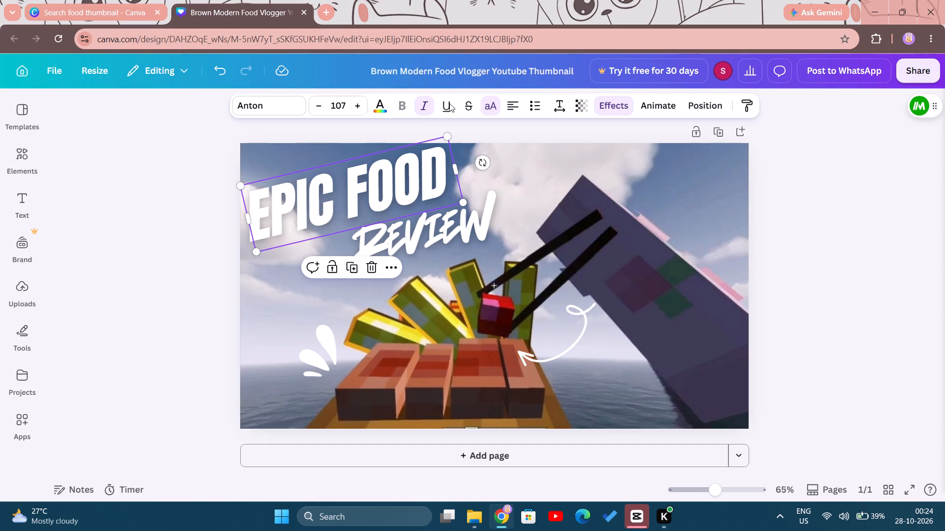
right_click(343, 209)
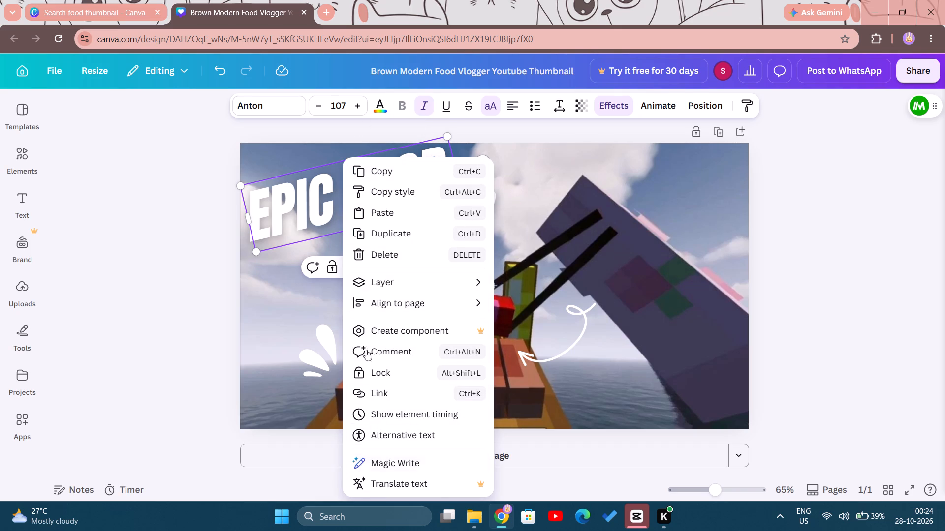
click(297, 214)
double_click(297, 214)
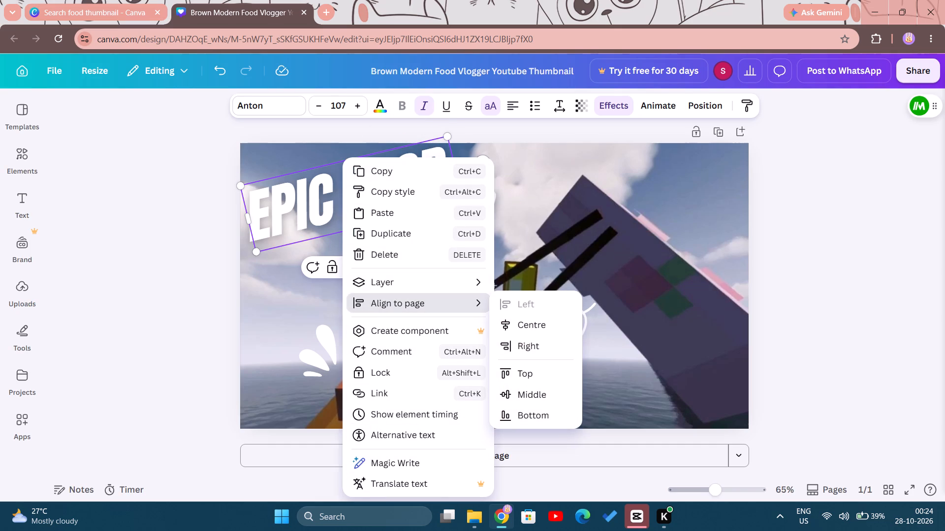
click(384, 200)
click(442, 176)
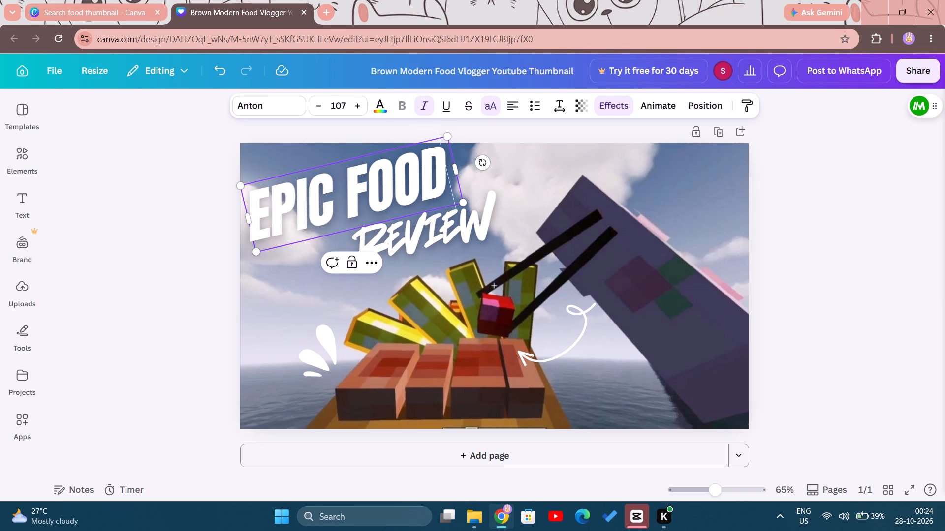
key(BackSpace)
key(BackSpace)
key(BackSpace)
key(BackSpace)
key(BackSpace)
key(BackSpace)
key(BackSpace)
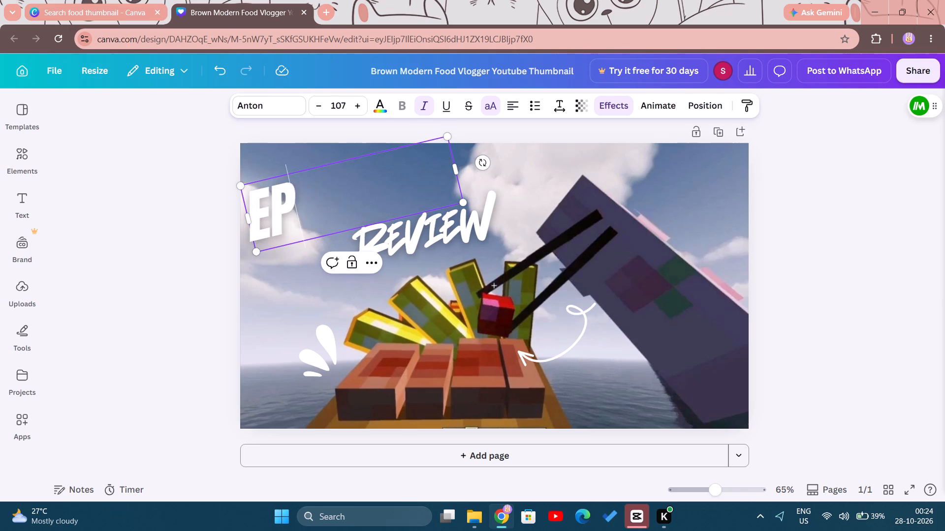
key(BackSpace)
key(BackSpace)
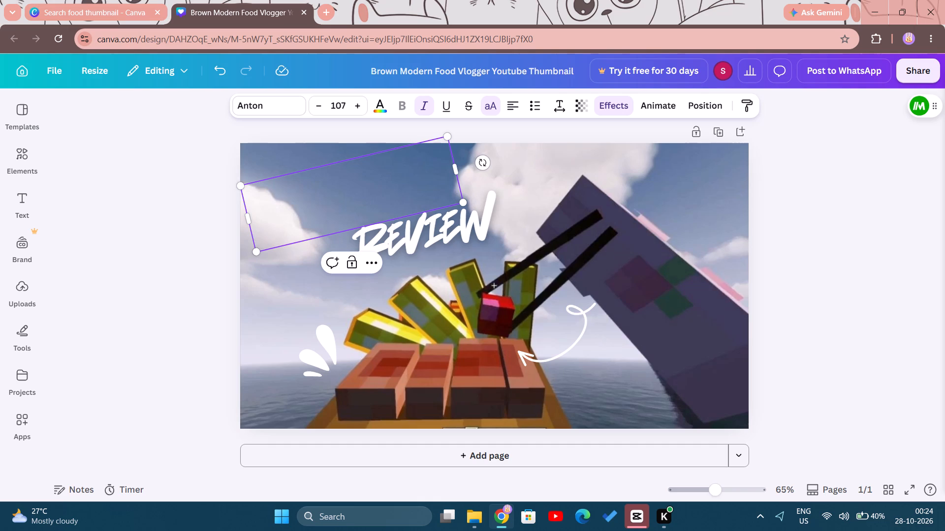
key(i)
text(mmersive)
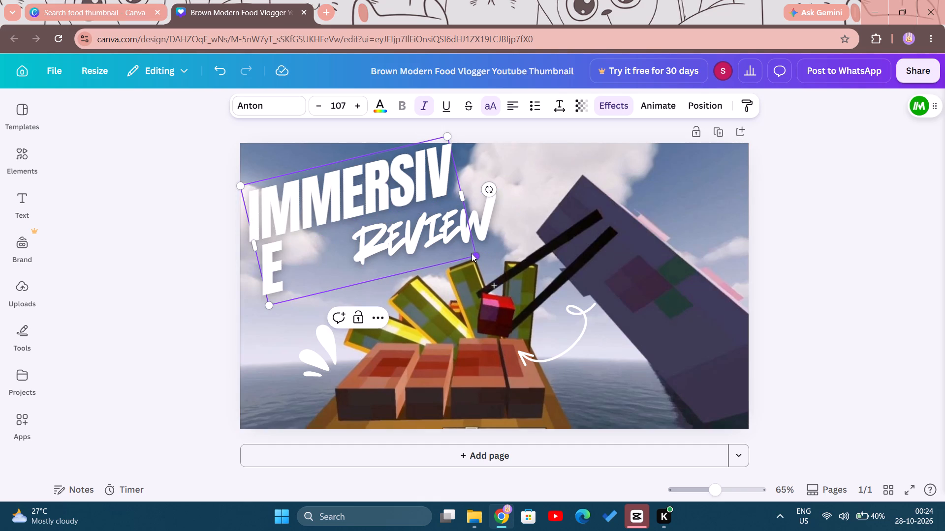
Scale the IMMERSIVE heading down to font size 87.9, retyping its final letters along the way.
drag(476, 253, 458, 226)
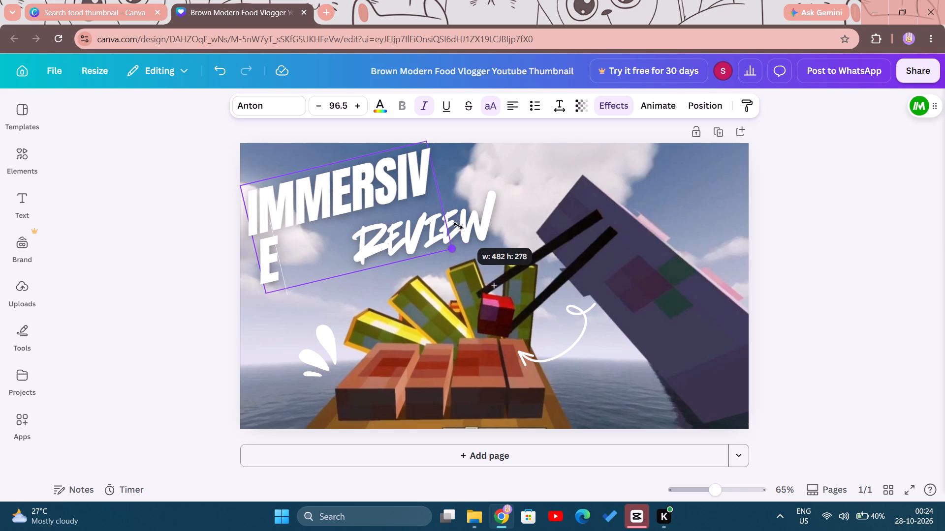
drag(458, 226, 448, 217)
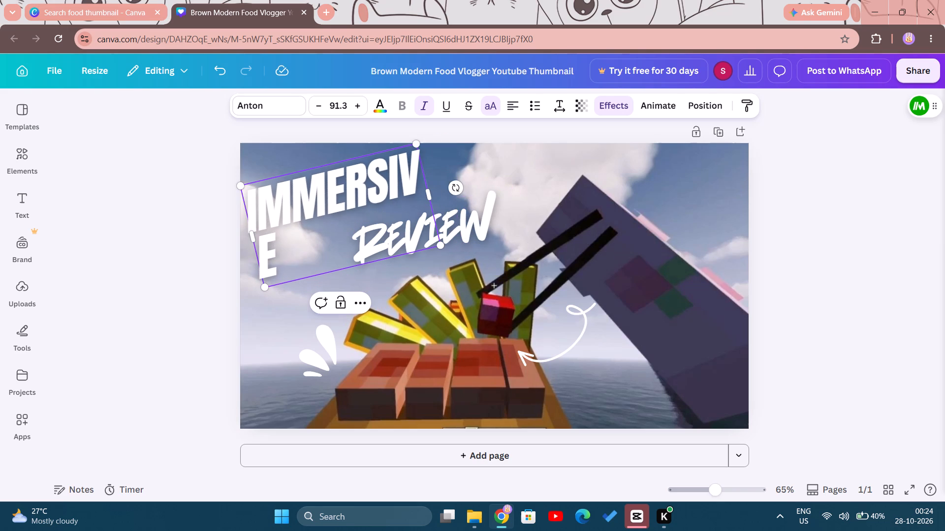
key(BackSpace)
key(BackSpace)
text(ve)
key(BackSpace)
key(e)
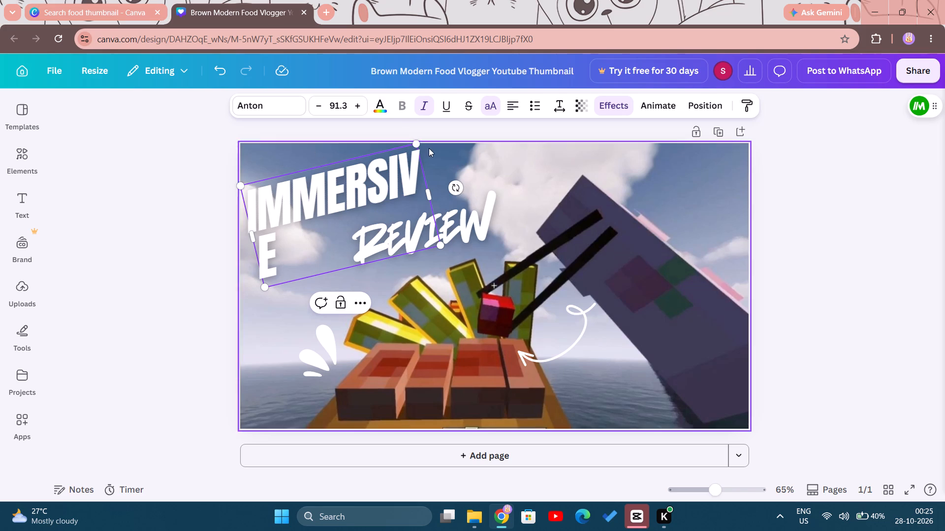
drag(418, 144, 411, 153)
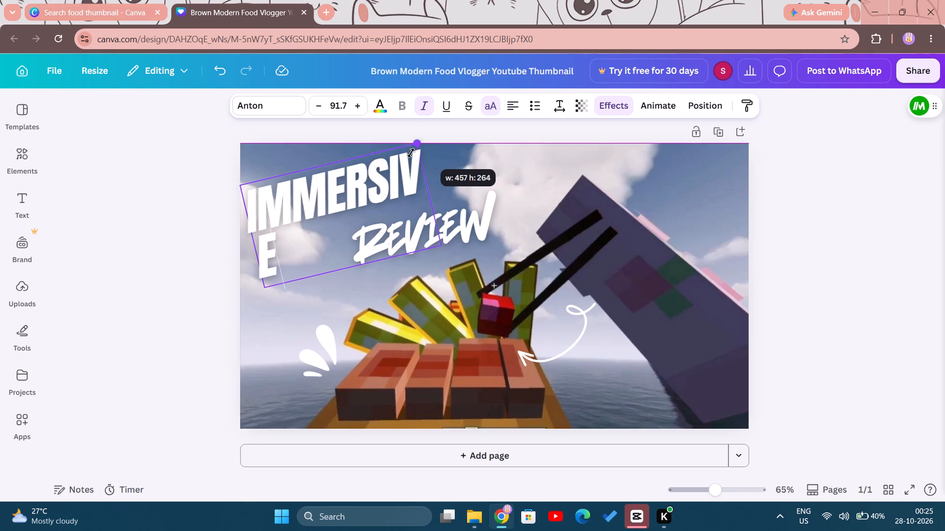
drag(411, 153, 414, 150)
Widen the IMMERSIVE text box so the word fits on one line, and place it in the page's upper-left corner.
drag(420, 200, 423, 200)
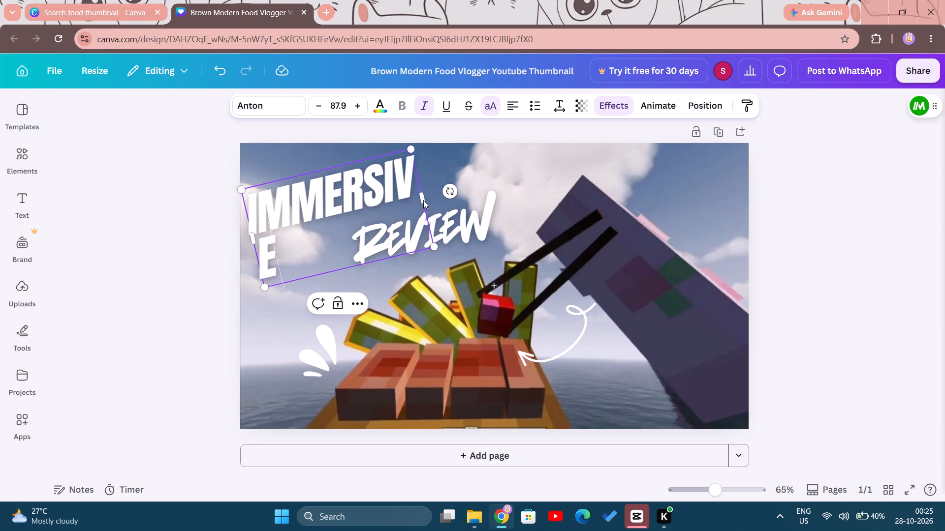
drag(423, 200, 433, 196)
drag(422, 197, 427, 197)
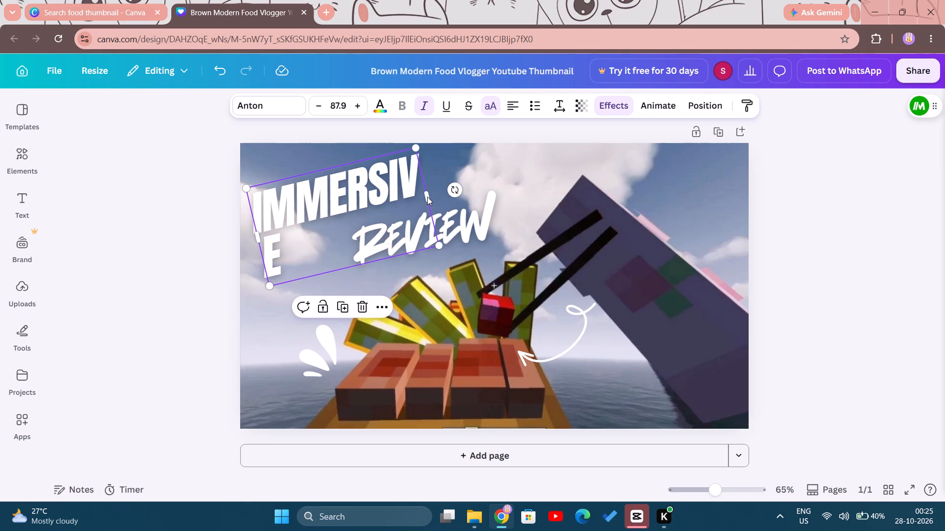
drag(427, 197, 413, 193)
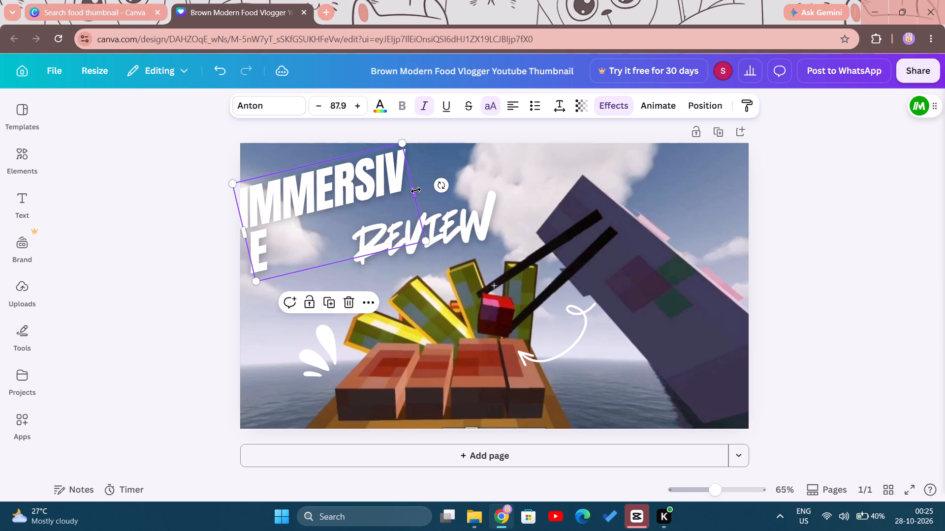
drag(416, 196, 433, 189)
drag(334, 188, 346, 192)
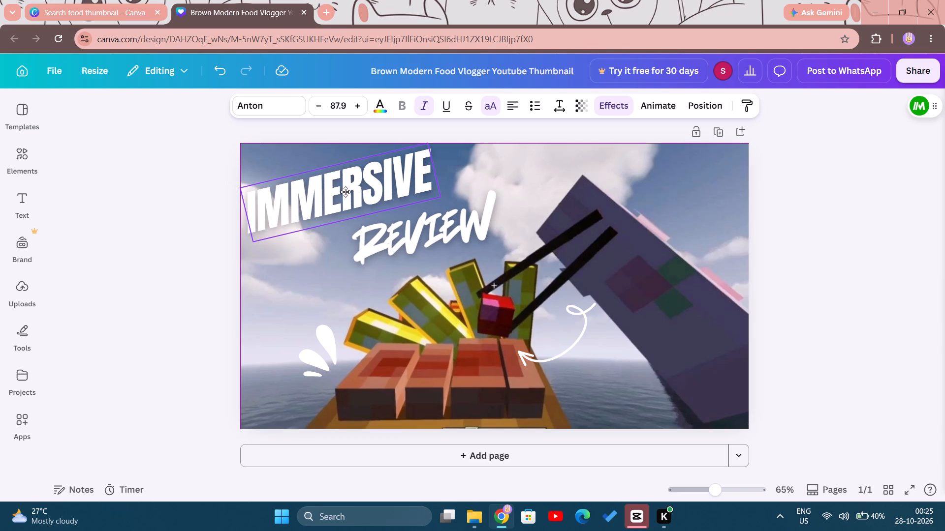
drag(346, 192, 346, 192)
Move the REVIEW text left so it sits closely beneath the IMMERSIVE heading.
drag(417, 236, 375, 236)
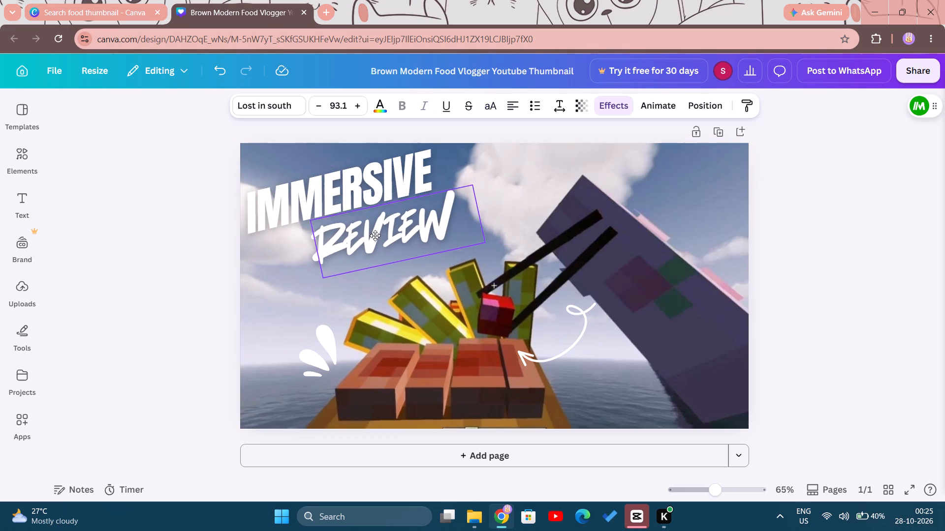
drag(375, 236, 367, 240)
Replace the REVIEW text with "EATING".
click(367, 240)
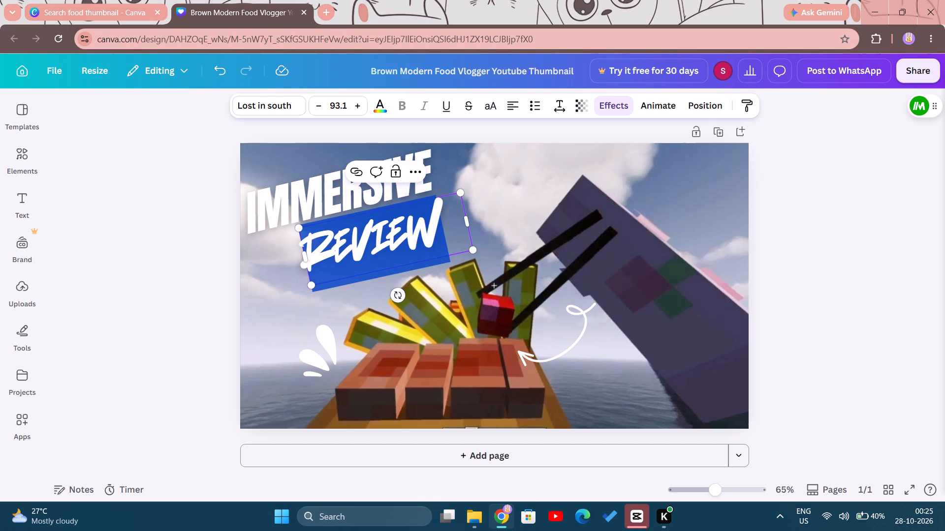
click(436, 234)
key(BackSpace)
key(BackSpace)
key(BackSpace)
key(BackSpace)
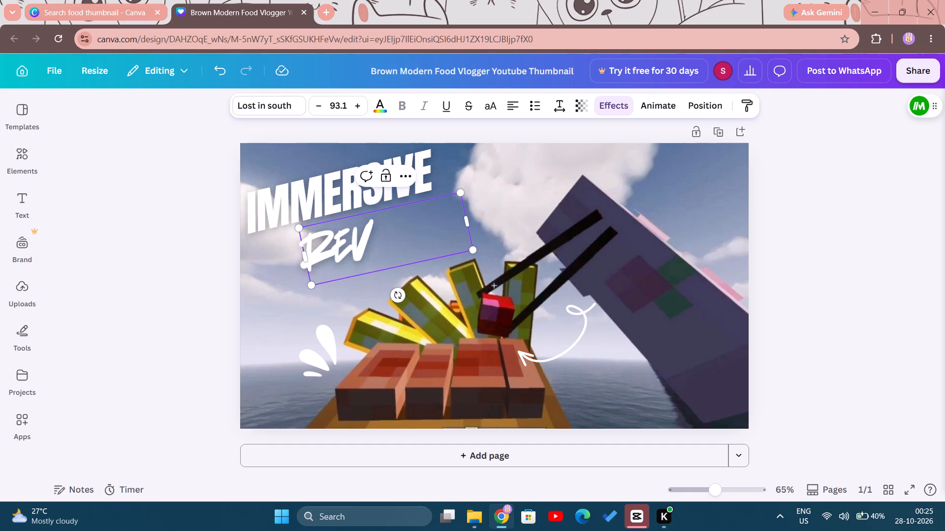
key(BackSpace)
key(BackSpace)
key(e)
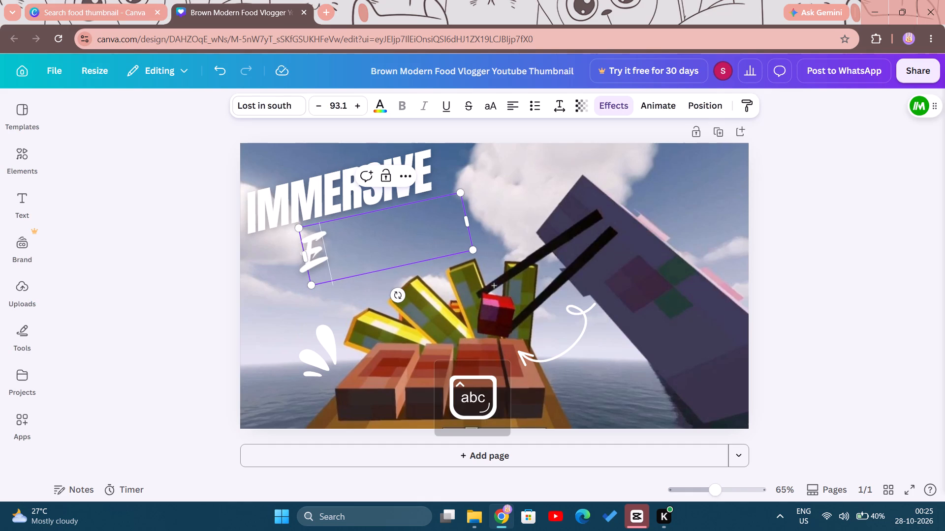
text(ATINH)
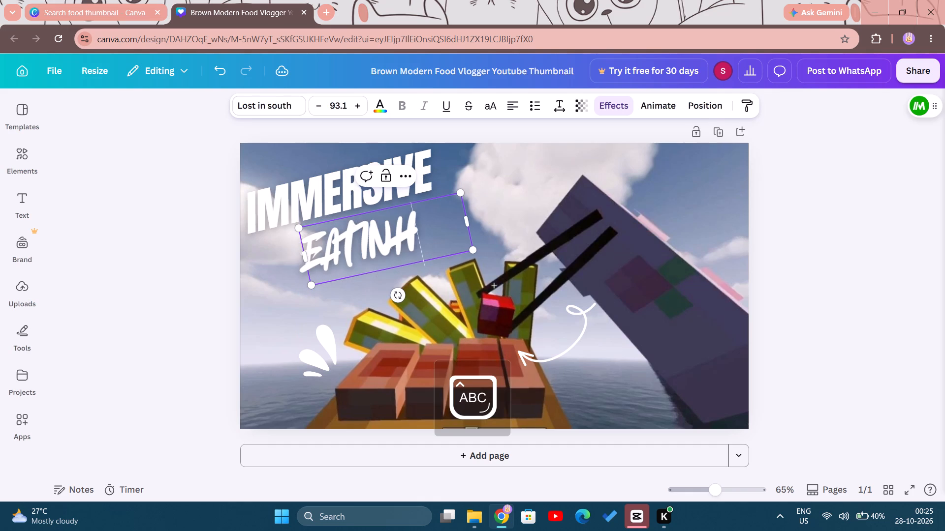
key(BackSpace)
key(g)
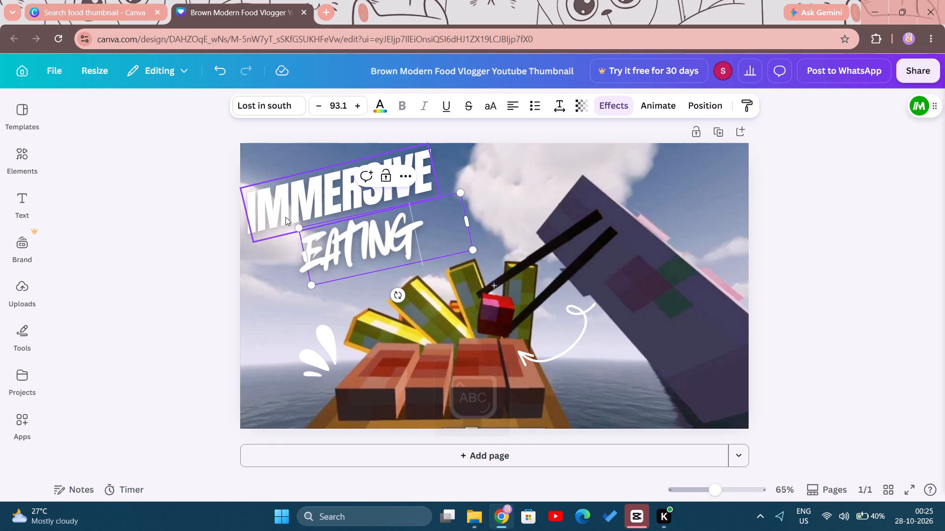
Nudge the IMMERSIVE heading slightly down and shift EATING a little right and up beneath it.
drag(303, 204, 303, 208)
drag(406, 242, 407, 241)
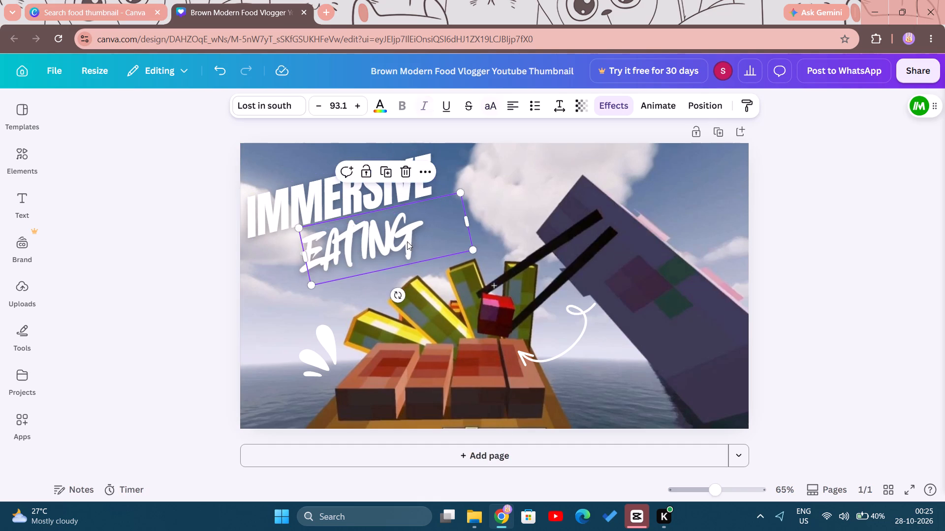
drag(407, 241, 422, 237)
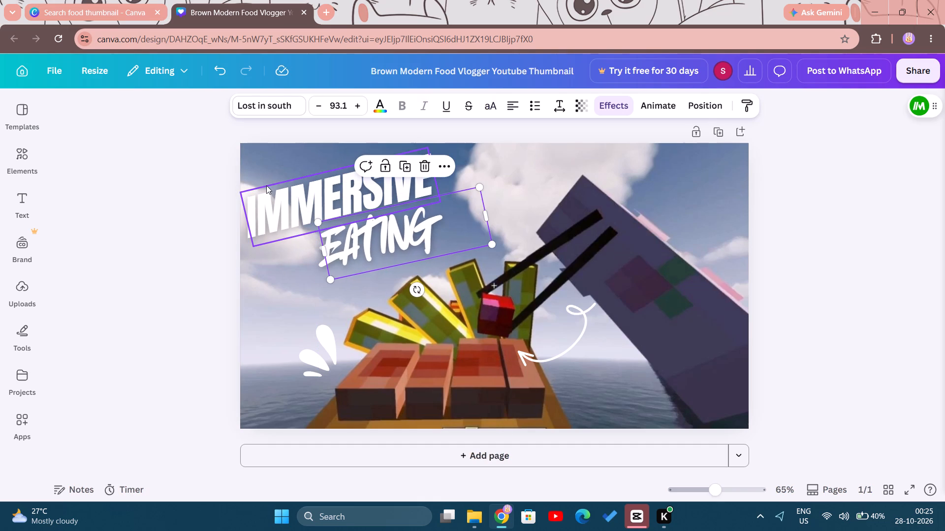
Apply the default red-to-orange gradient to the IMMERSIVE heading text.
click(286, 199)
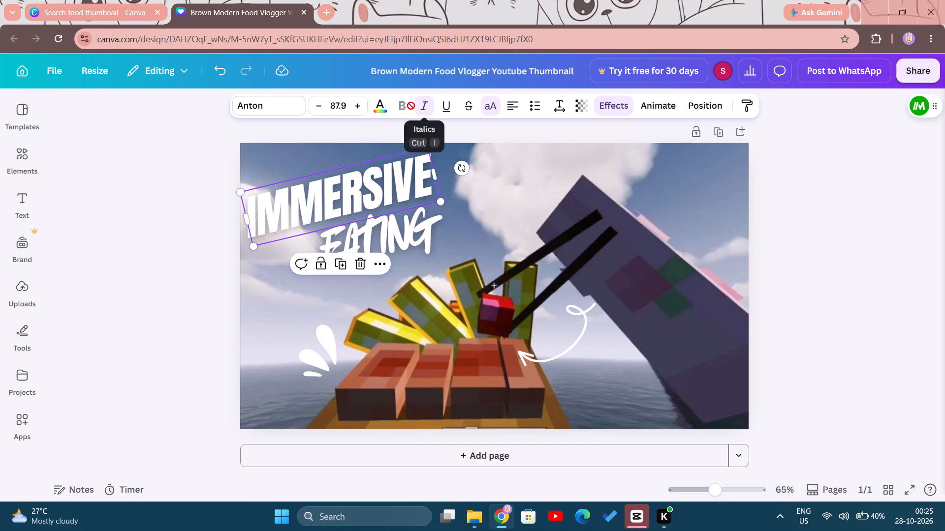
click(380, 113)
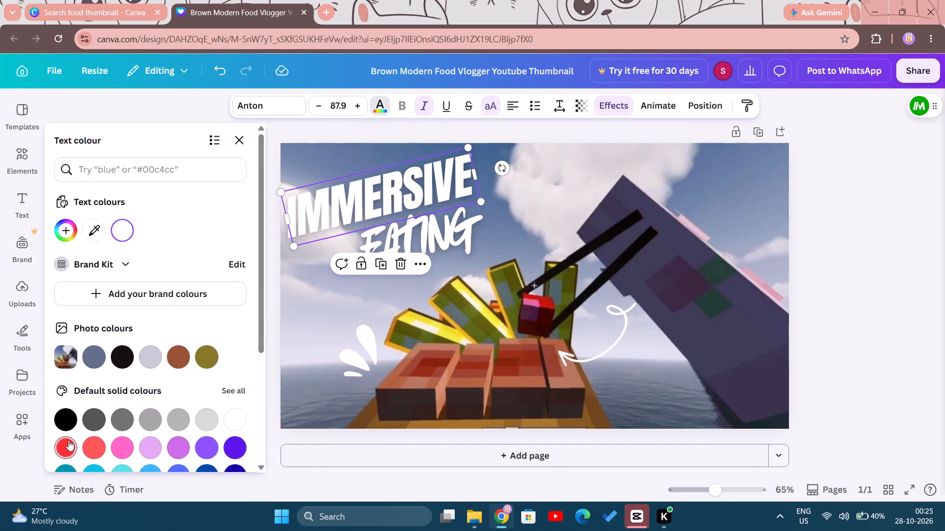
scroll(215, 337, down, 3)
scroll(174, 362, down, 1)
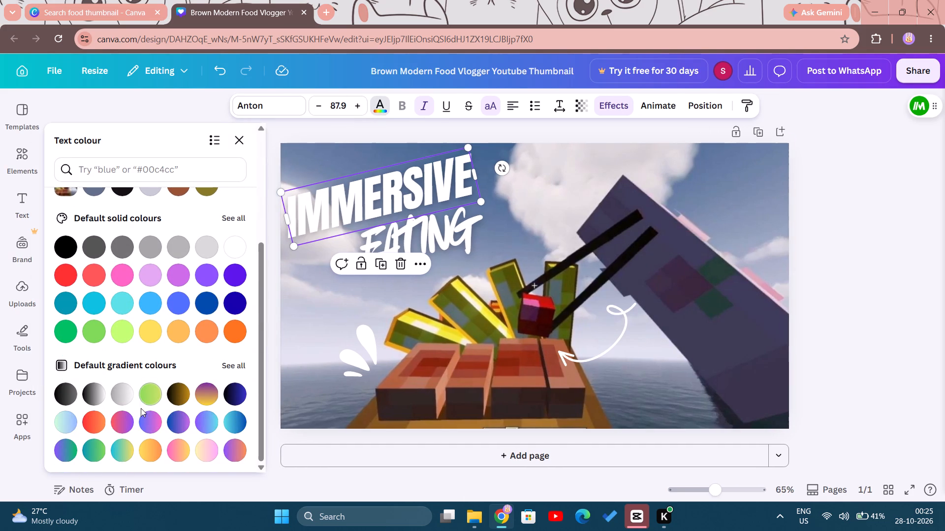
click(94, 422)
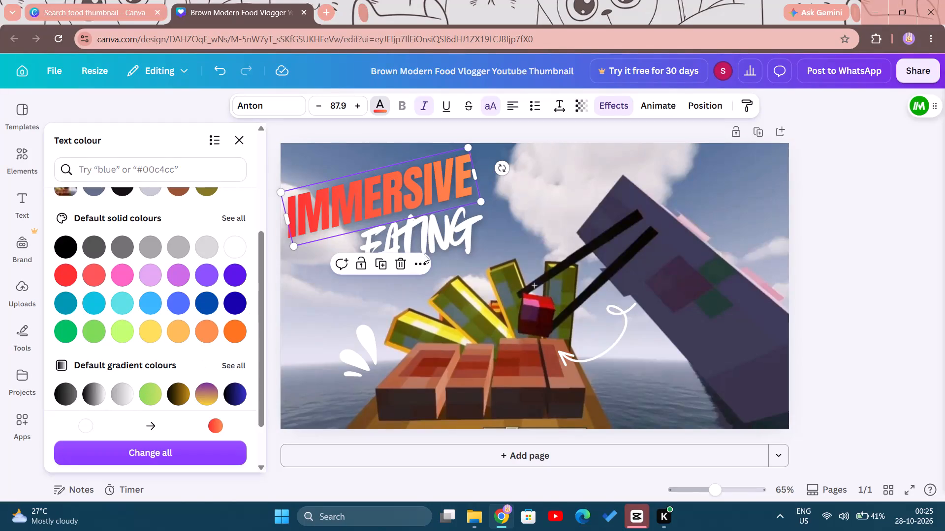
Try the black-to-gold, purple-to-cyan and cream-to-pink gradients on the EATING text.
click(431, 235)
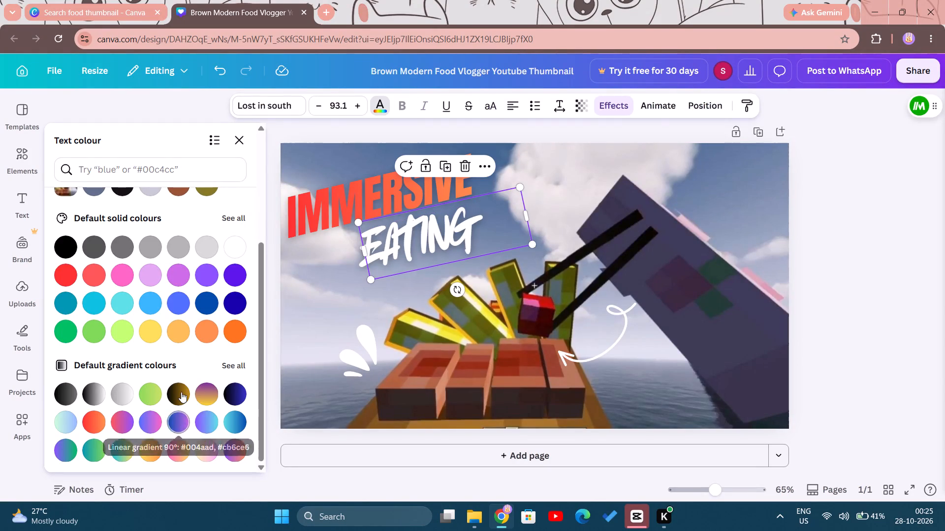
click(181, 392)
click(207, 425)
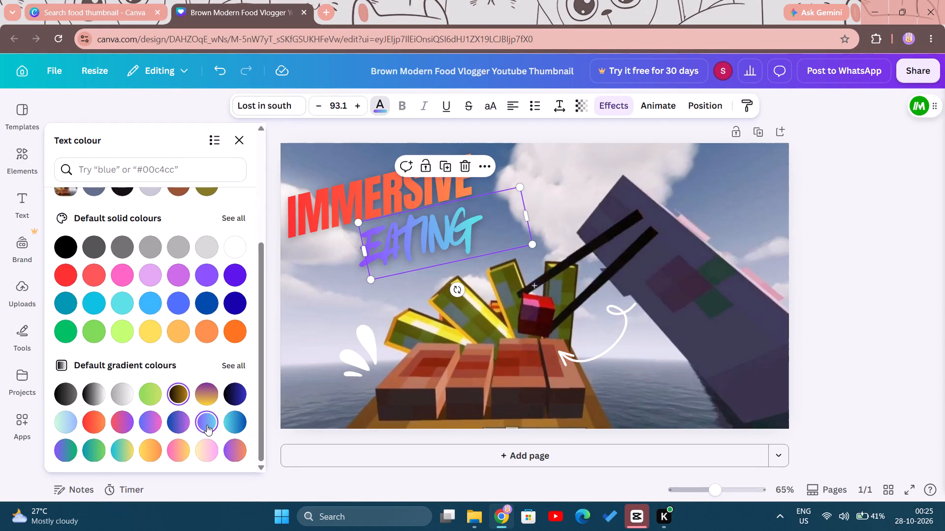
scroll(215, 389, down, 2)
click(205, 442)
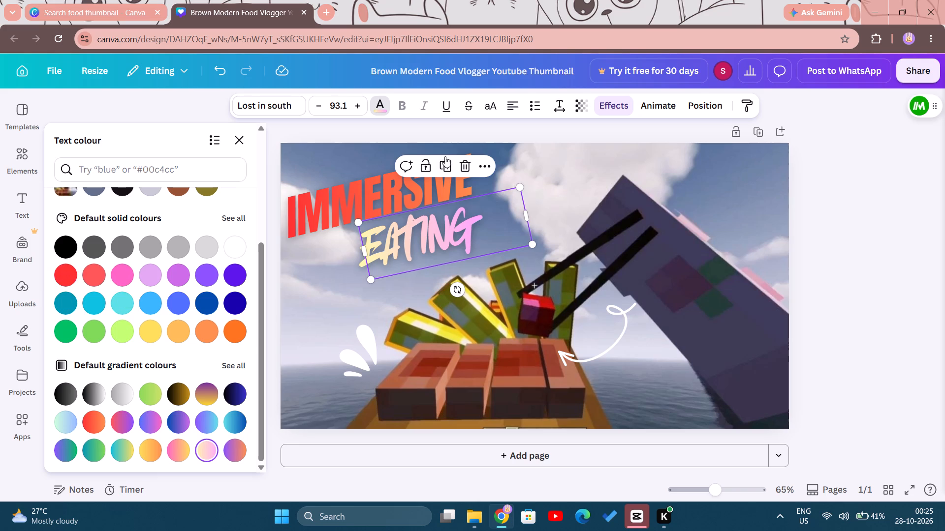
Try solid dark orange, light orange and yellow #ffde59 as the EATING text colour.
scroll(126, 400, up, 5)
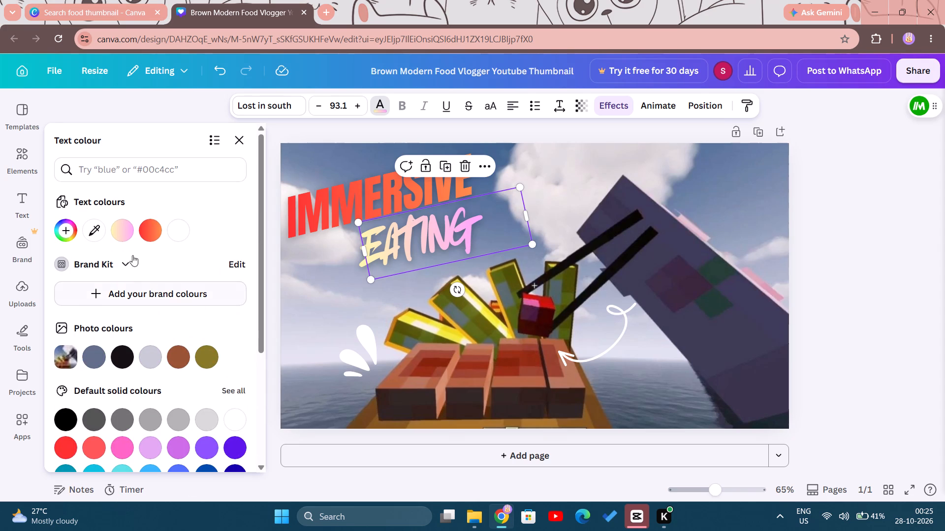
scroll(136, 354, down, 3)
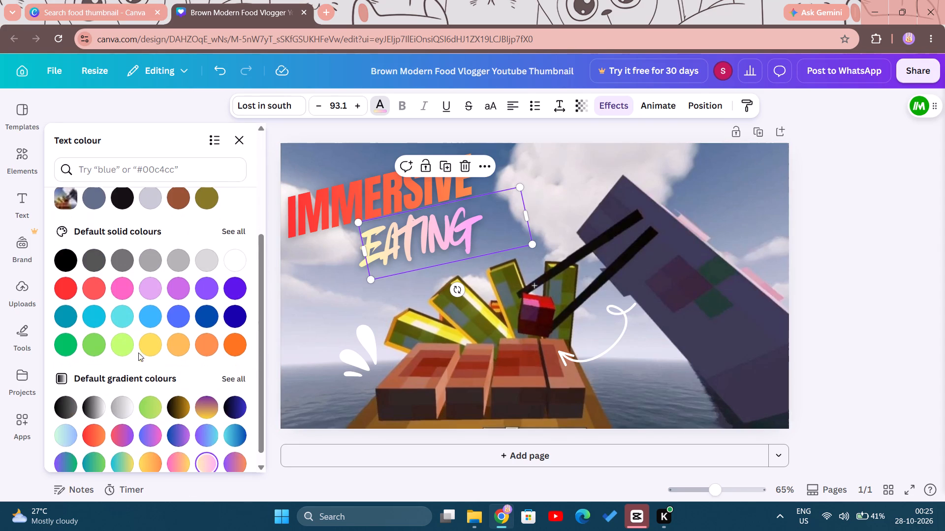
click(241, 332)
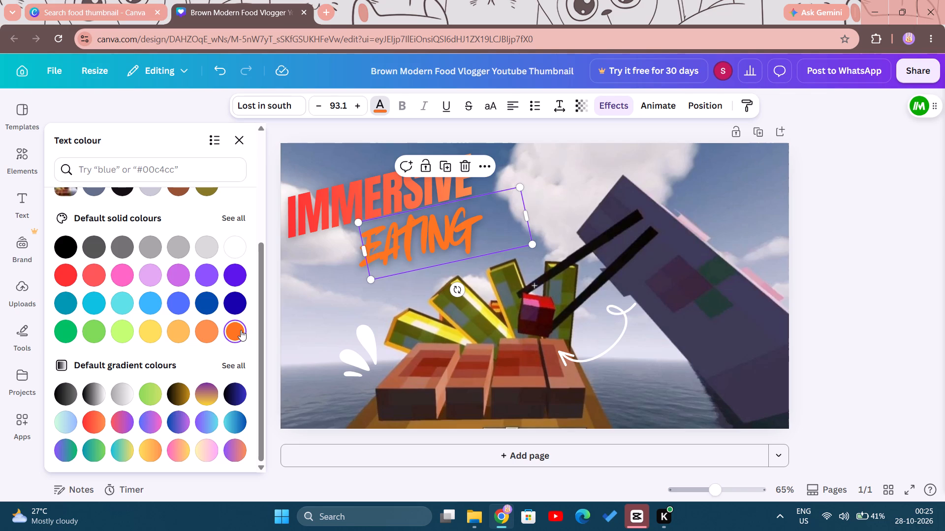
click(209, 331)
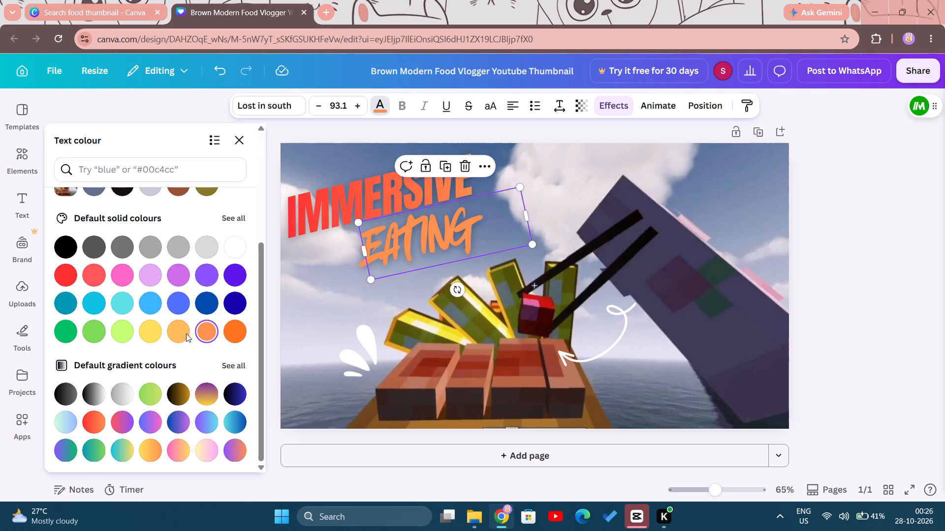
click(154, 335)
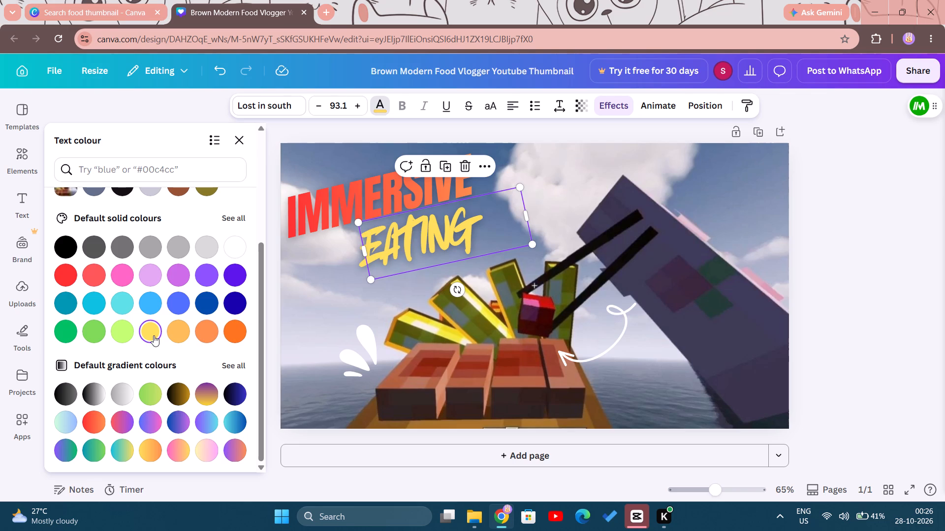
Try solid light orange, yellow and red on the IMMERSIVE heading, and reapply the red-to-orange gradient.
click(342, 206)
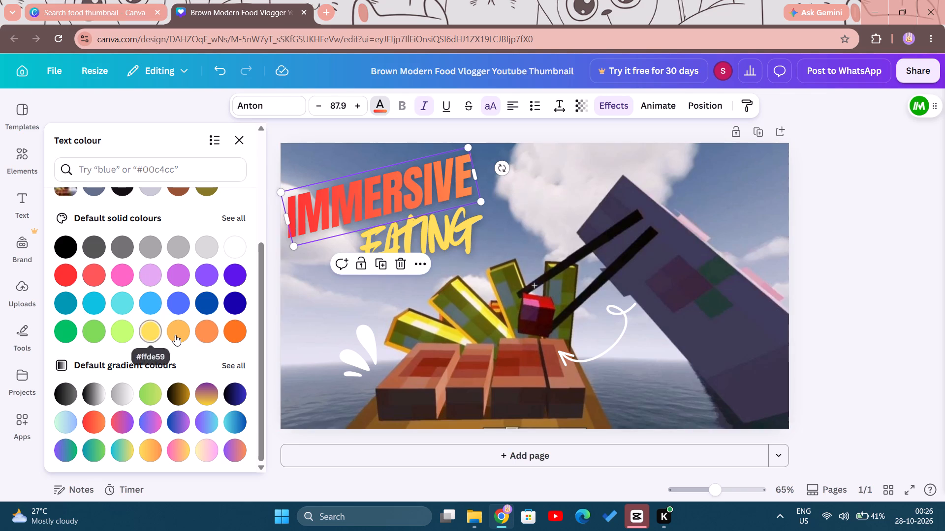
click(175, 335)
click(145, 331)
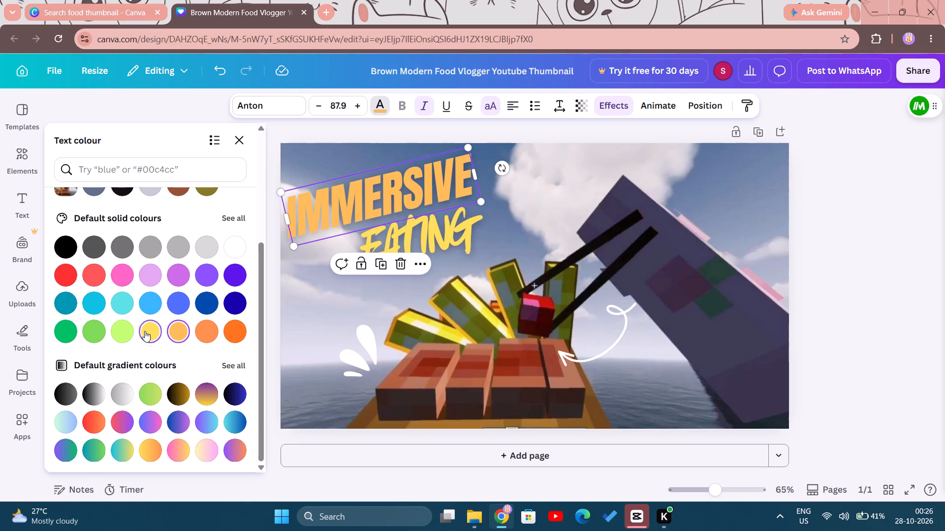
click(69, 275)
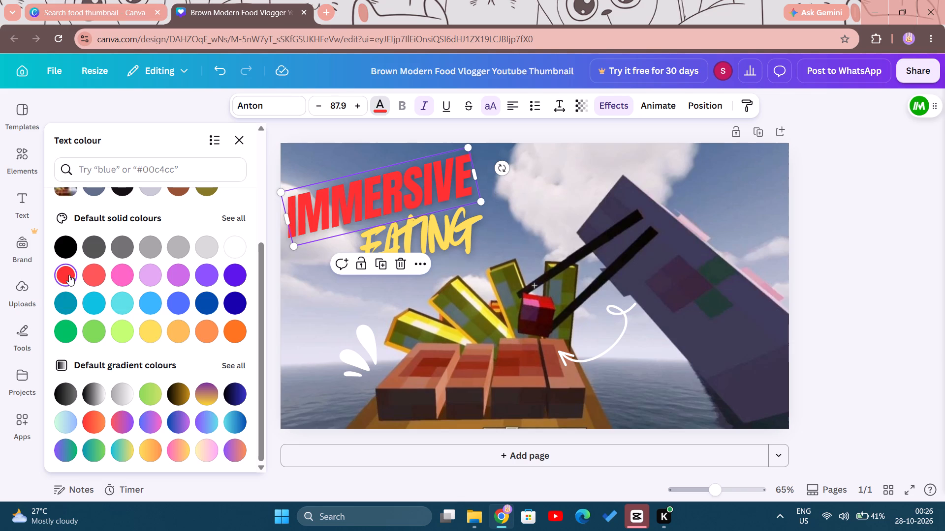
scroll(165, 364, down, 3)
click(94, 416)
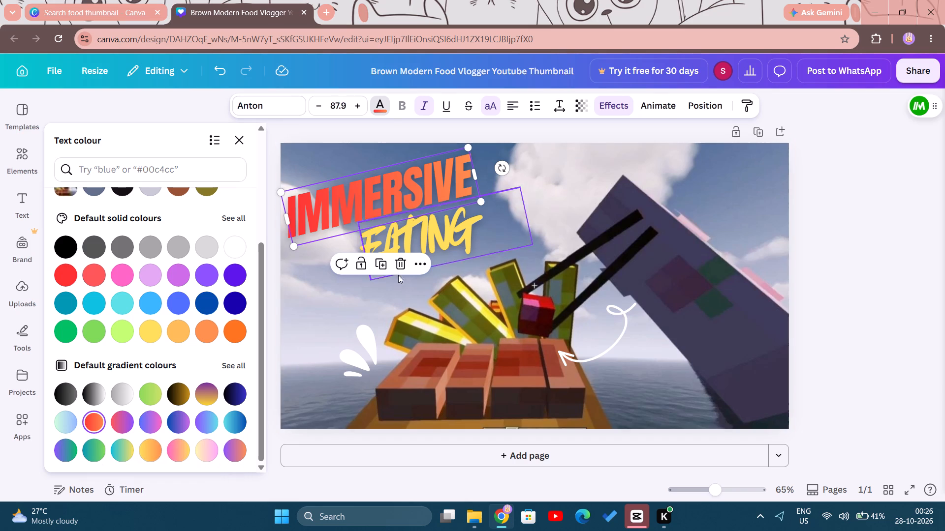
Apply the default yellow-to-orange gradient to the EATING text.
click(401, 241)
click(147, 454)
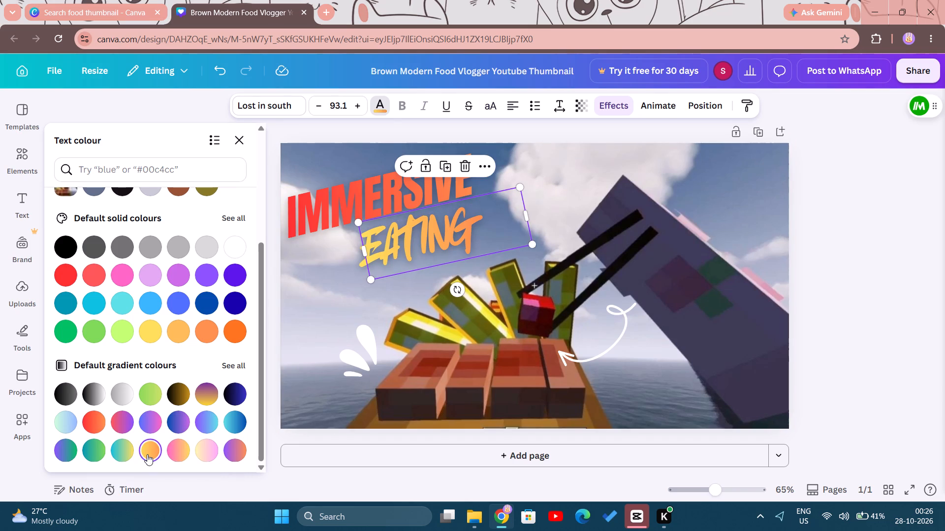
Reposition the EATING text just beneath the IMMERSIVE heading, offset towards the heading's end.
drag(457, 241, 431, 256)
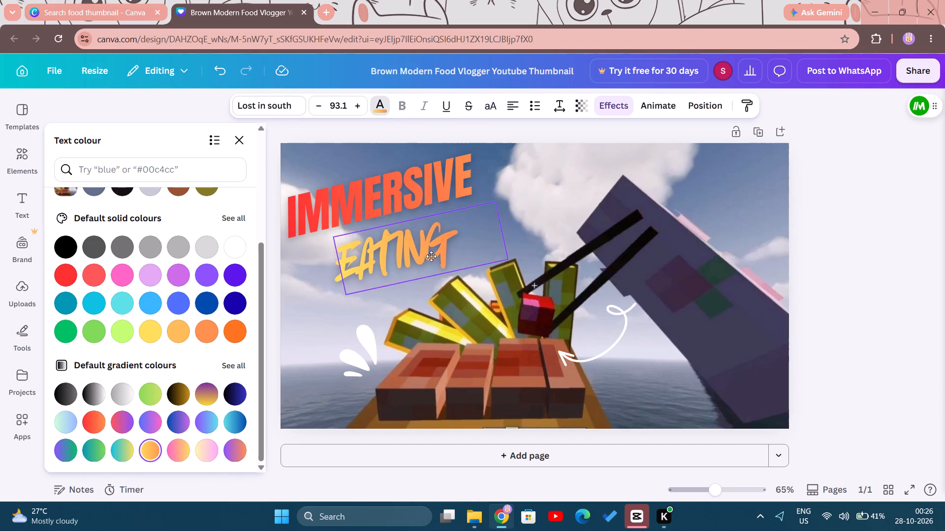
drag(431, 256, 465, 238)
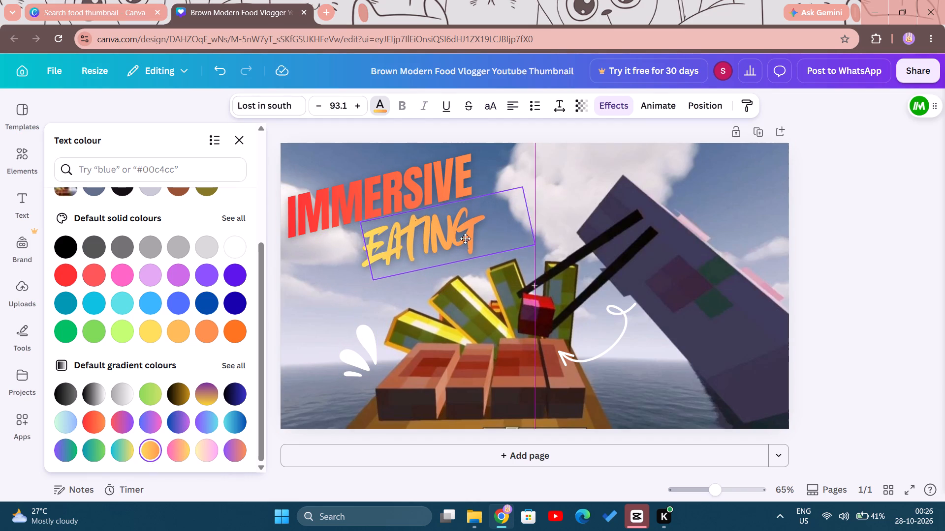
drag(465, 238, 430, 246)
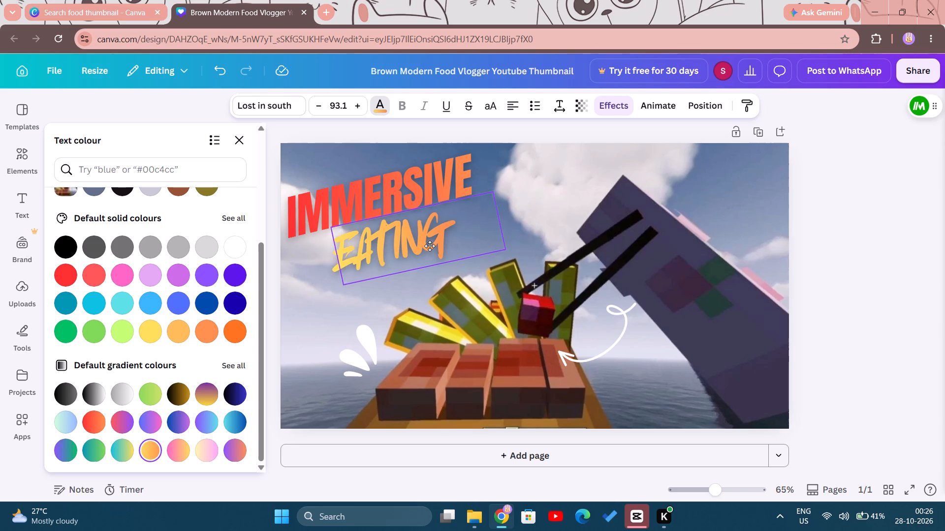
drag(430, 246, 477, 237)
click(910, 208)
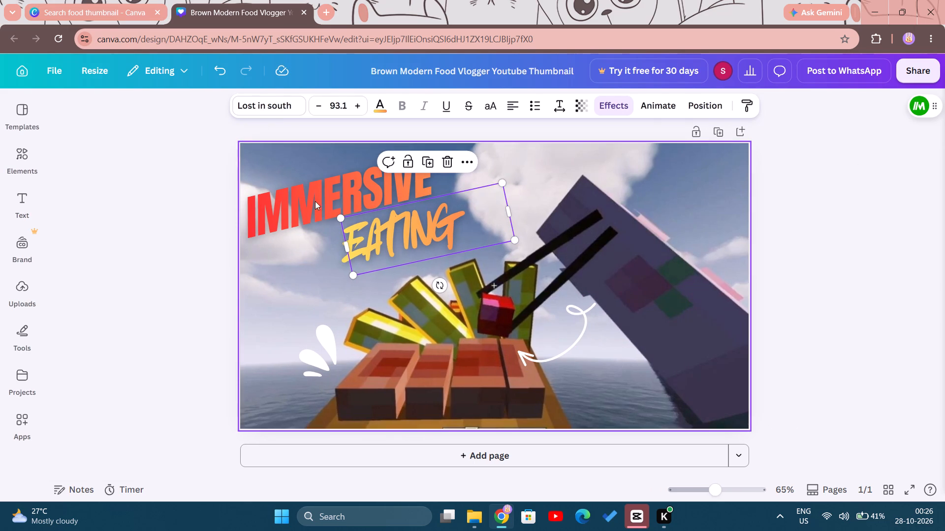
drag(395, 225, 330, 244)
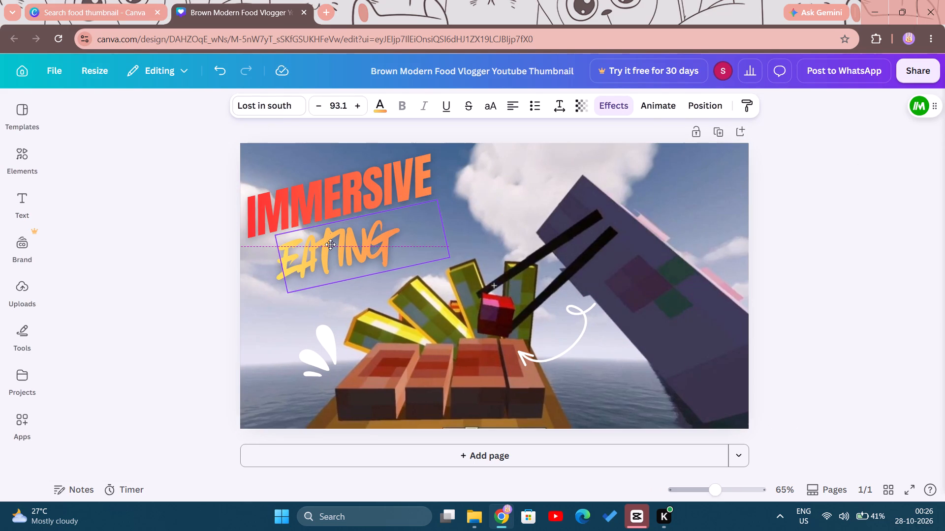
drag(330, 244, 394, 224)
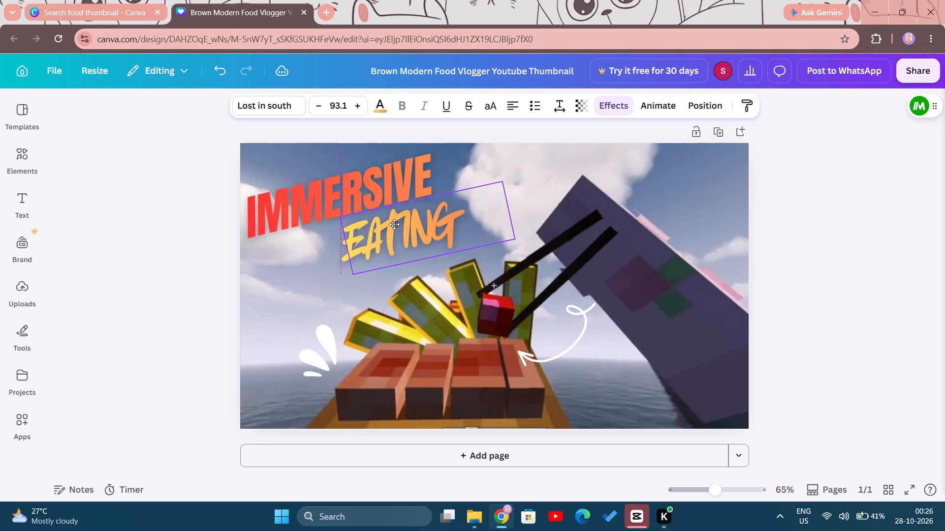
drag(394, 224, 403, 232)
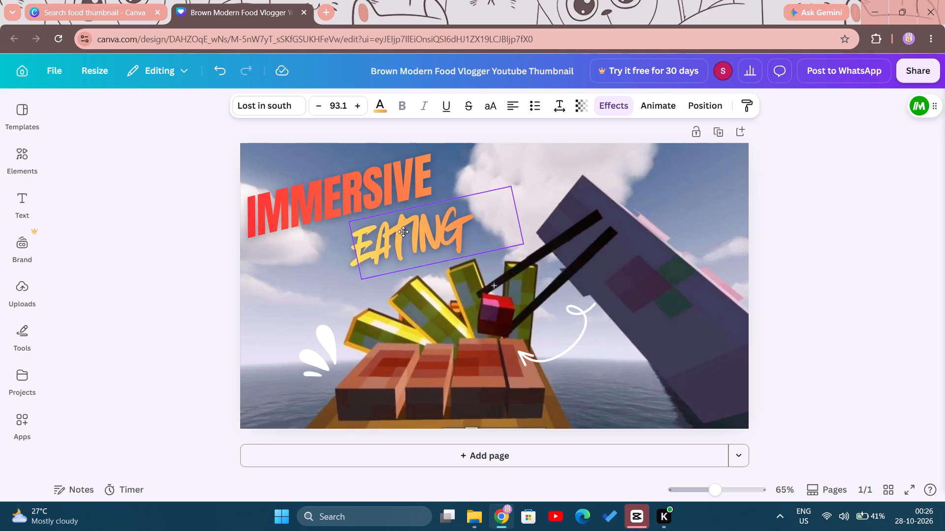
drag(403, 232, 385, 233)
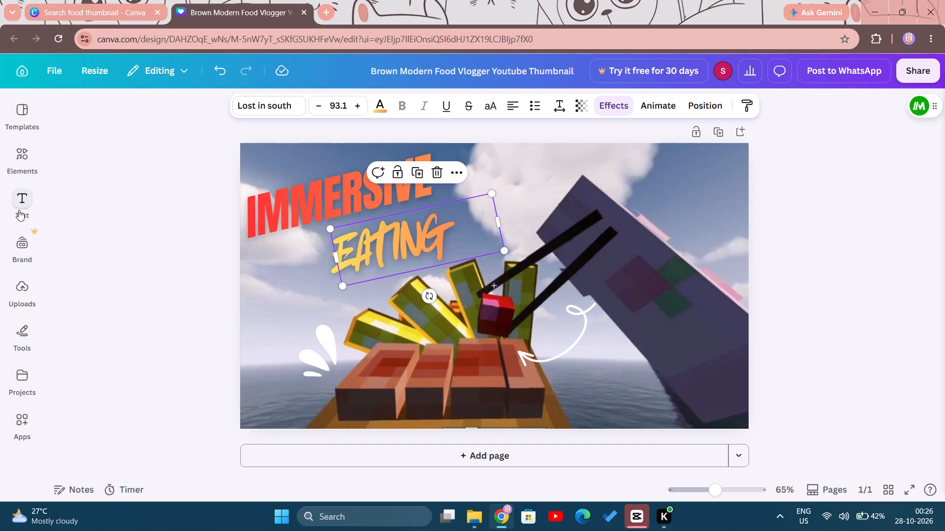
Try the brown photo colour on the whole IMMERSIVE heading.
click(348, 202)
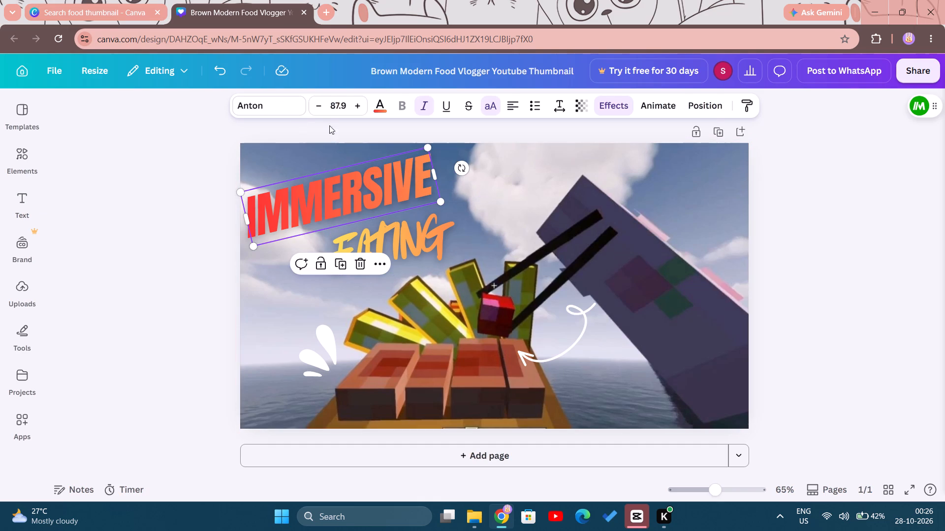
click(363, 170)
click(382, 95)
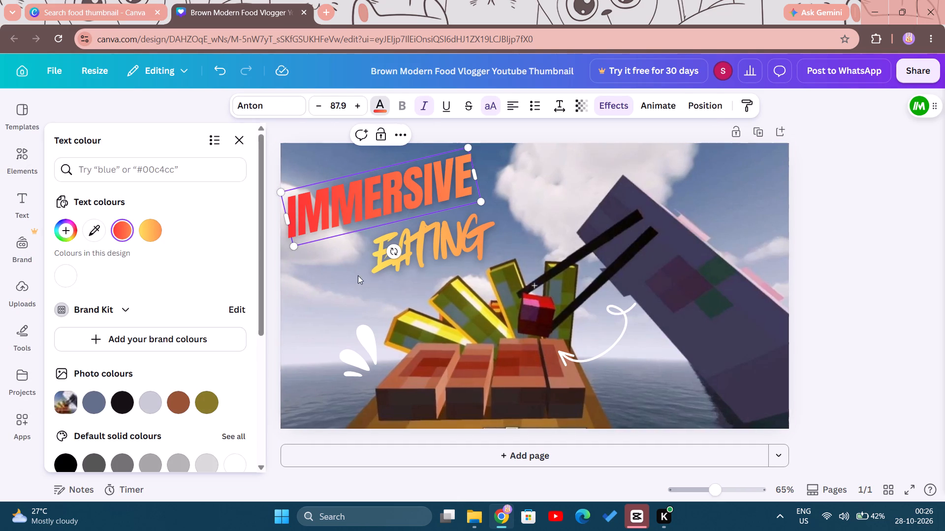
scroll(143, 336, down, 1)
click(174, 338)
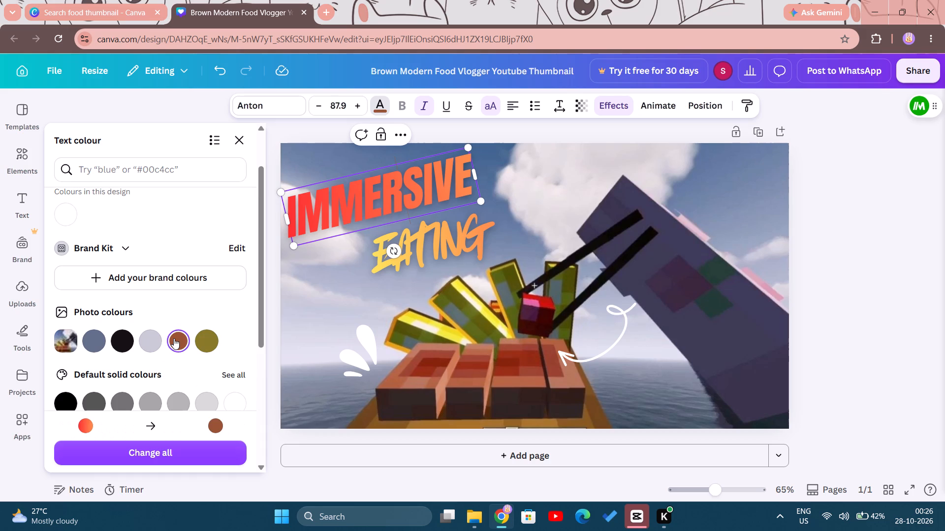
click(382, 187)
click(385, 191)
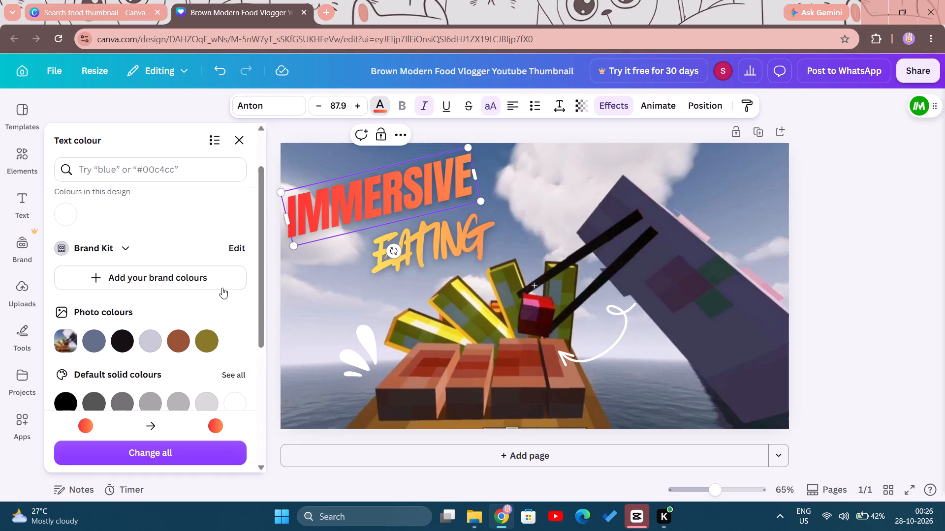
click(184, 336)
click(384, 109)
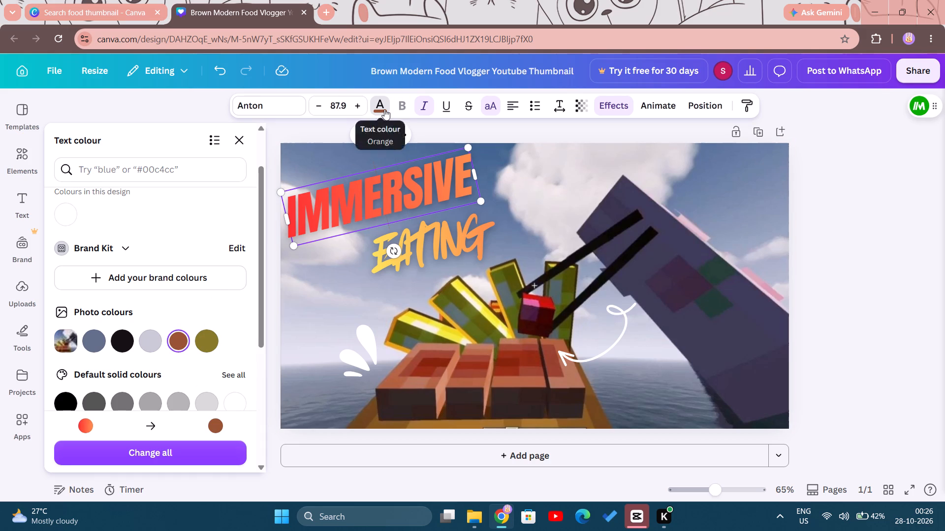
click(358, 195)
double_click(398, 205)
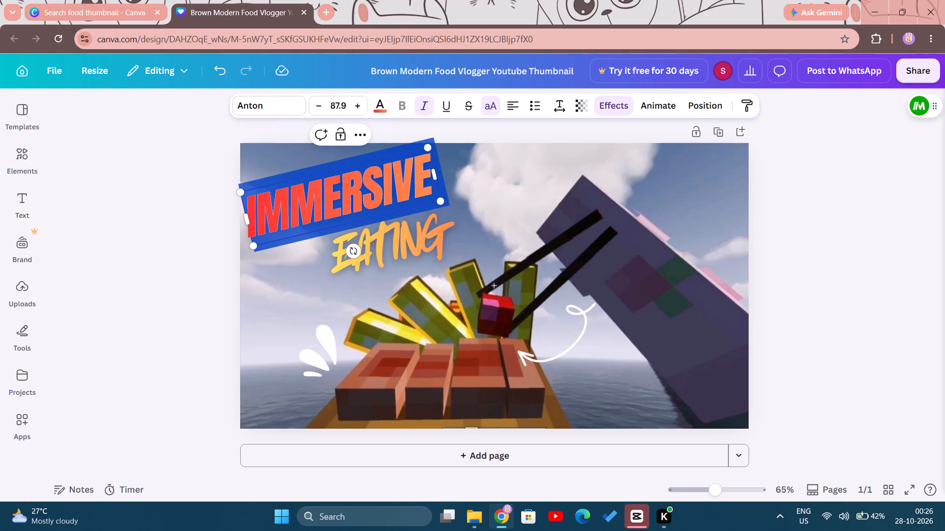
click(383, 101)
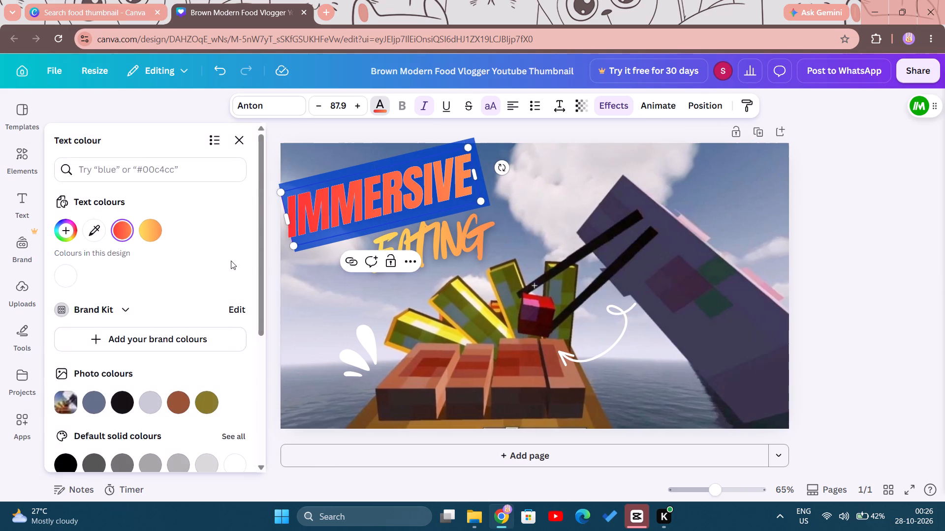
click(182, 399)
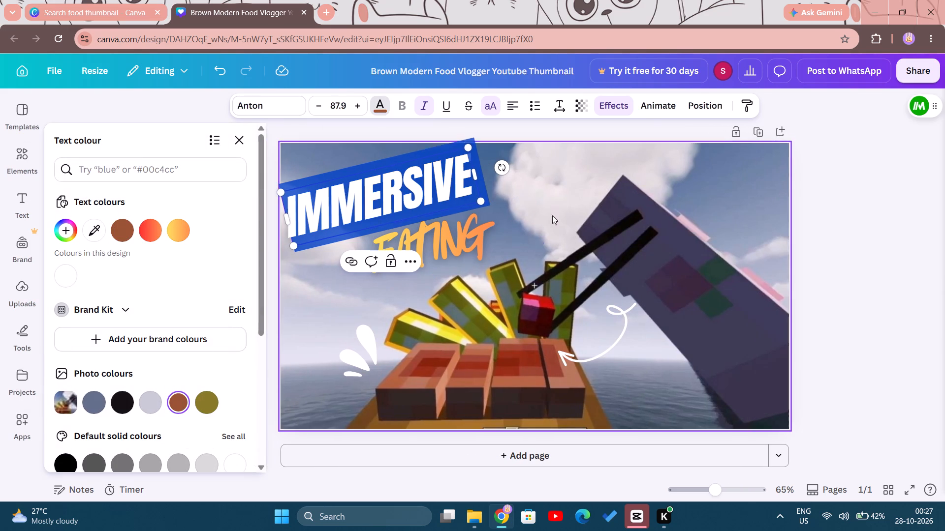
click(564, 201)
Apply the default red-to-purple gradient to the whole IMMERSIVE heading.
double_click(336, 188)
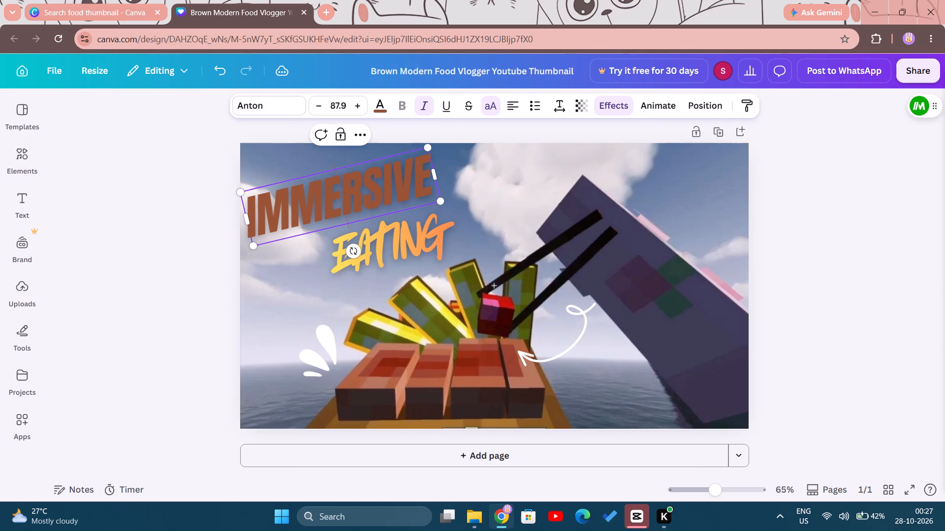
double_click(336, 188)
click(374, 107)
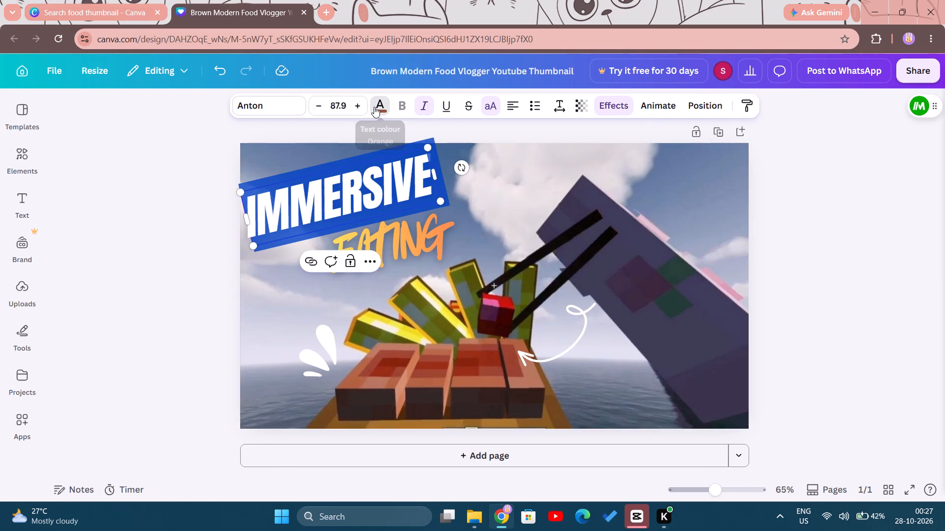
scroll(151, 336, down, 5)
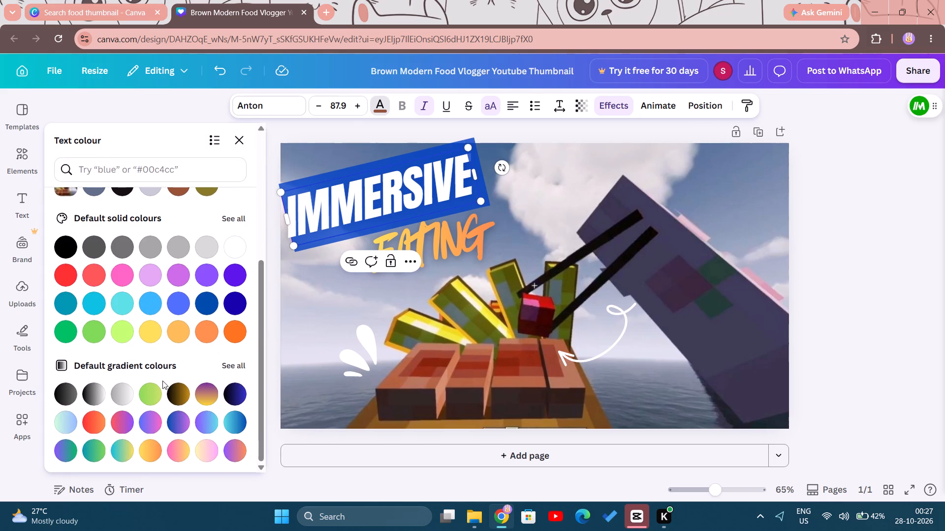
click(126, 423)
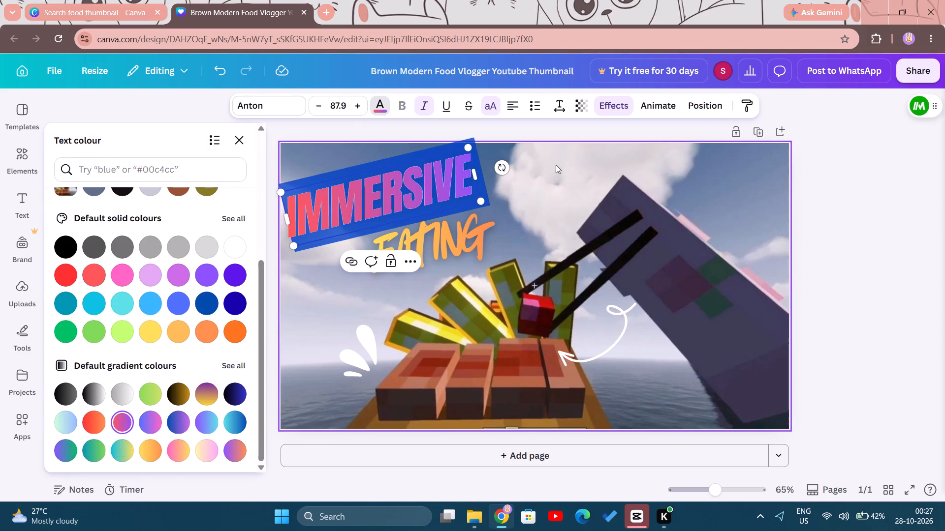
click(556, 165)
Change the whole EATING text to the default solid yellow.
double_click(382, 244)
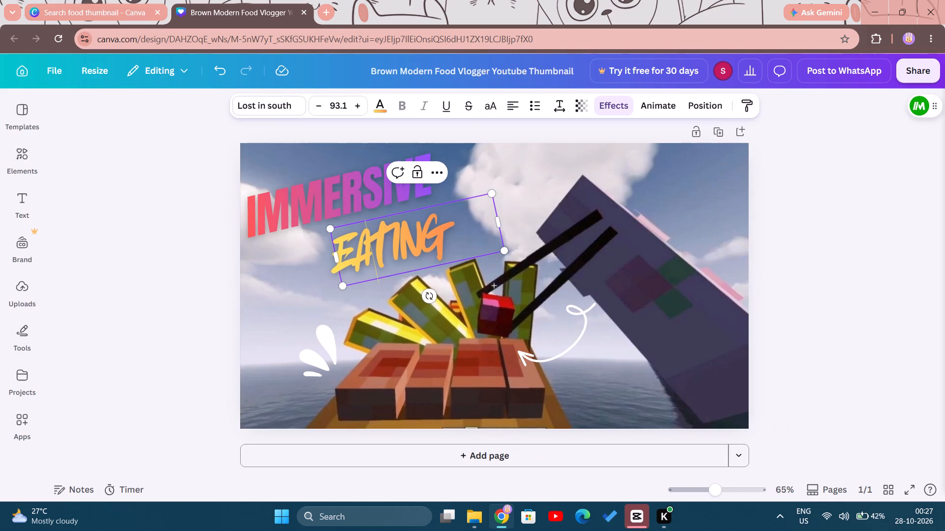
double_click(382, 244)
click(384, 98)
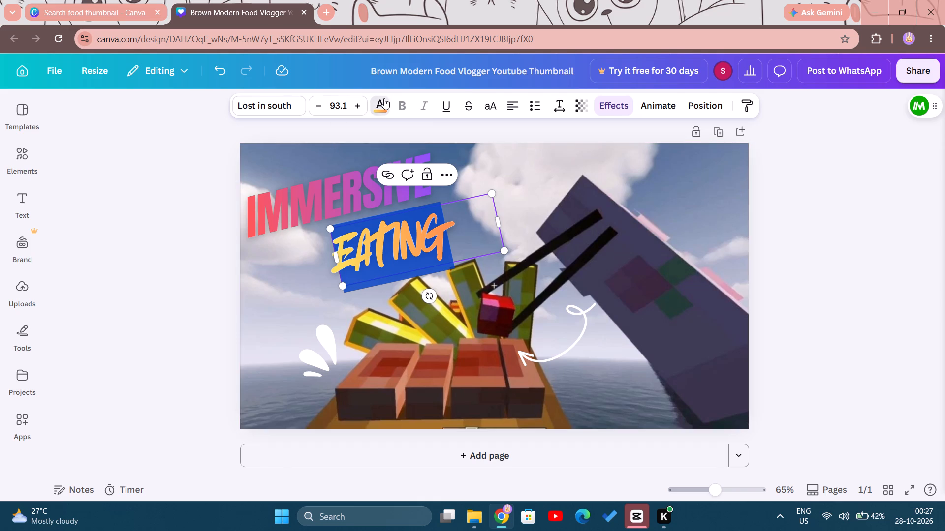
scroll(156, 281, down, 3)
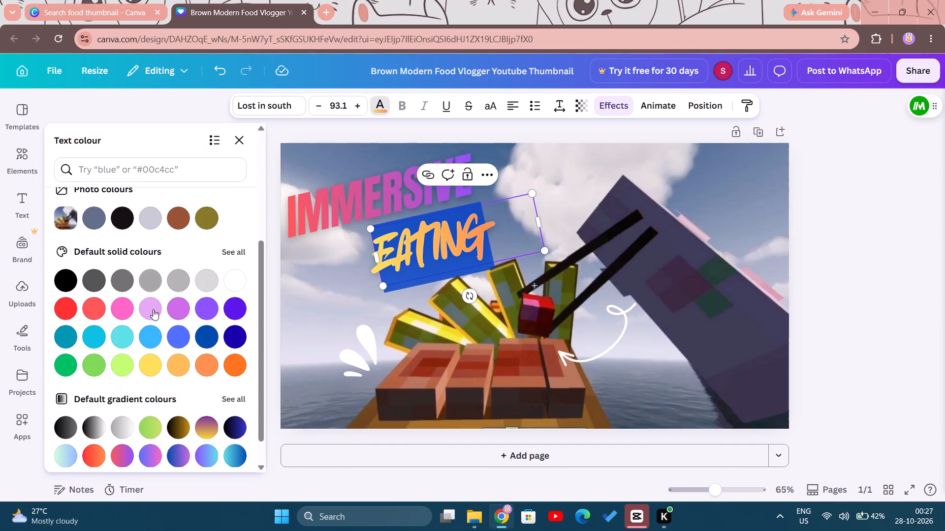
click(146, 372)
click(659, 190)
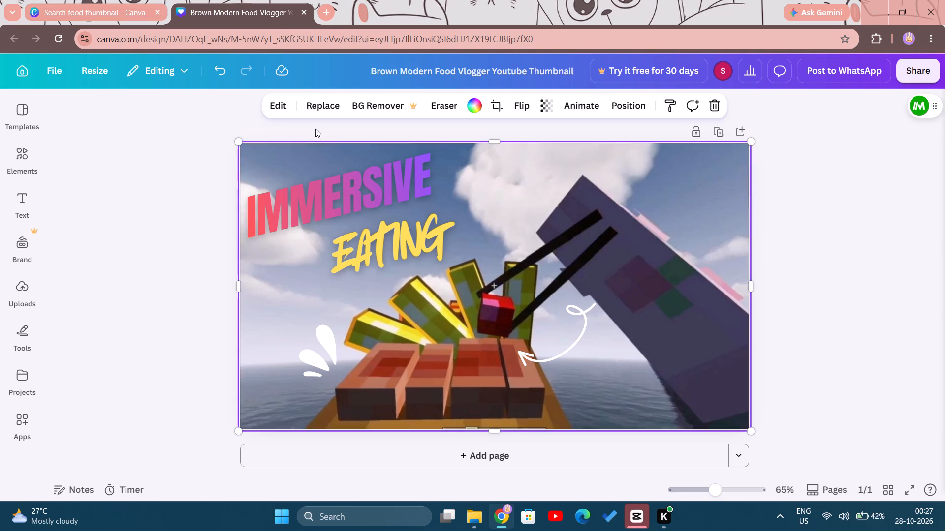
Search the text library's fonts and combinations for MINECRAFT.
click(13, 210)
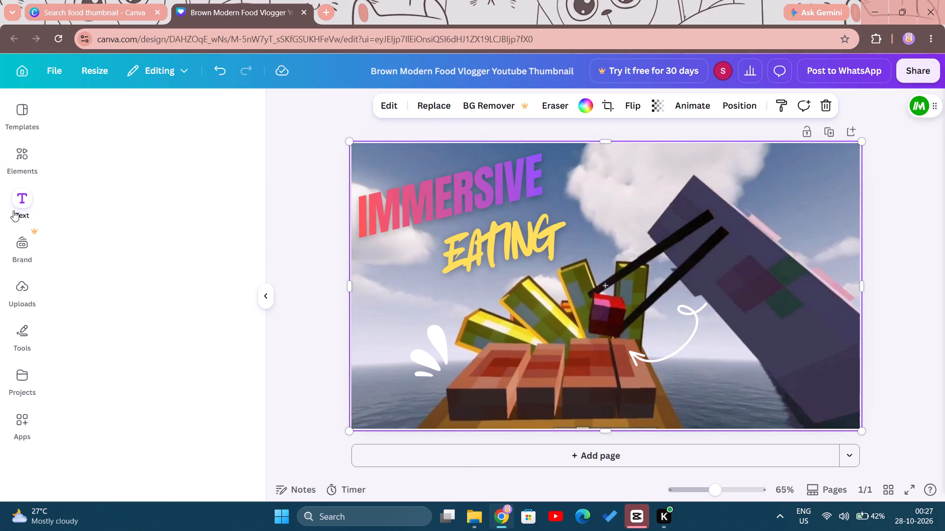
click(153, 119)
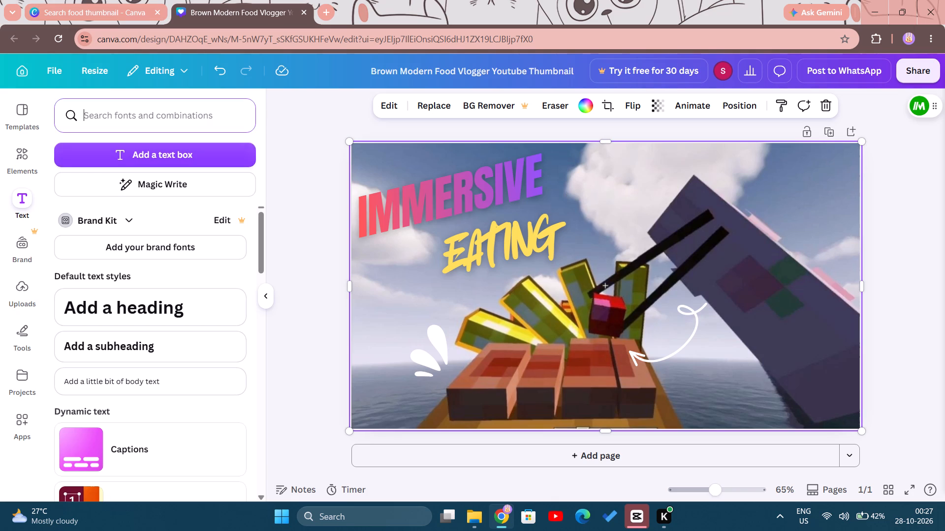
text(MINECRAFT)
key(Return)
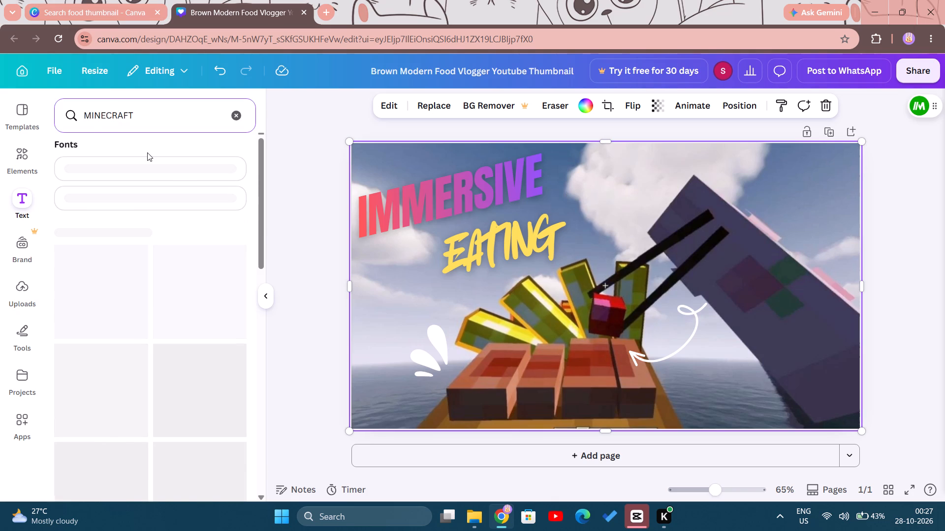
scroll(15, 291, down, 3)
scroll(114, 302, down, 4)
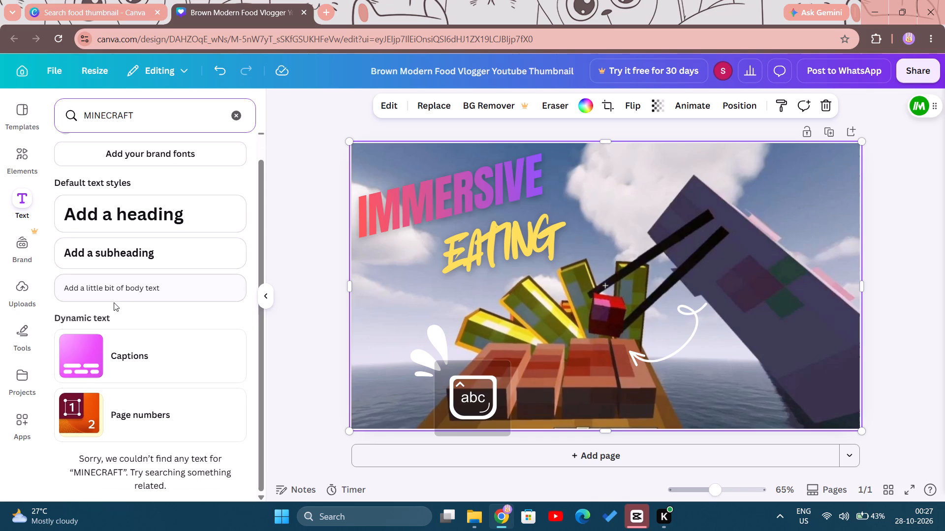
scroll(114, 302, down, 4)
scroll(114, 302, up, 2)
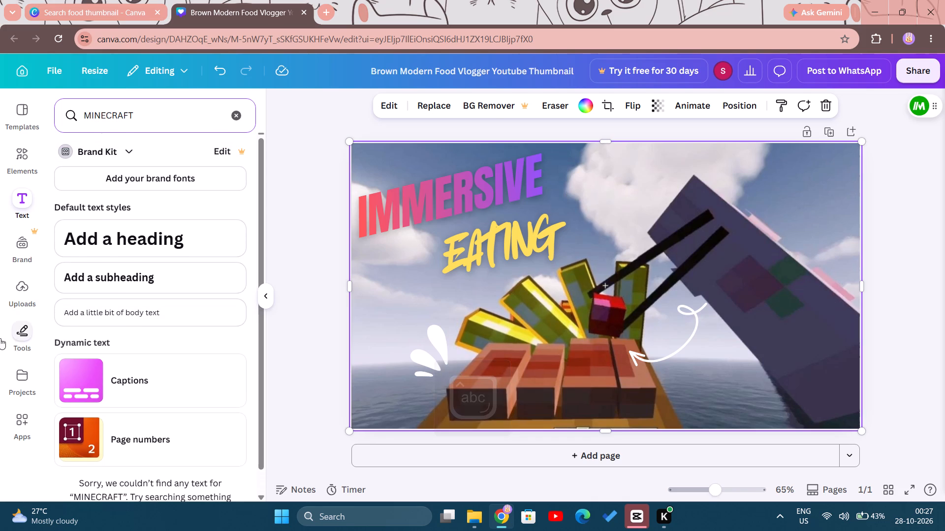
Clear the text library search and add the pink script "Sweet" font combination to the thumbnail.
click(239, 116)
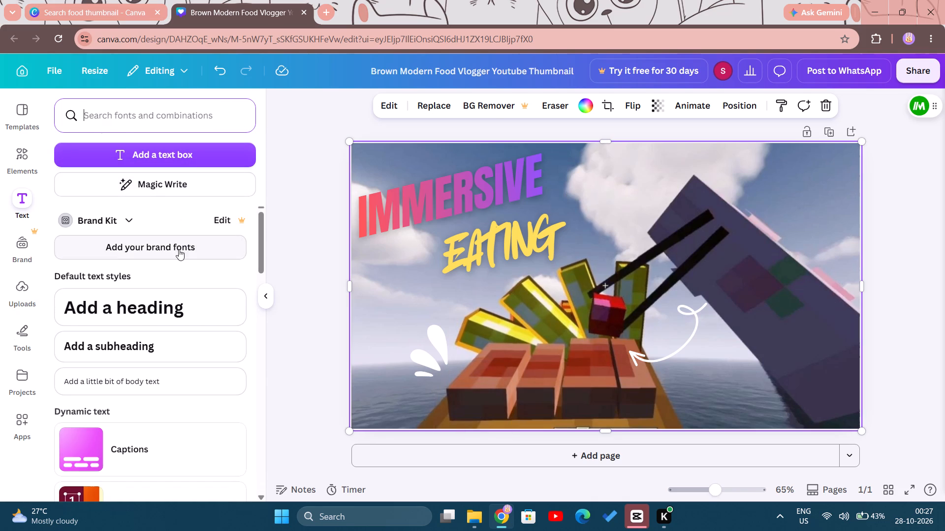
scroll(168, 269, down, 8)
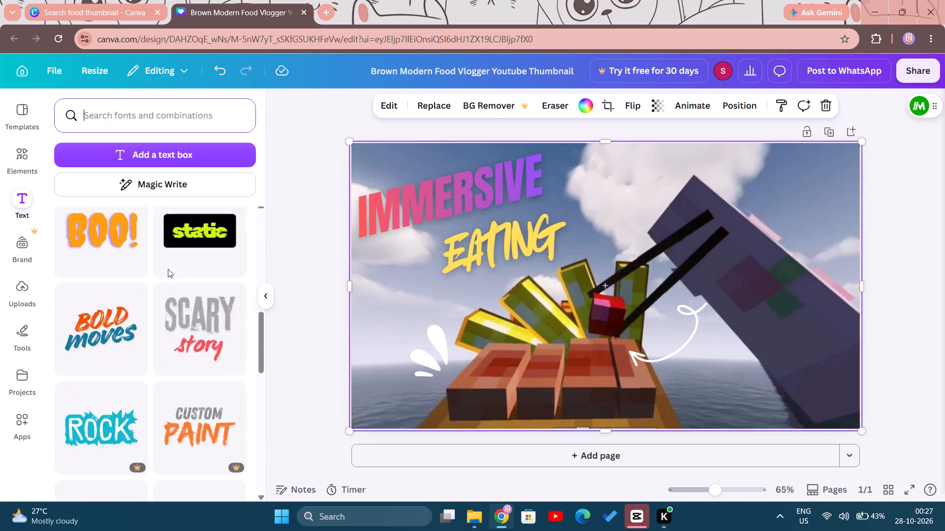
scroll(168, 269, up, 2)
scroll(133, 296, down, 3)
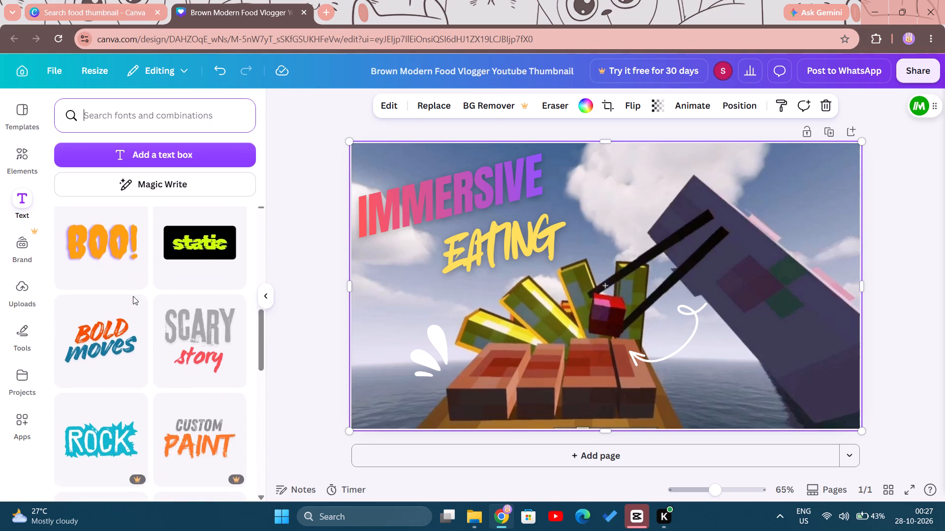
scroll(133, 296, down, 3)
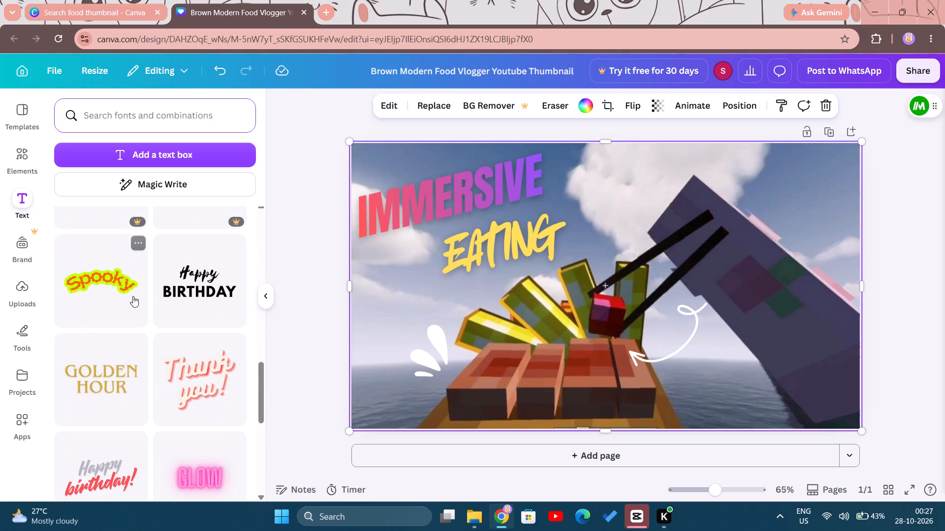
scroll(133, 296, down, 5)
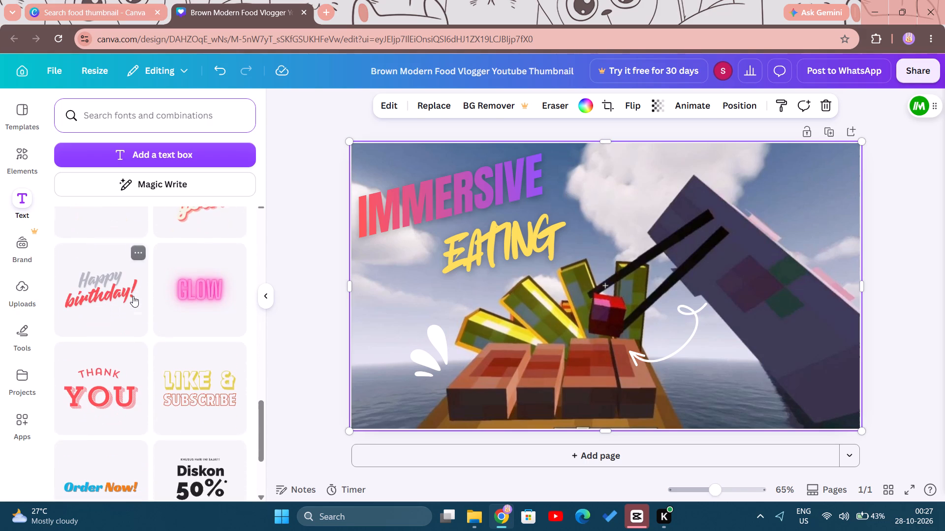
scroll(133, 296, down, 7)
scroll(133, 296, up, 3)
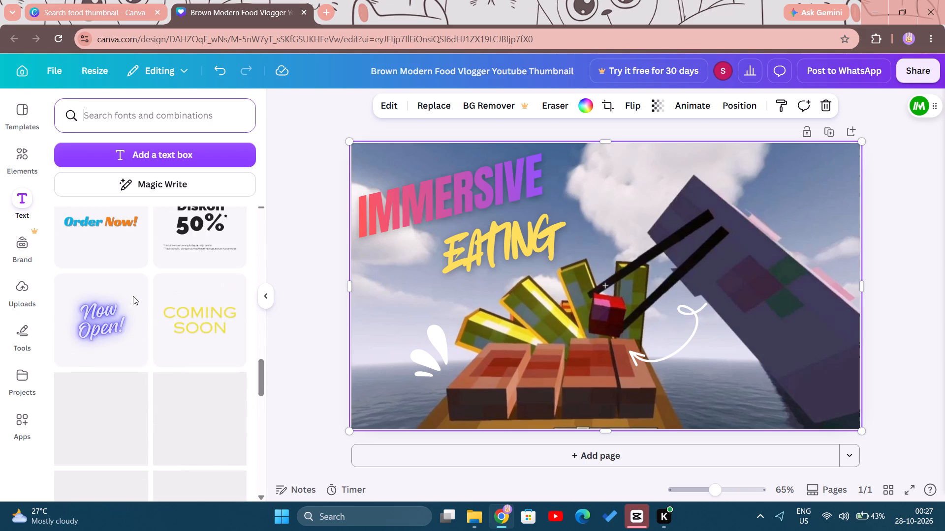
scroll(133, 296, down, 2)
scroll(133, 296, up, 2)
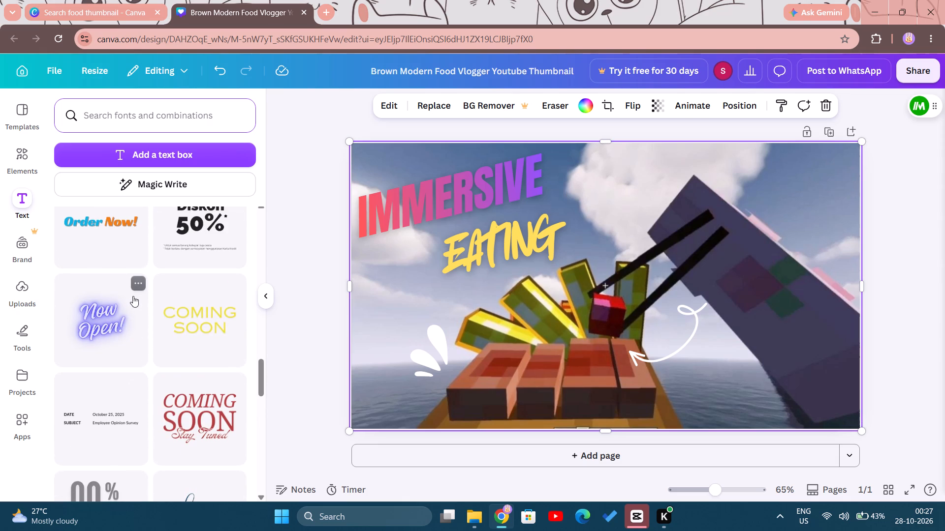
scroll(124, 279, down, 12)
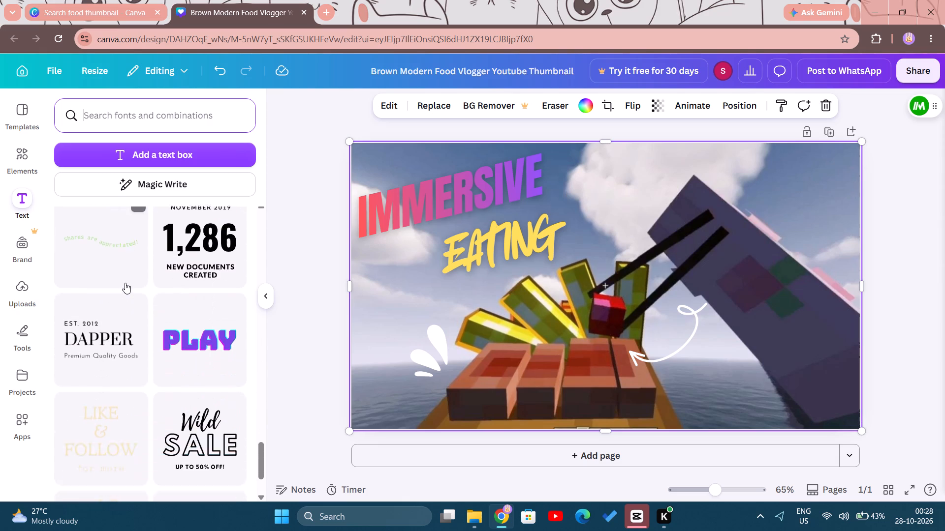
scroll(125, 283, down, 1)
scroll(125, 283, up, 2)
scroll(125, 283, down, 6)
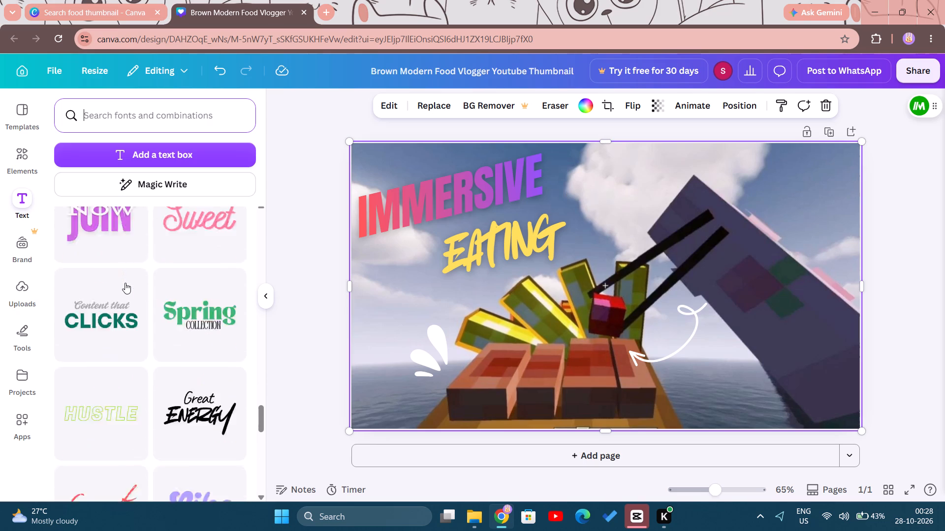
scroll(125, 283, up, 2)
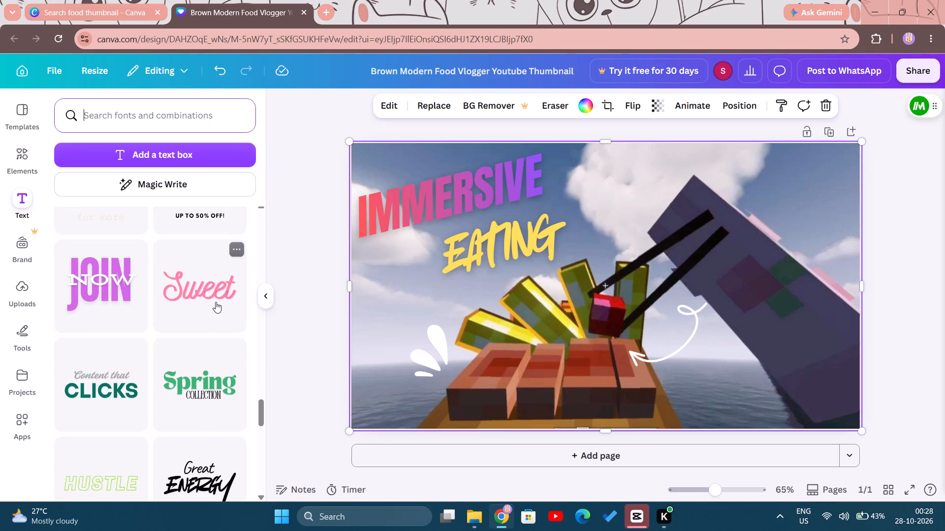
click(215, 301)
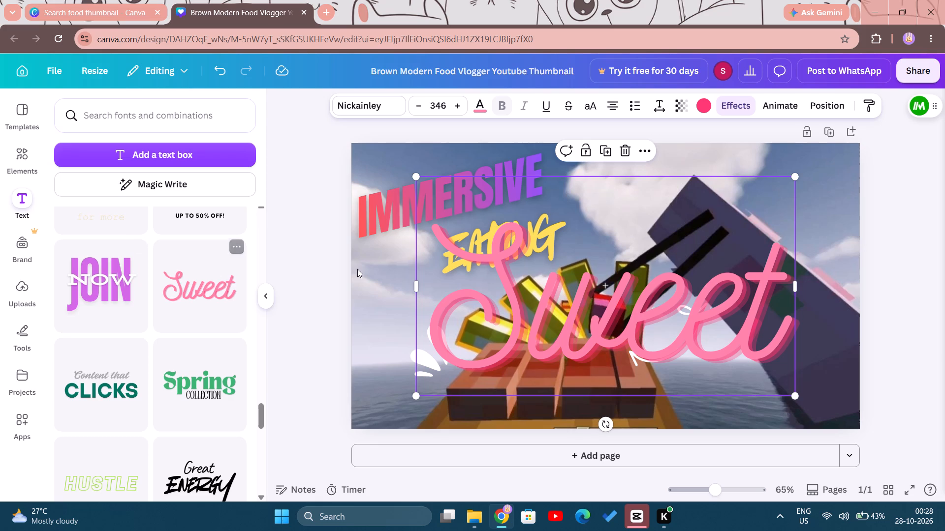
Delete the old IMMERSIVE and EATING headings, moving the Sweet text lower on the thumbnail to clear the way.
click(377, 198)
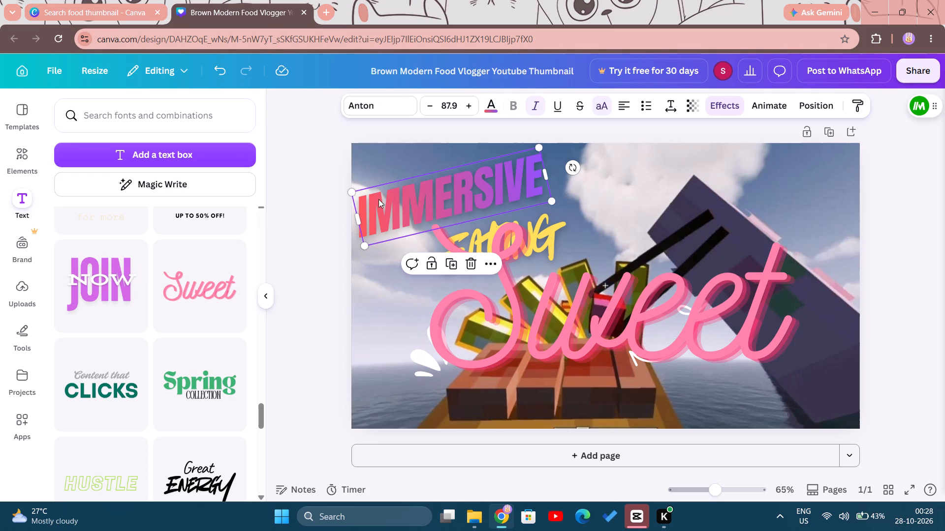
click(473, 259)
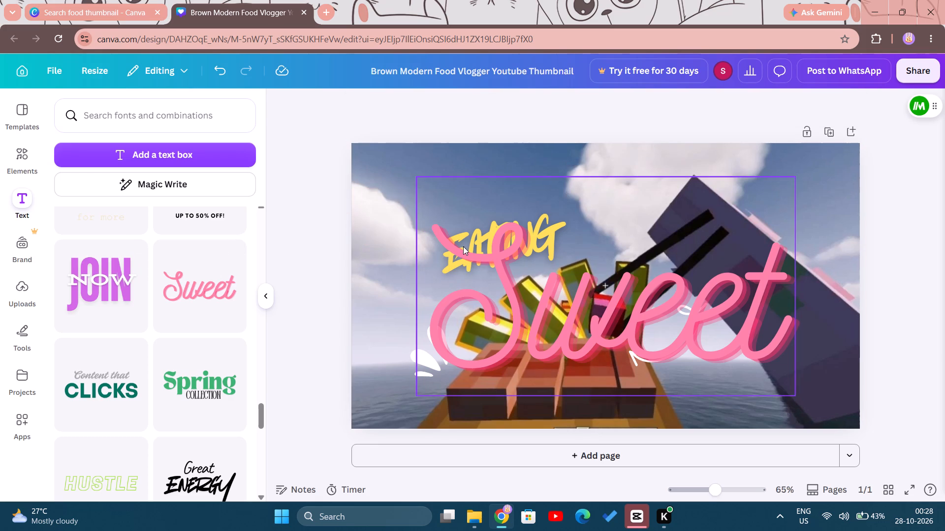
drag(568, 266, 574, 390)
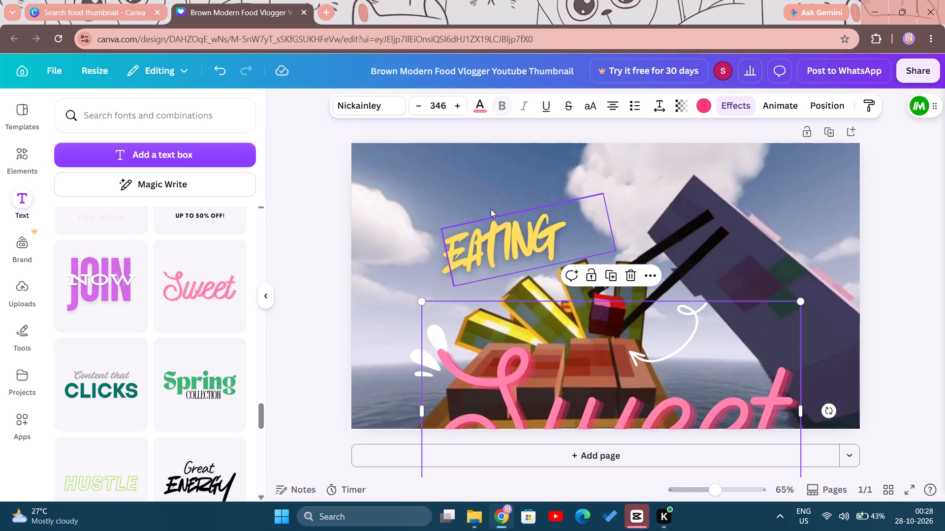
click(504, 236)
click(548, 172)
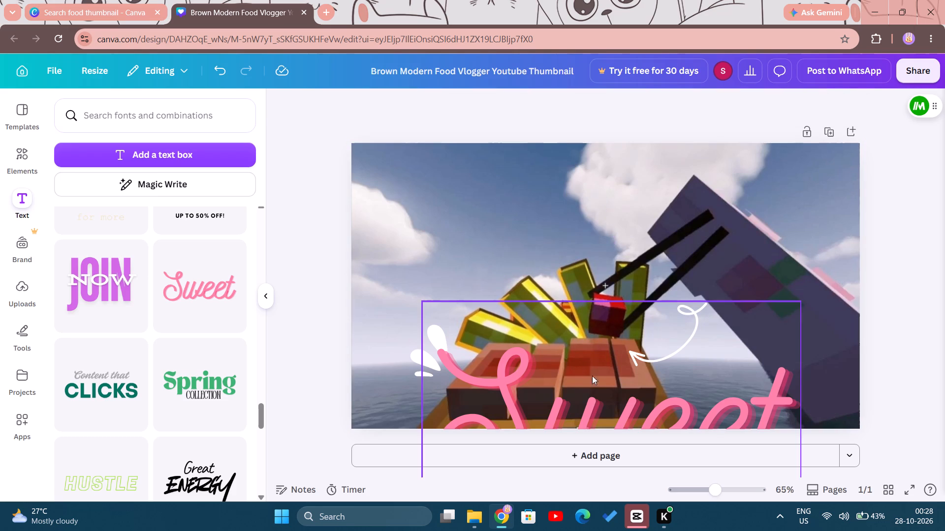
Move the Sweet text to the thumbnail's upper-left corner and scale it down to font size 135.
drag(594, 386, 523, 186)
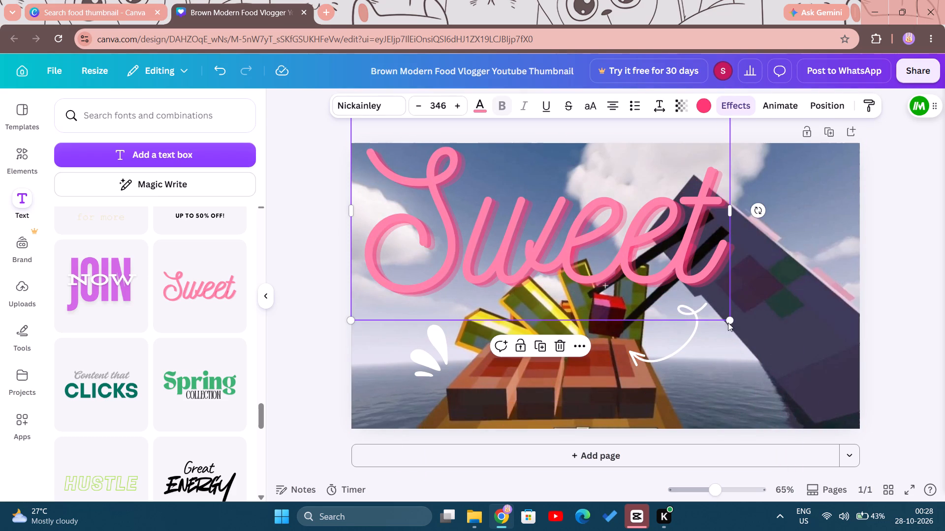
drag(727, 318, 551, 245)
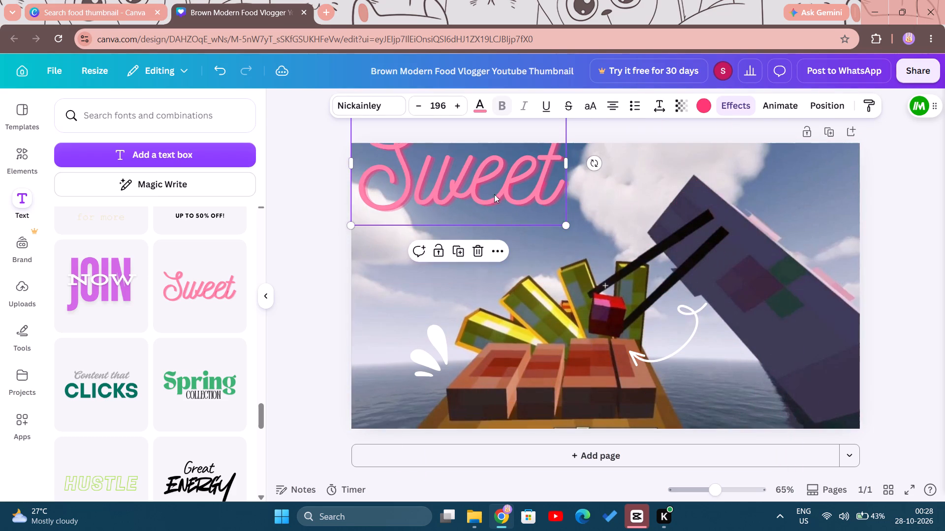
drag(494, 194, 497, 227)
drag(566, 255, 510, 231)
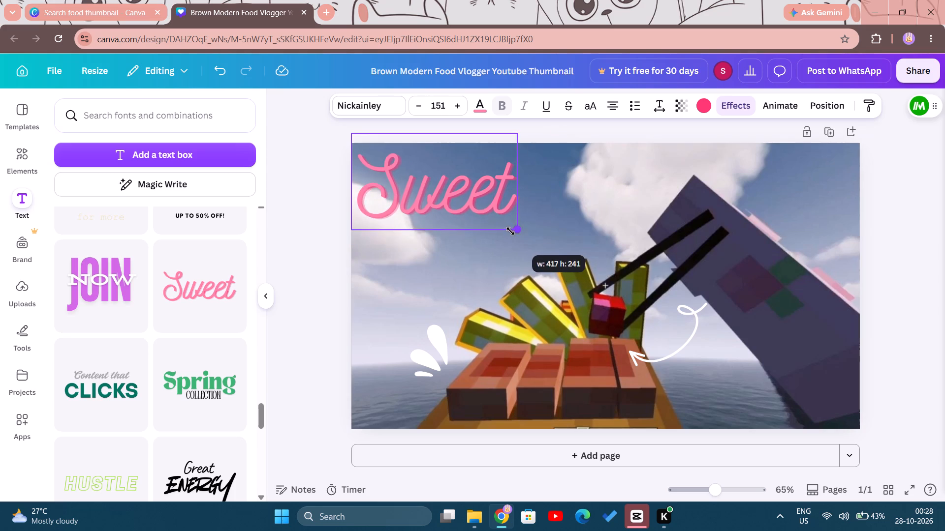
drag(510, 231, 498, 219)
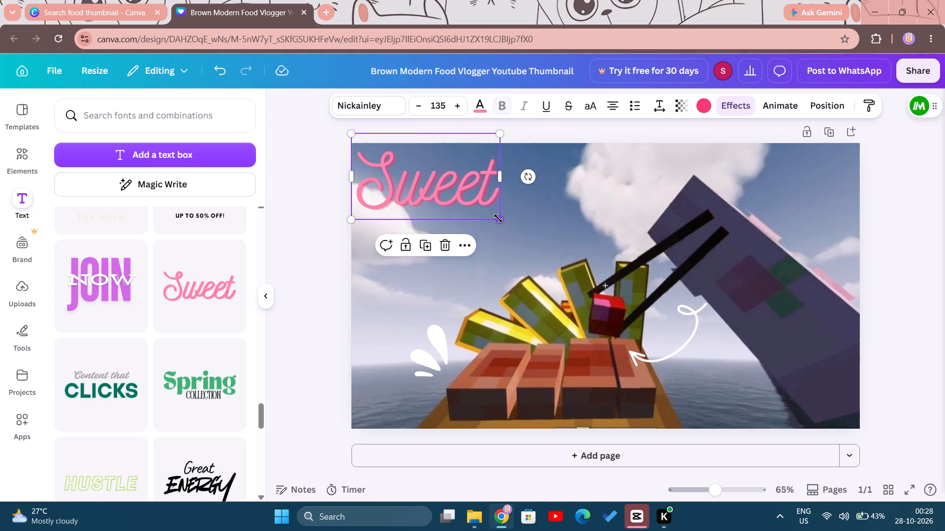
Replace the Sweet text with "Kaleidoscope".
double_click(491, 187)
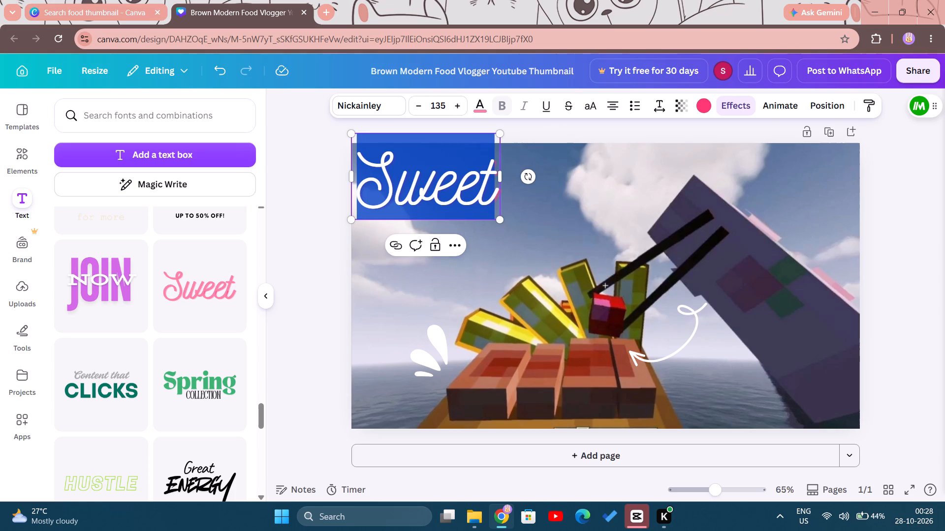
key(BackSpace)
key(k)
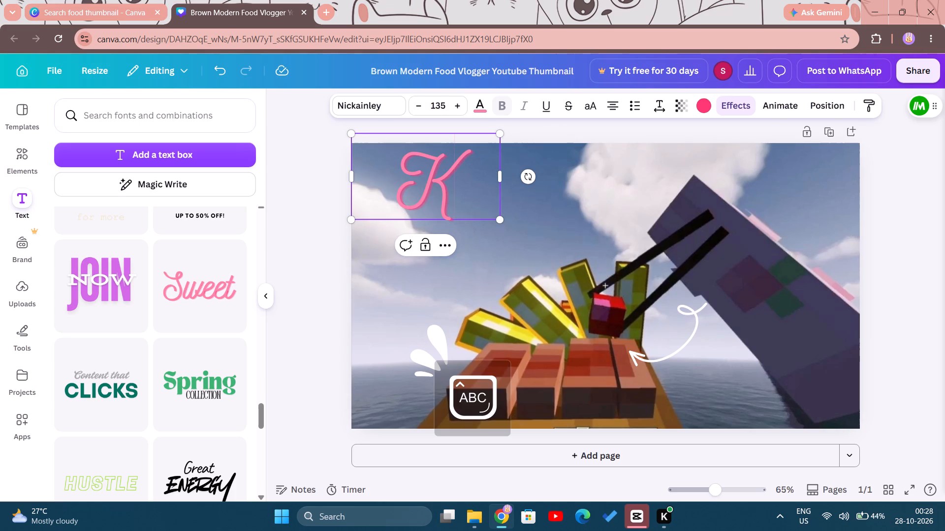
text(aleidoscope)
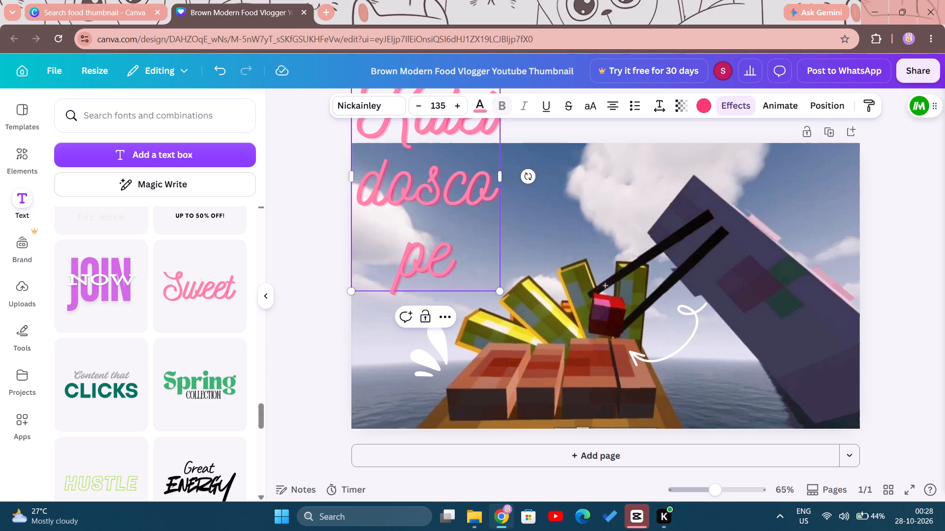
Widen the Kaleidoscope text box to fit the word on one line and scale it down to font size 95.5.
drag(502, 174, 535, 178)
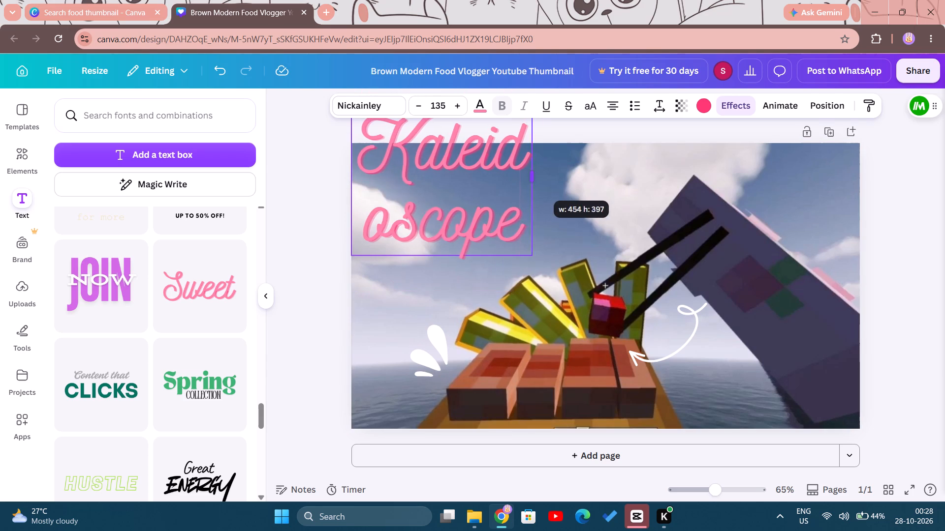
drag(535, 178, 700, 180)
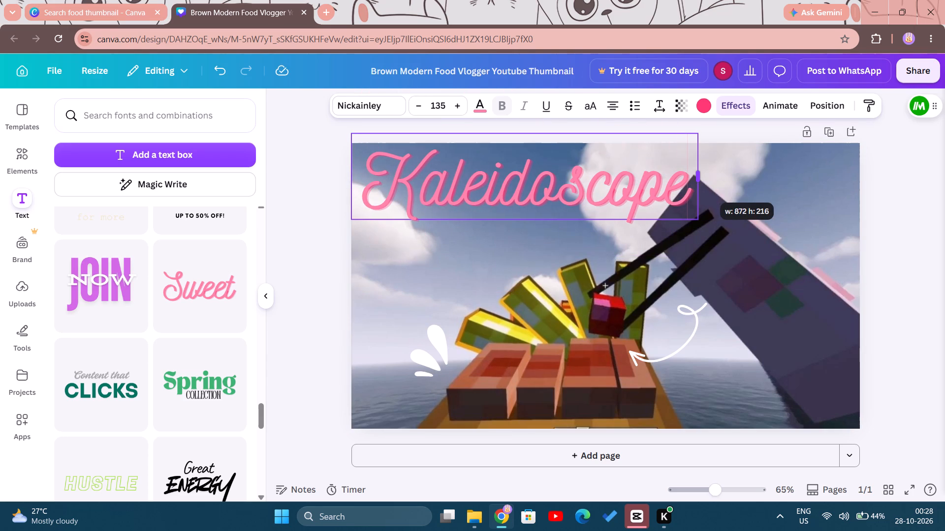
drag(700, 180, 697, 170)
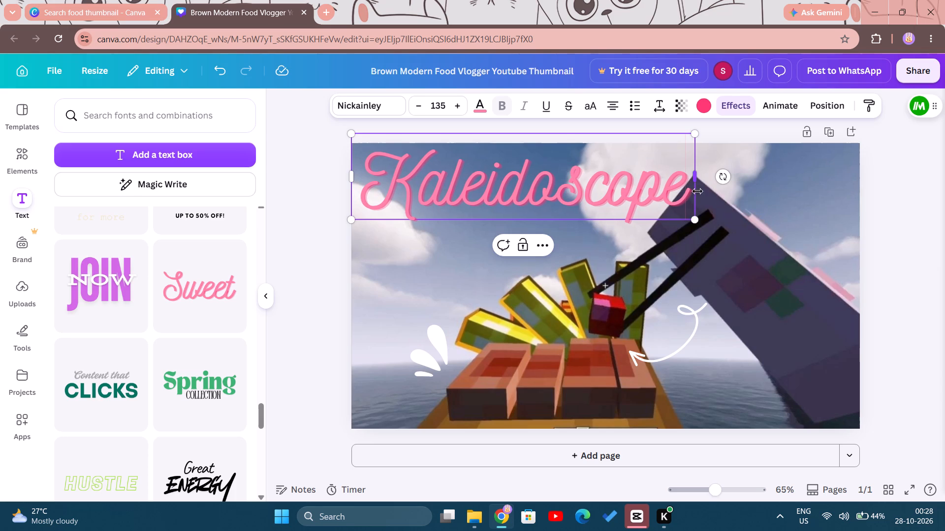
drag(698, 221, 614, 190)
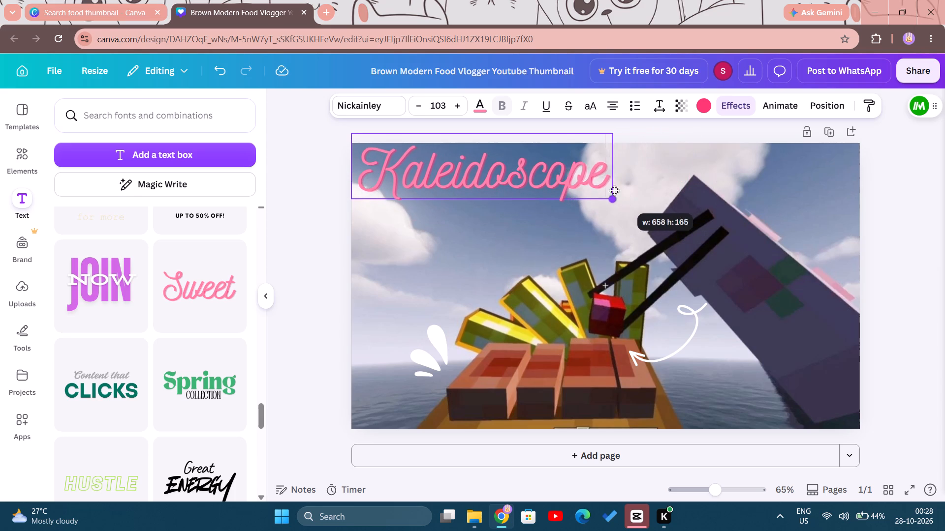
drag(614, 190, 598, 189)
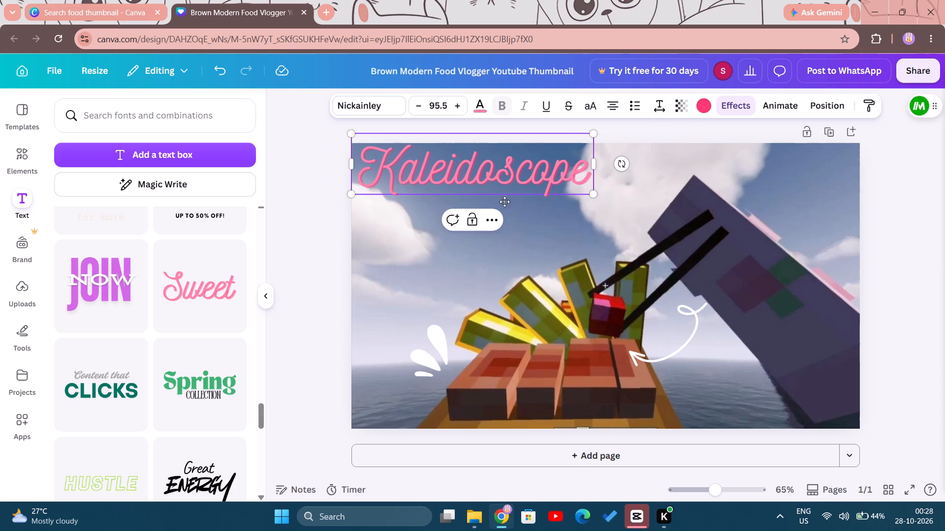
Add a second pink "Sweet" font combination and replace its text with "Immersive".
click(206, 299)
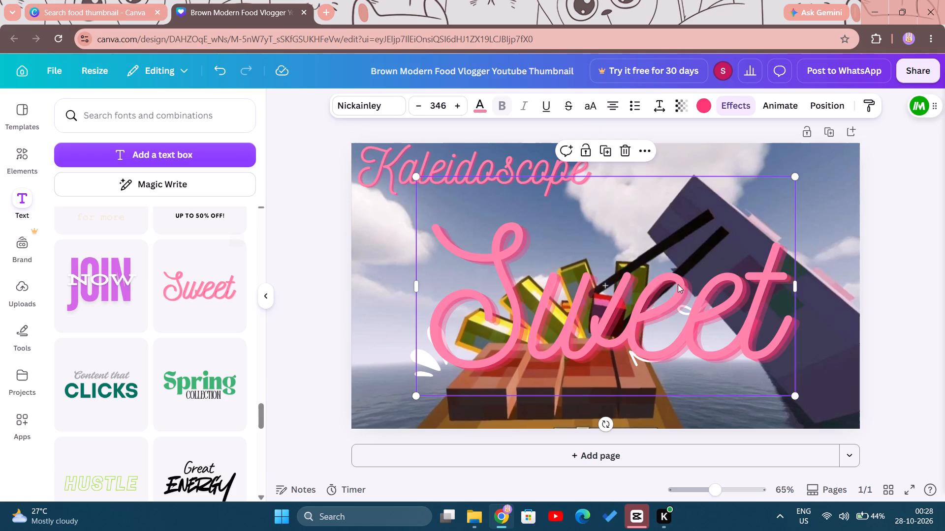
double_click(782, 296)
key(BackSpace)
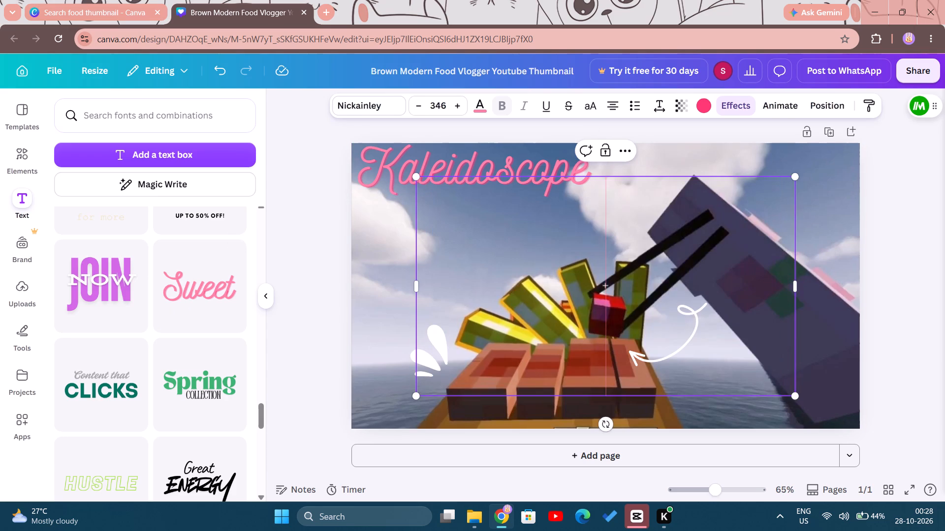
key(i)
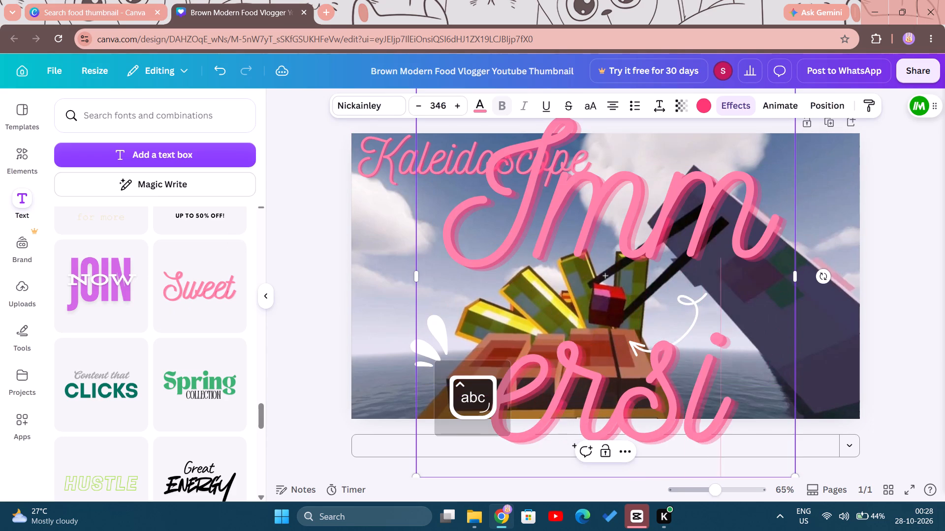
key(BackSpace)
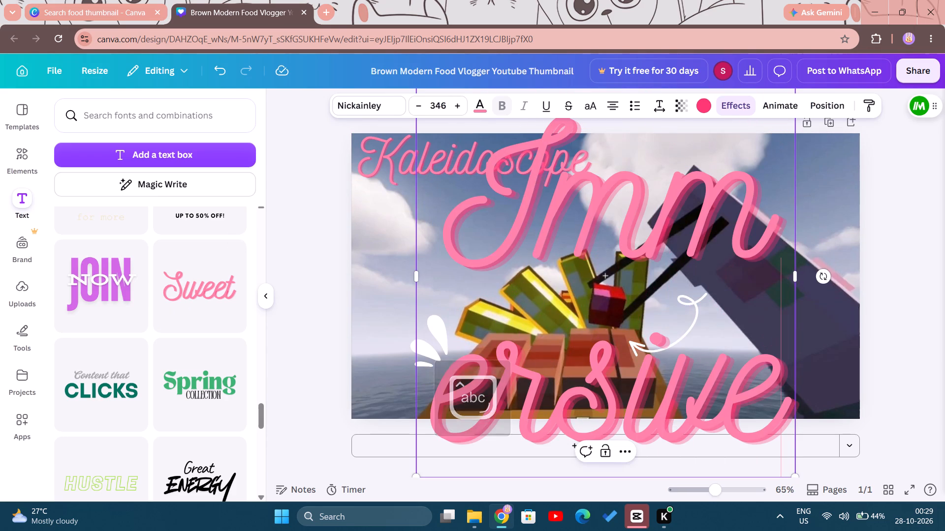
Widen the Immersive text box to fit the word on one line and scale it down to font size 183.
drag(797, 276, 900, 275)
drag(606, 218, 588, 306)
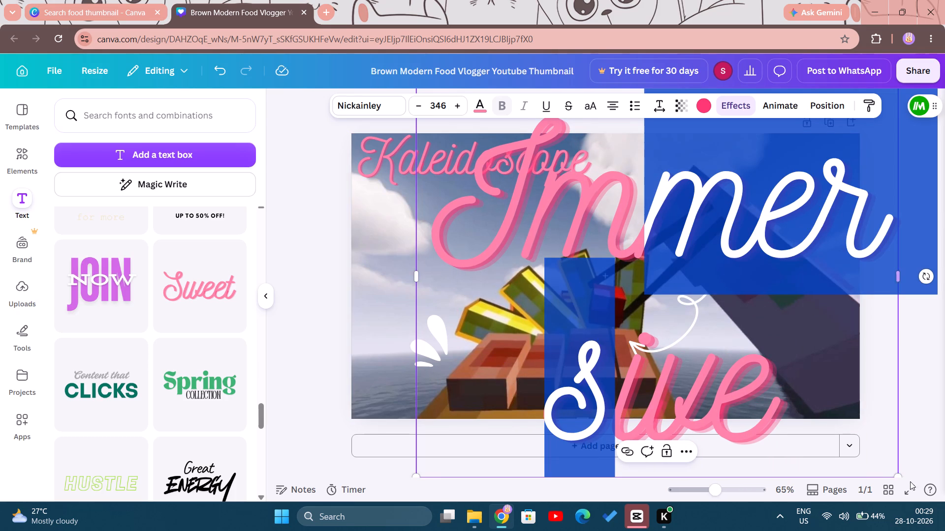
click(910, 387)
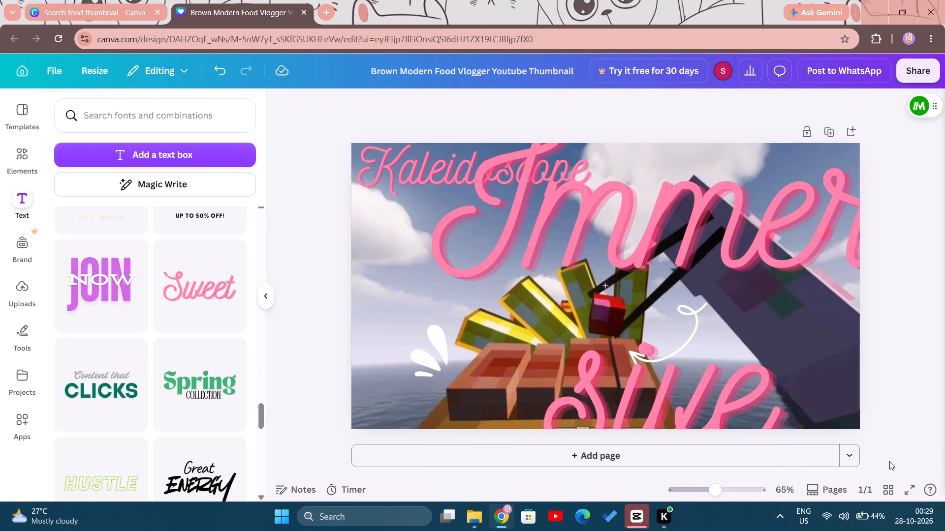
click(652, 300)
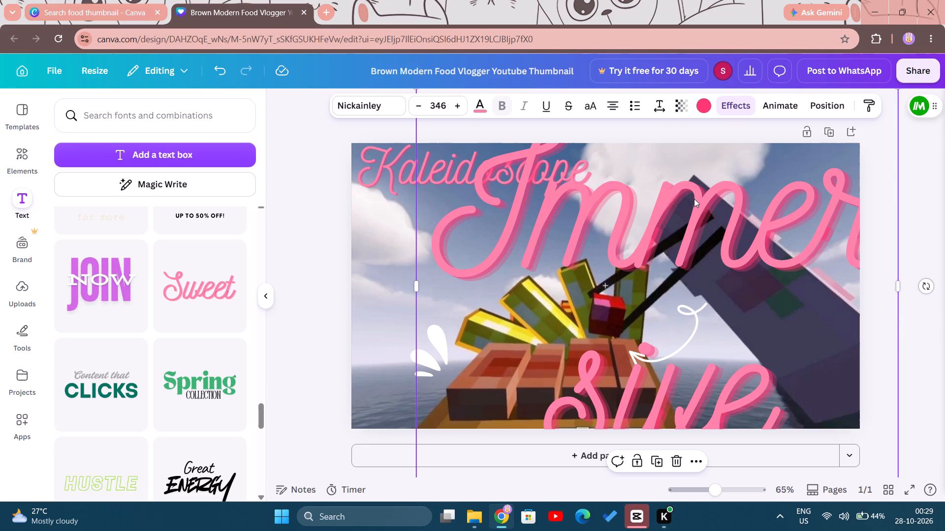
drag(414, 285, 343, 295)
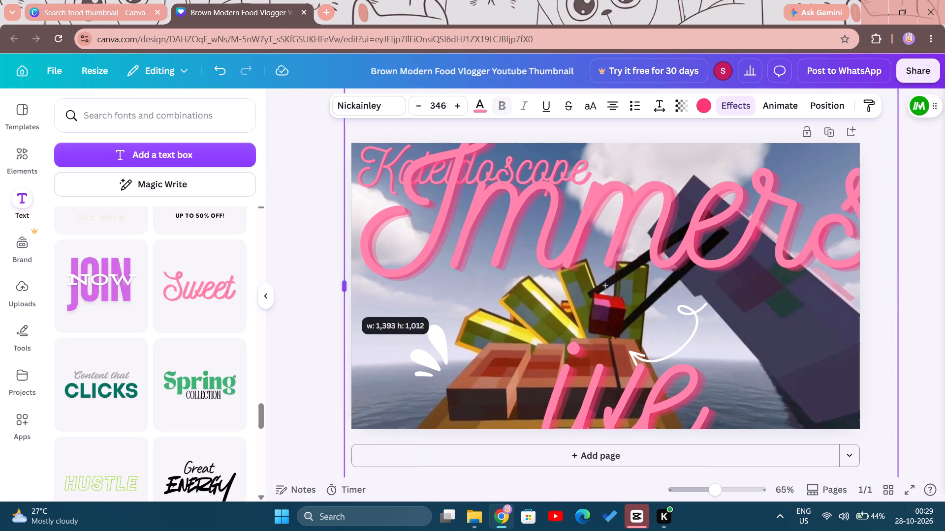
drag(343, 295, 392, 281)
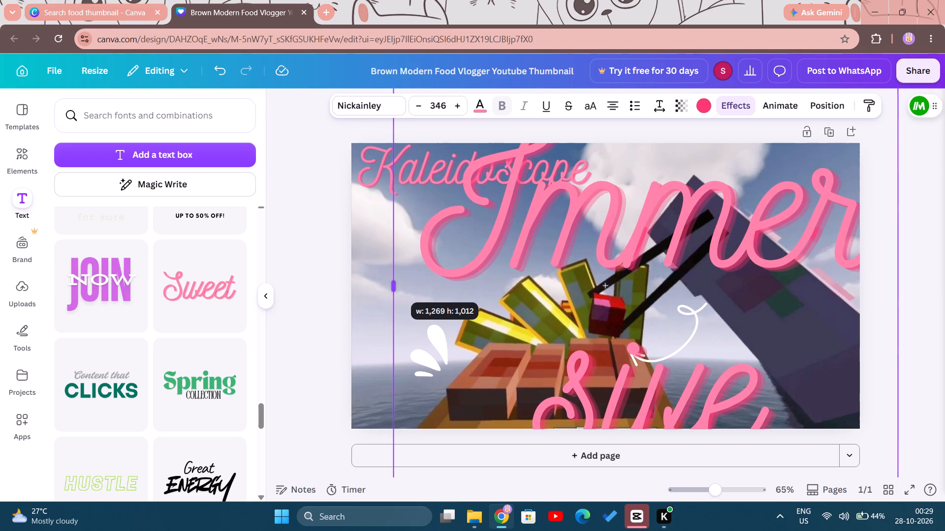
drag(392, 281, 500, 287)
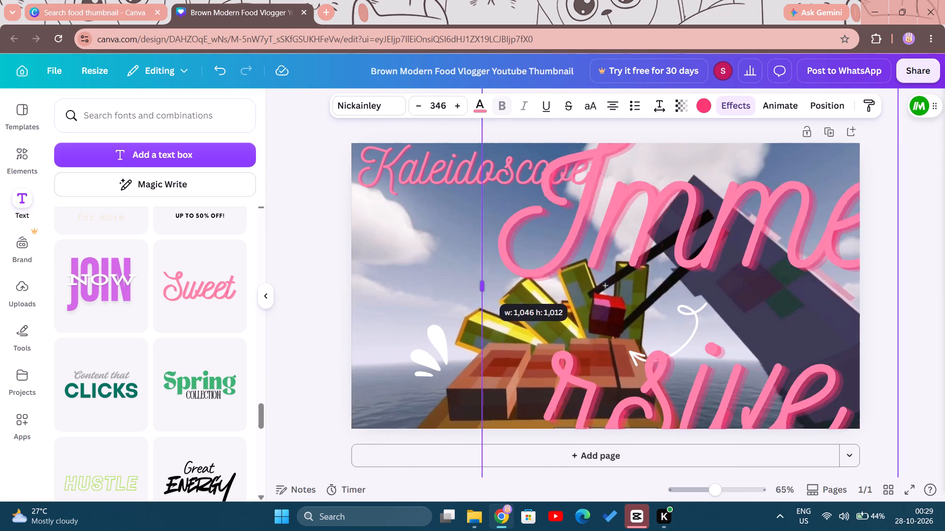
drag(500, 287, 208, 298)
drag(895, 393, 567, 309)
Scale the Immersive text down to font size 73.8 and place it below the Kaleidoscope text.
drag(476, 268, 608, 250)
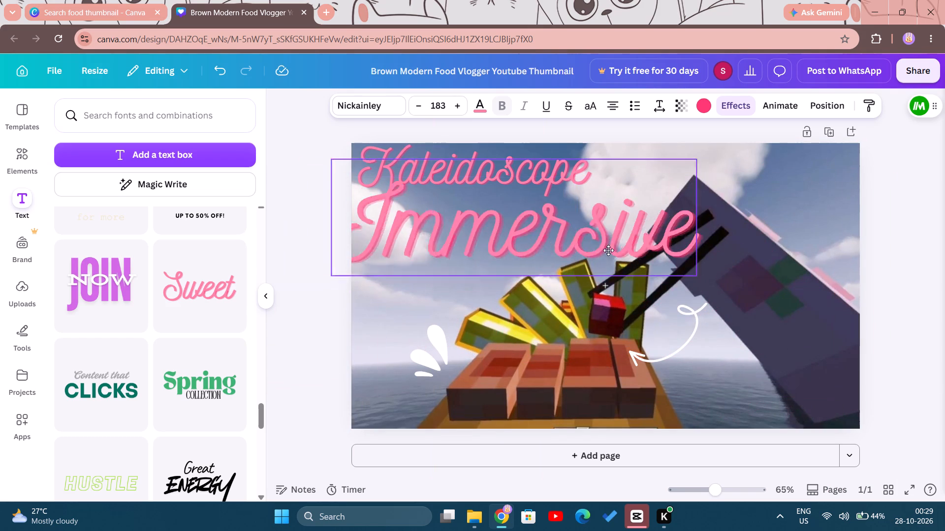
drag(608, 250, 685, 245)
drag(782, 270, 758, 264)
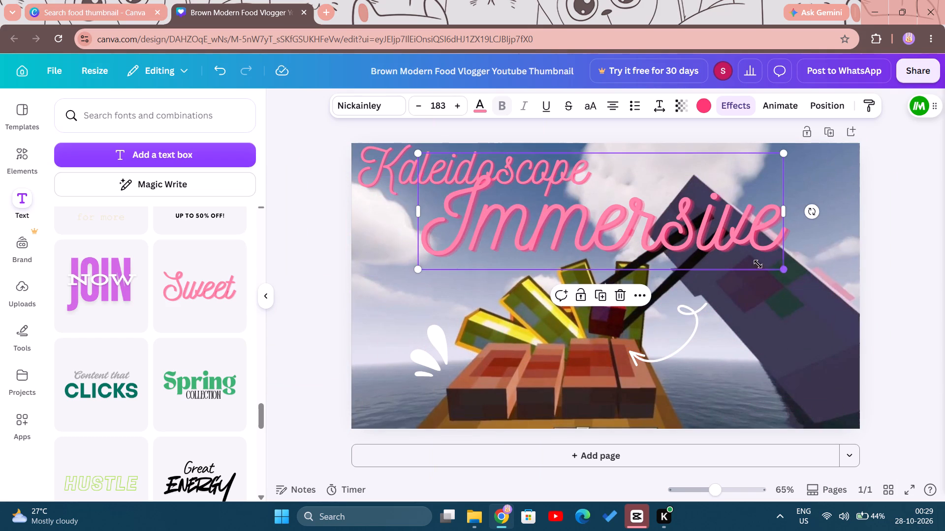
drag(758, 264, 660, 251)
drag(560, 199, 555, 223)
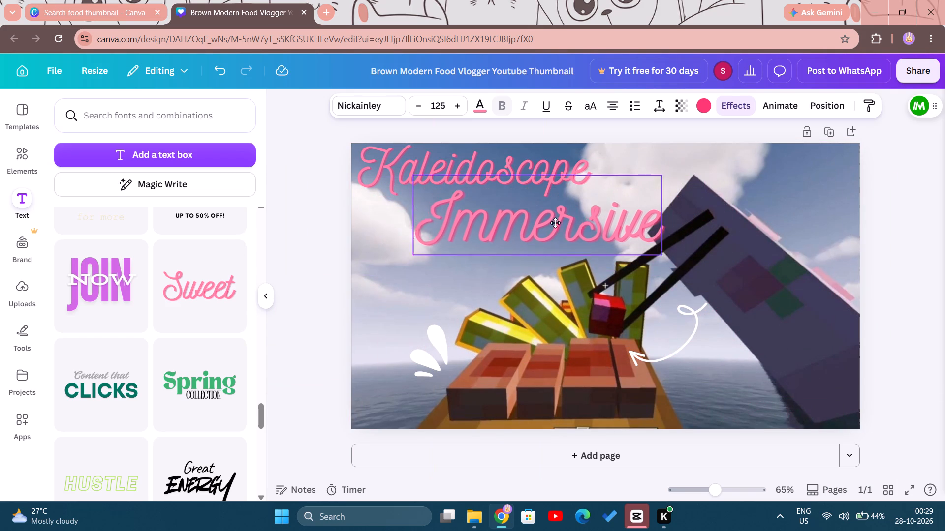
drag(555, 223, 539, 222)
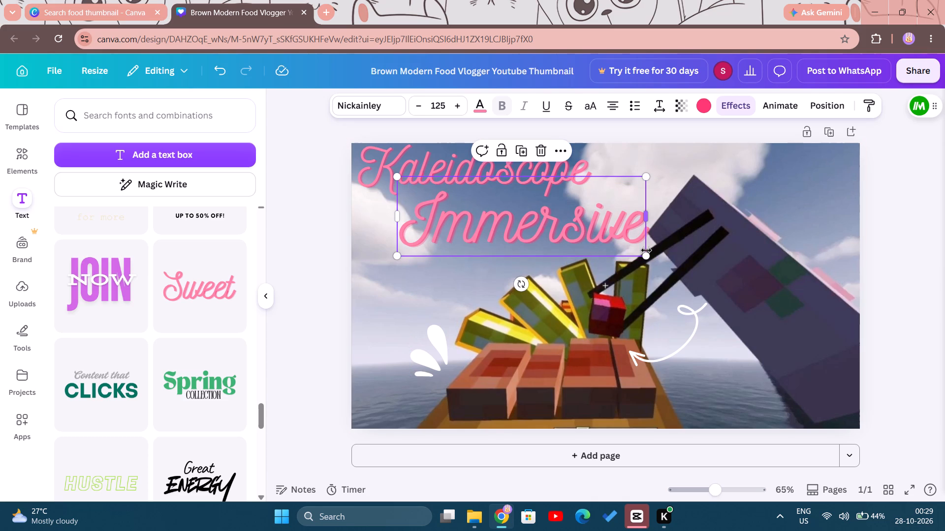
drag(643, 258, 545, 213)
drag(494, 197, 505, 229)
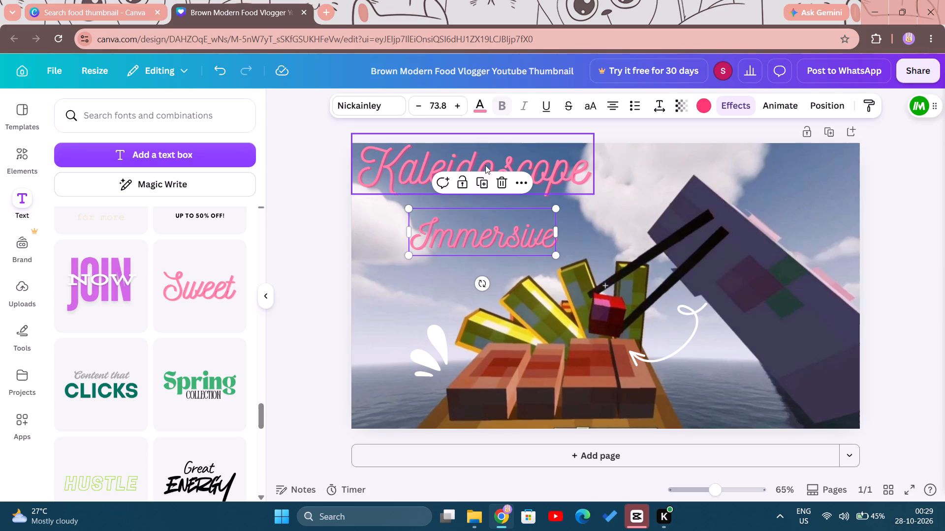
Scale the Kaleidoscope text down to font size 88.8 and nudge it into the thumbnail's upper-left corner.
click(485, 161)
drag(485, 161, 480, 163)
drag(589, 193, 569, 192)
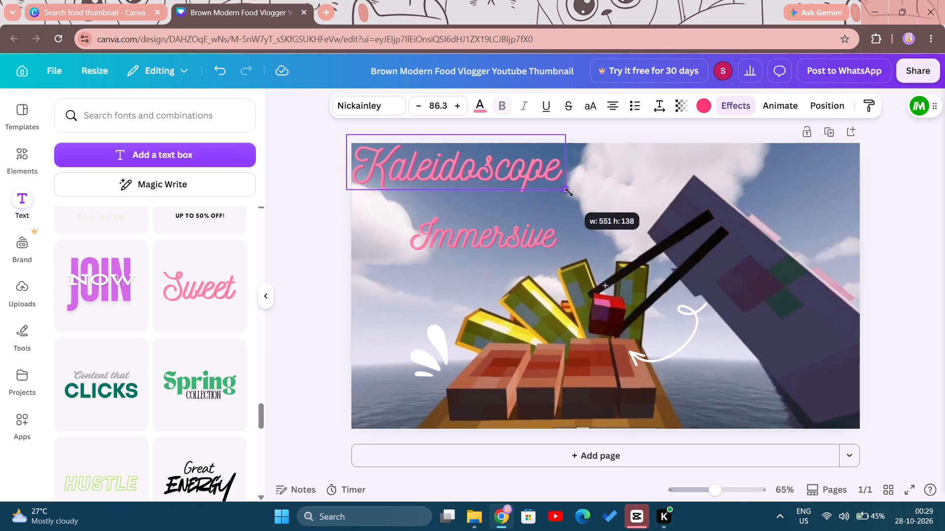
drag(569, 192, 571, 193)
click(516, 164)
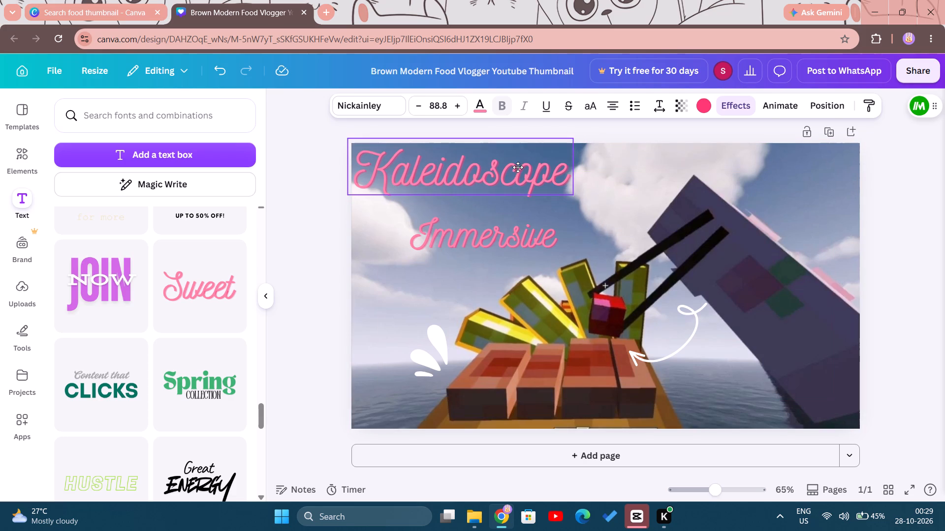
Move the Immersive text up and right so it sits just under the second half of Kaleidoscope.
drag(507, 229, 551, 213)
drag(525, 228, 560, 217)
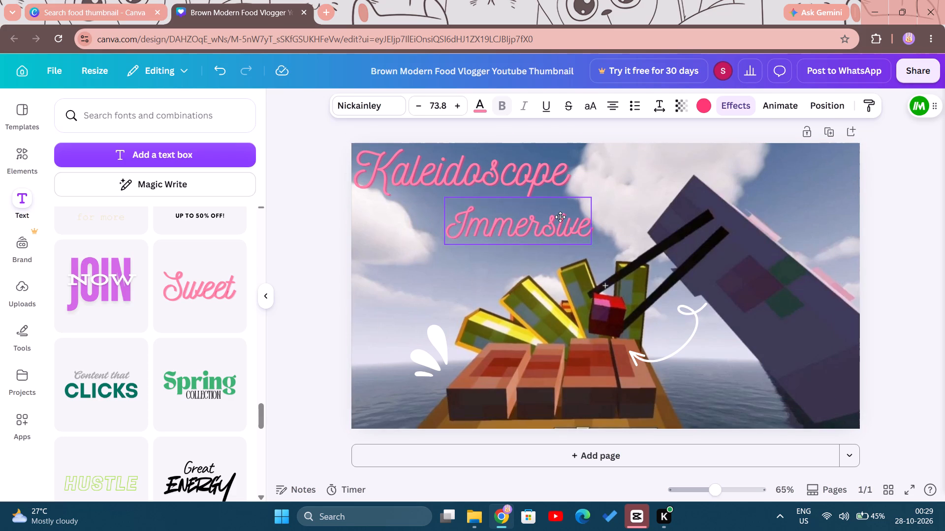
drag(560, 217, 564, 210)
click(436, 257)
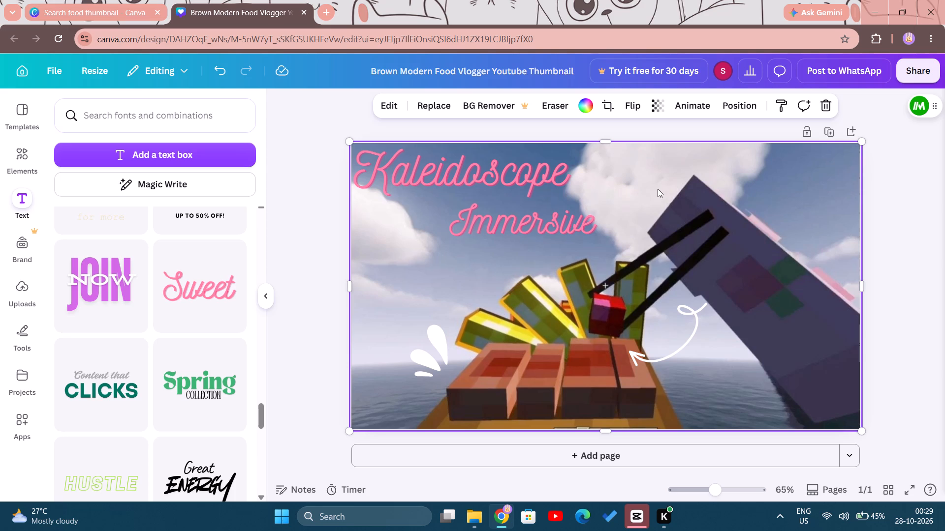
drag(538, 229, 540, 223)
click(680, 155)
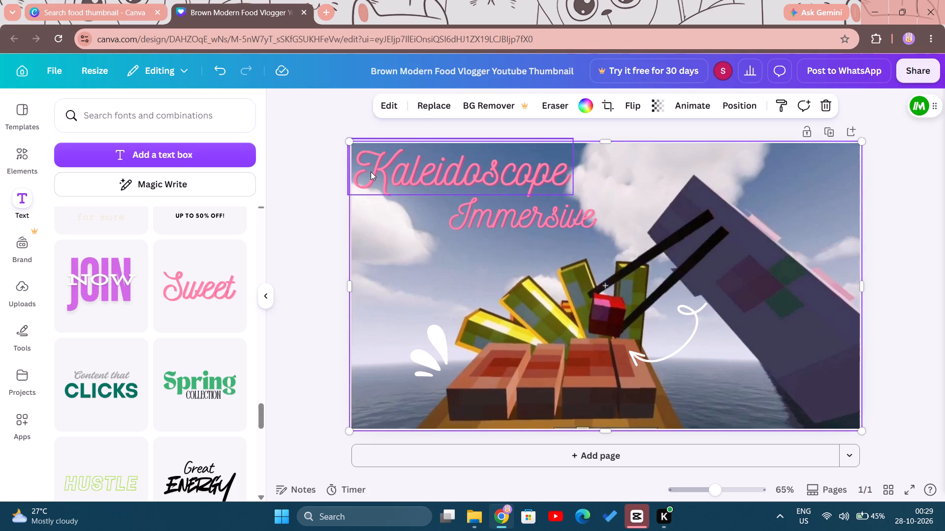
Recolour the Kaleidoscope text with the default red-to-orange gradient.
click(442, 178)
click(478, 110)
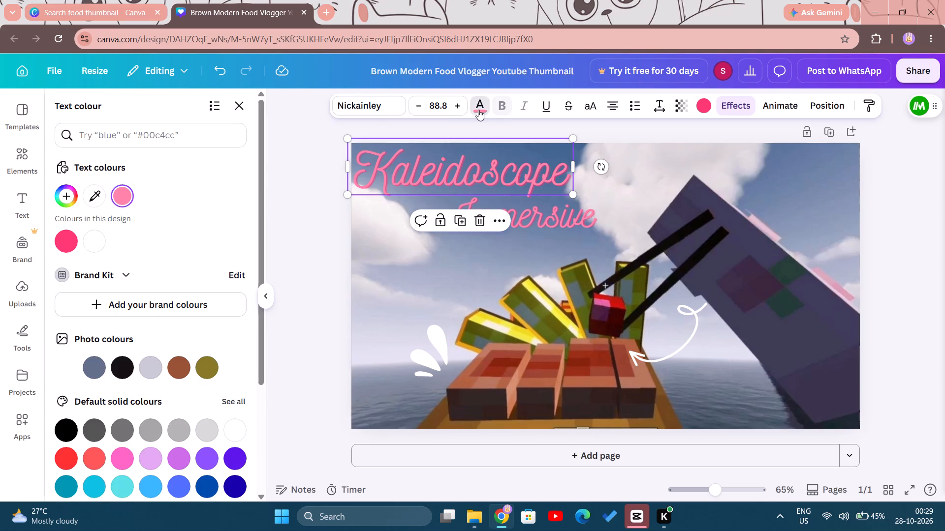
double_click(434, 182)
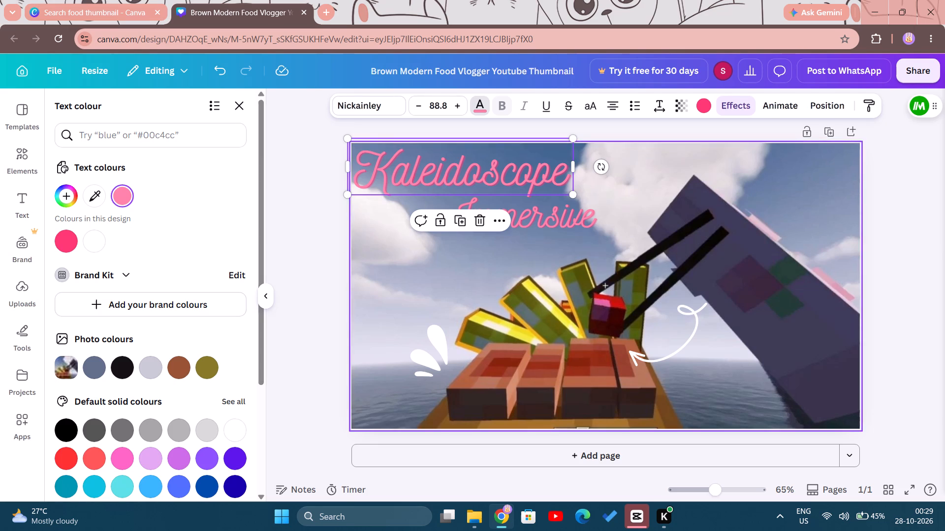
click(482, 107)
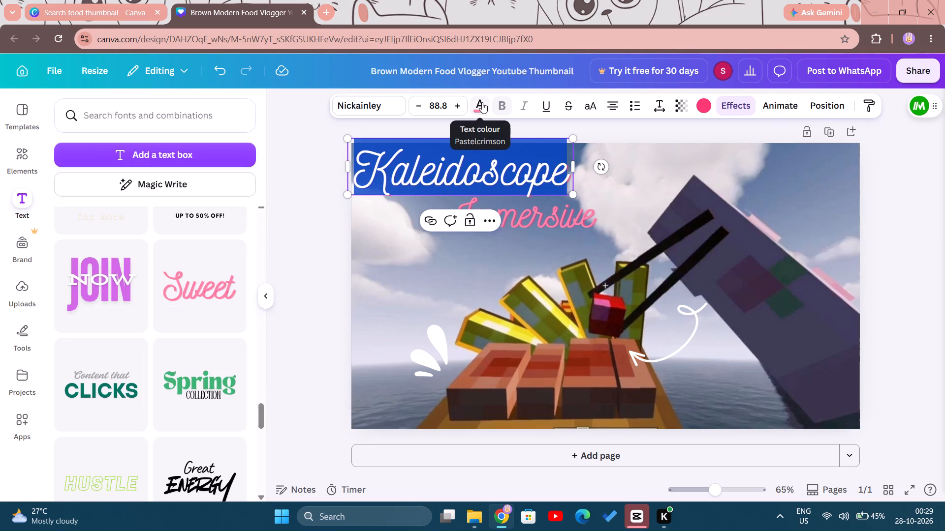
click(480, 104)
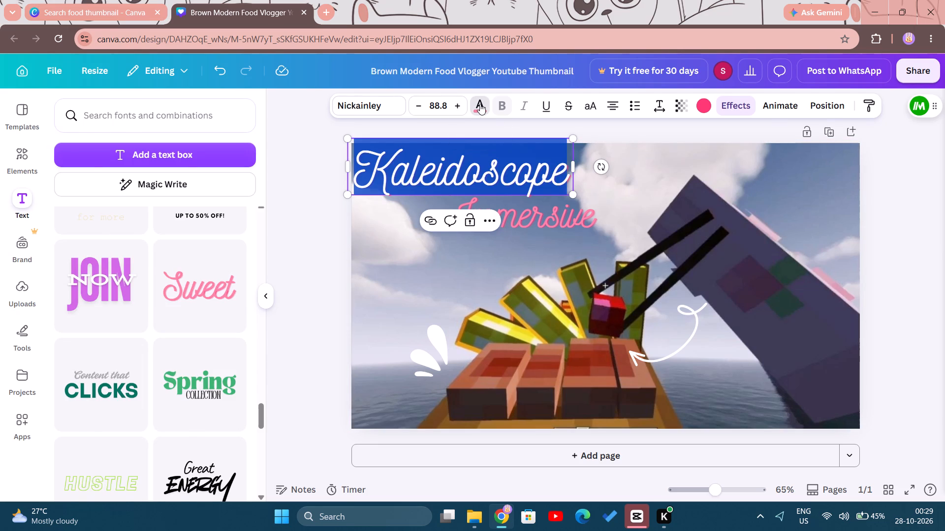
scroll(159, 338, down, 2)
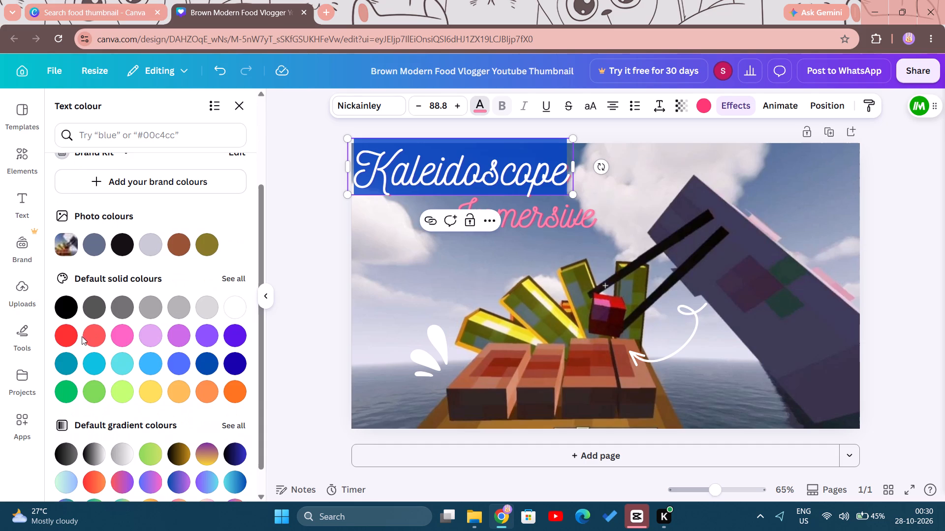
scroll(82, 332, up, 2)
scroll(89, 280, down, 3)
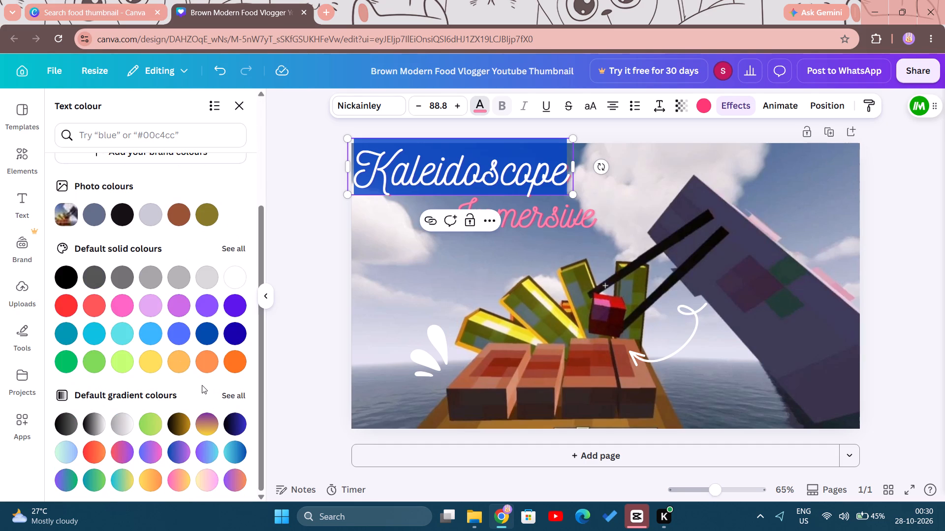
scroll(195, 390, down, 2)
click(92, 451)
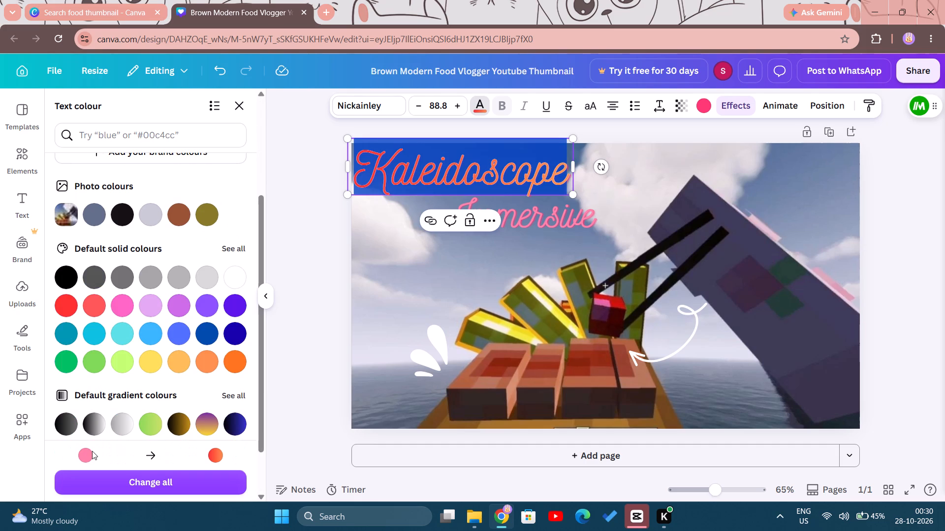
Recolour the Immersive text with the default solid yellow.
click(551, 213)
double_click(551, 213)
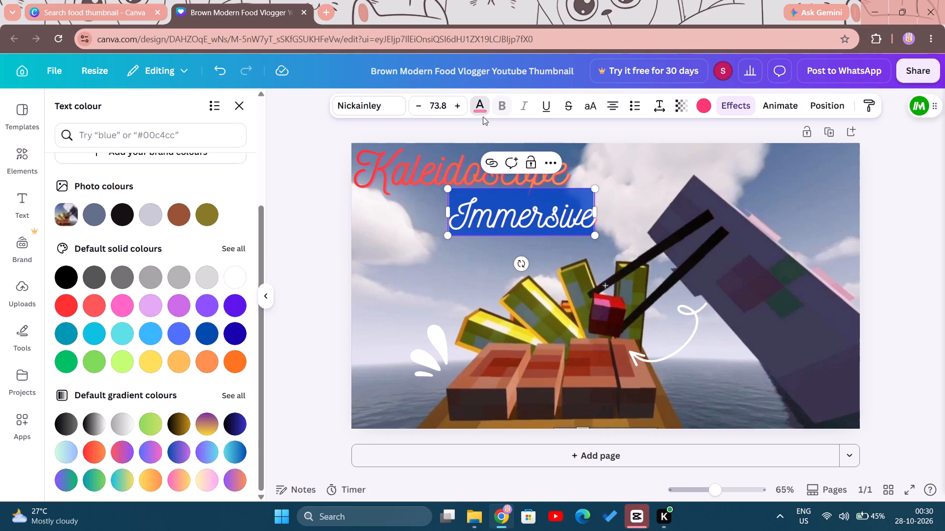
click(485, 111)
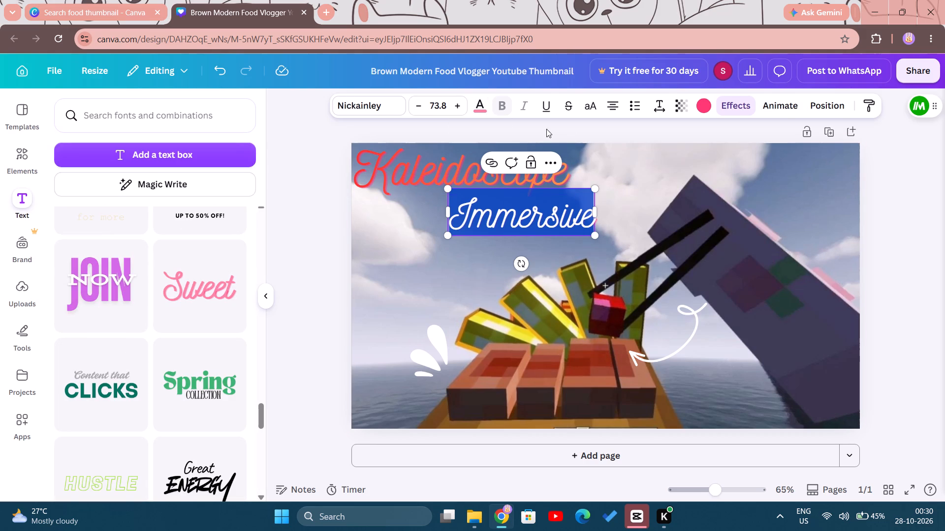
click(486, 108)
scroll(144, 425, down, 1)
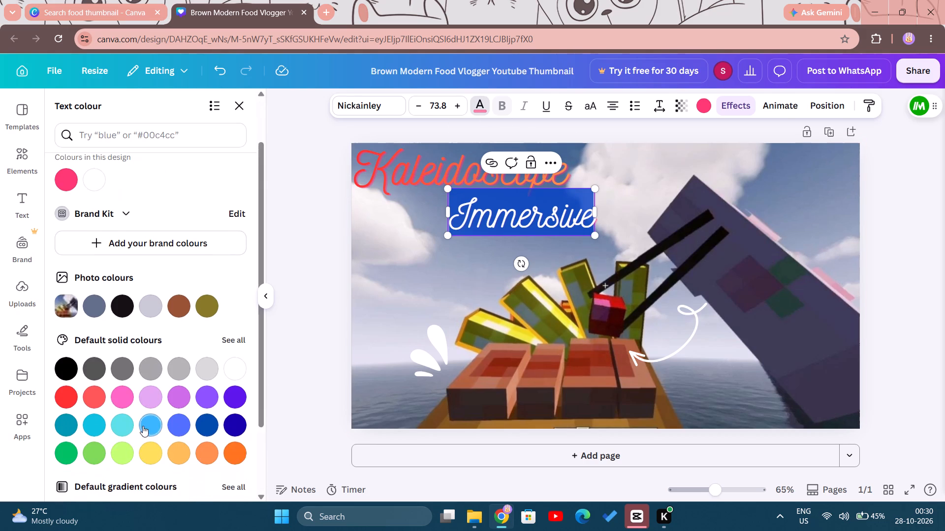
scroll(143, 426, down, 1)
click(150, 389)
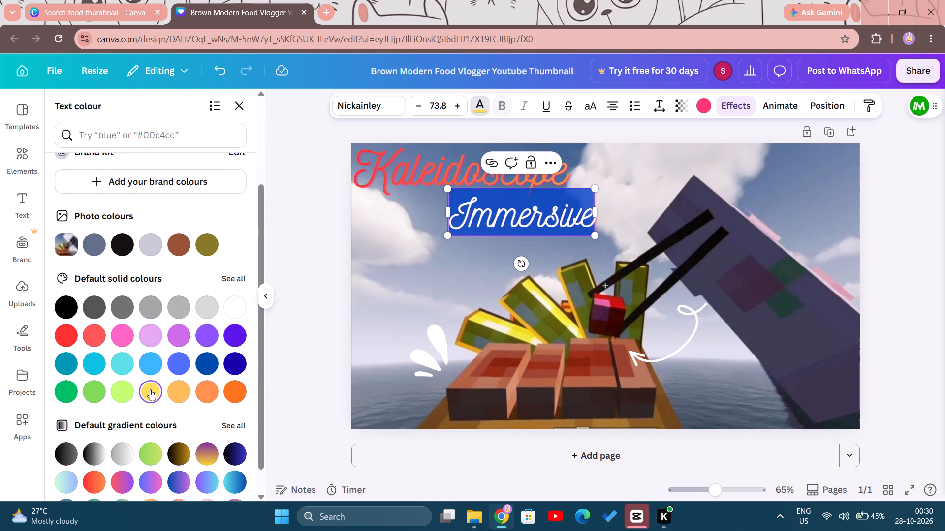
click(841, 230)
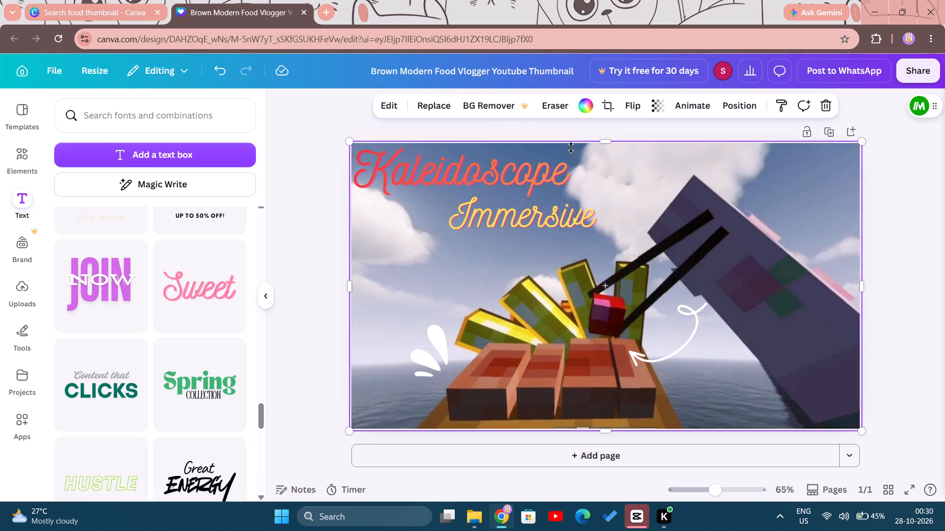
Change the Kaleidoscope text's font to League Spartan.
click(500, 170)
click(500, 170)
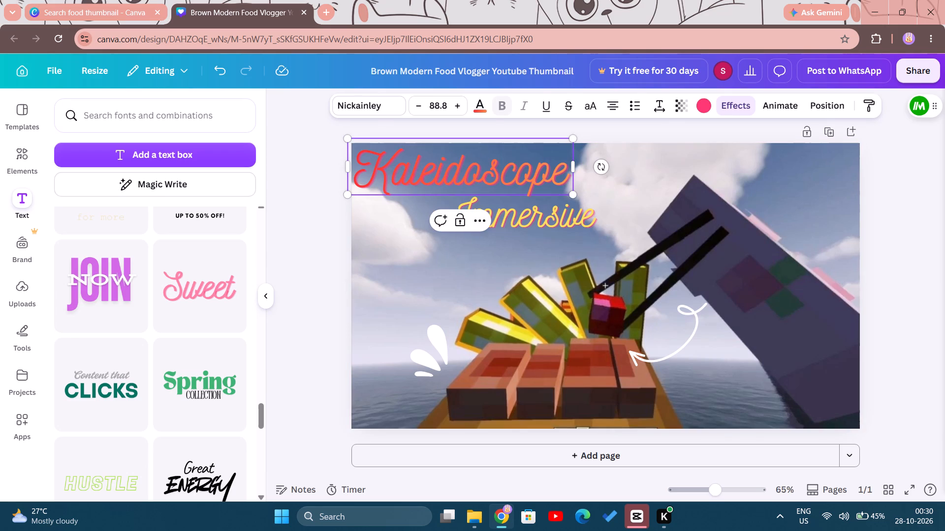
double_click(500, 170)
click(380, 107)
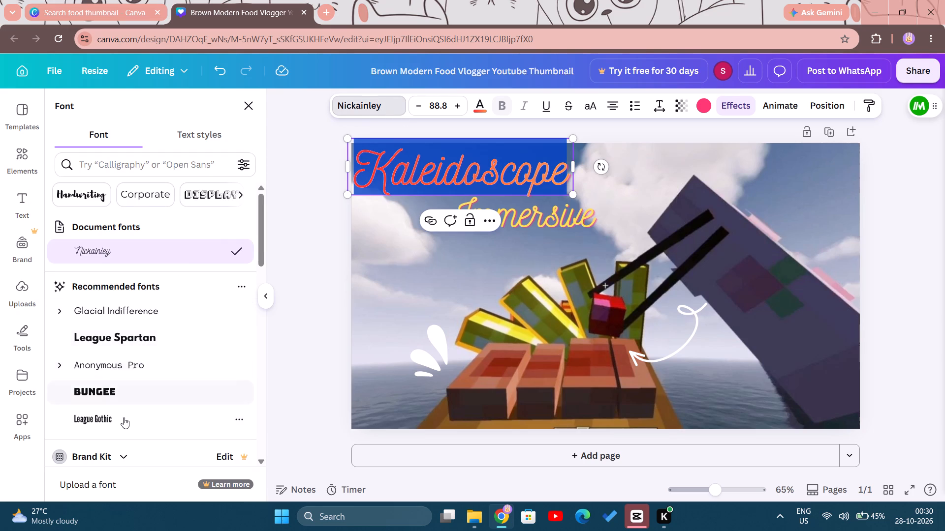
scroll(124, 417, down, 5)
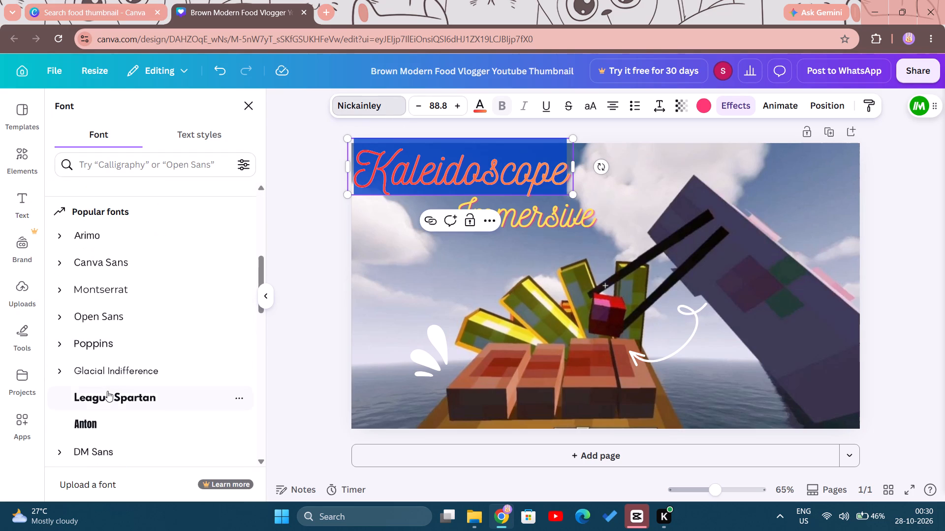
click(107, 390)
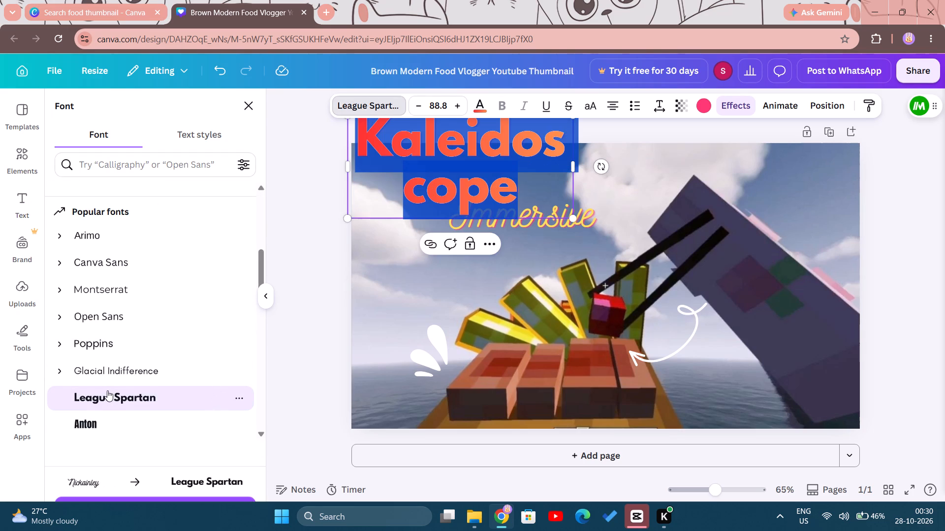
scroll(88, 386, down, 2)
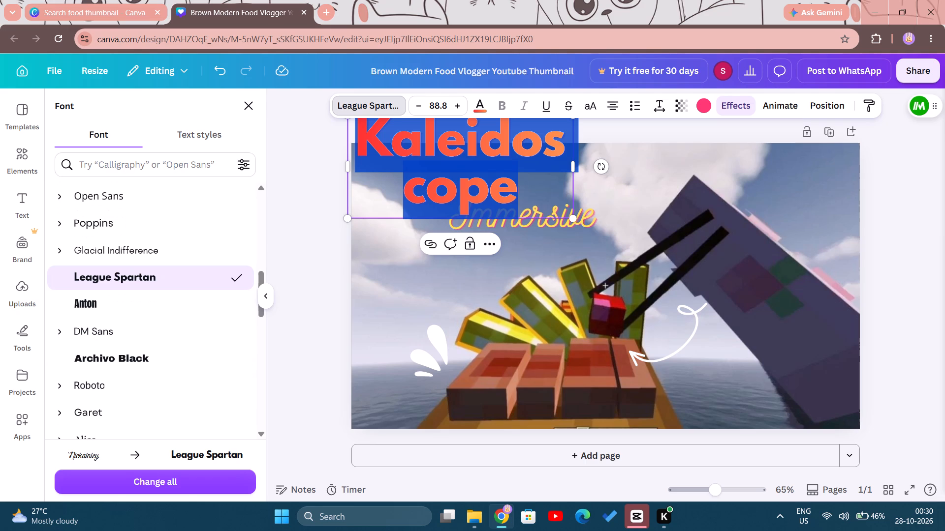
Widen the Kaleidoscope text box until the word fits on one line and scale the text down to about size 60.8.
drag(572, 167, 599, 168)
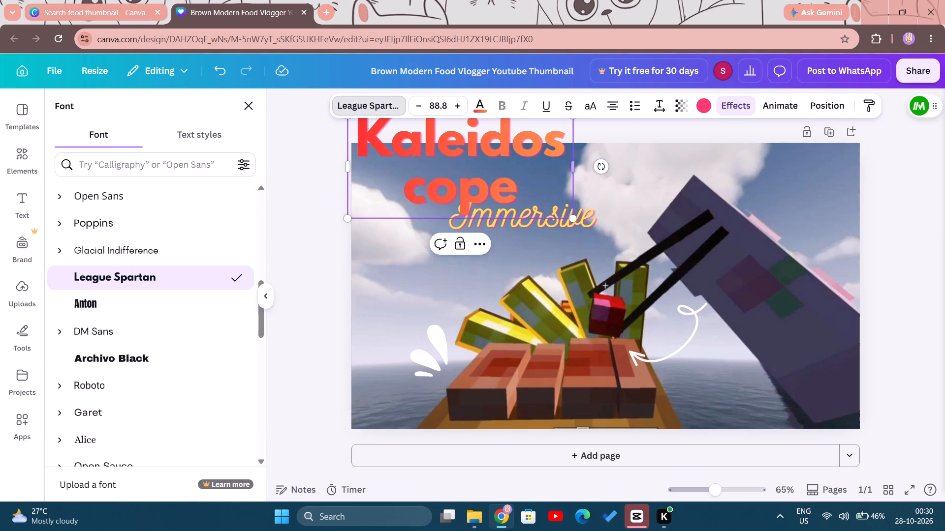
drag(573, 165, 665, 170)
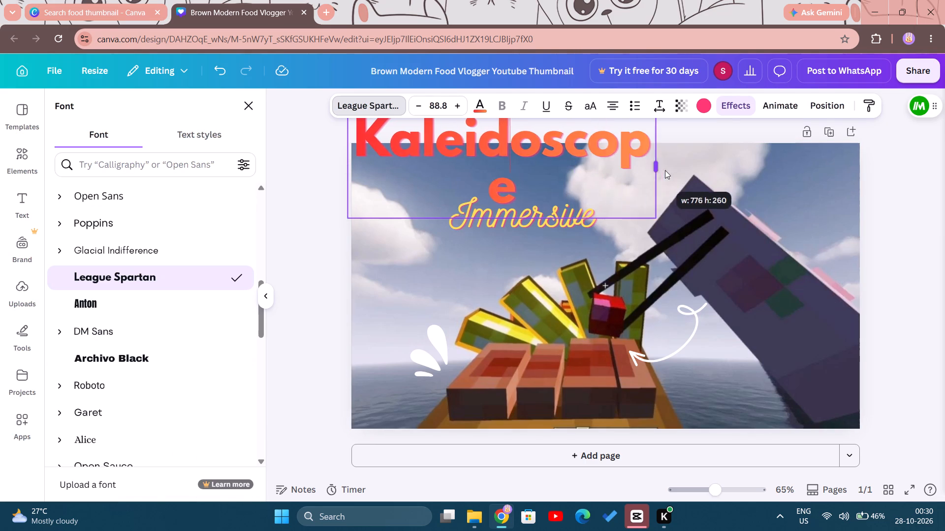
drag(665, 170, 710, 169)
drag(559, 163, 567, 182)
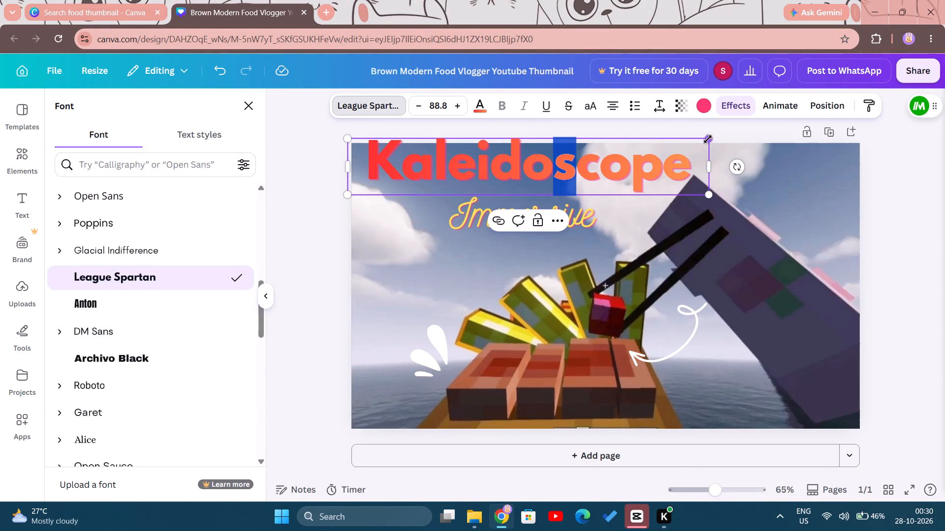
drag(708, 139, 596, 169)
click(548, 126)
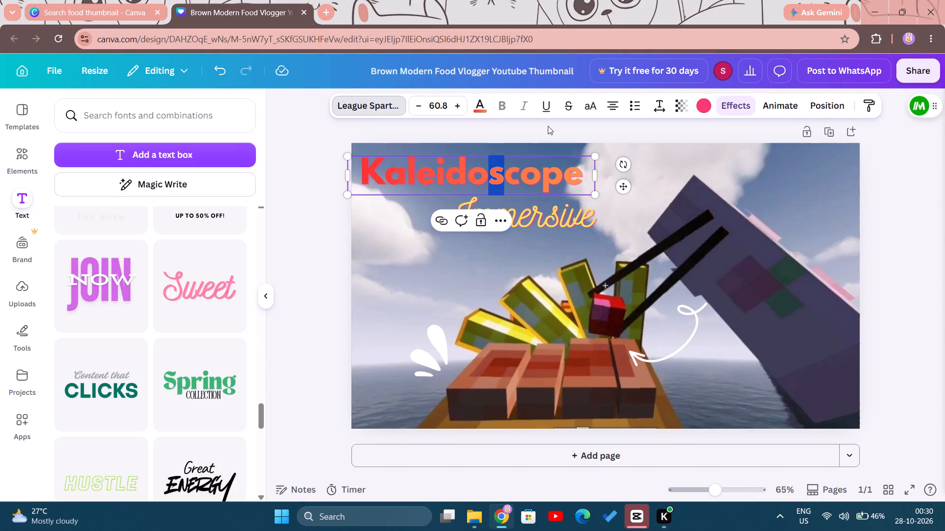
Move the Kaleidoscope text up into the thumbnail's top-left corner and scale it down to about size 56.7.
click(425, 167)
drag(464, 169, 464, 169)
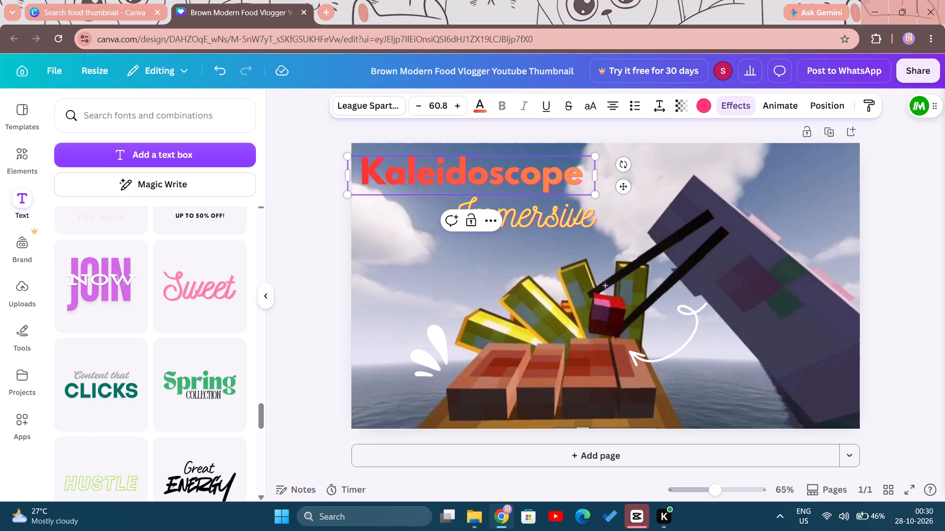
drag(464, 169, 462, 157)
click(303, 210)
drag(410, 174, 410, 173)
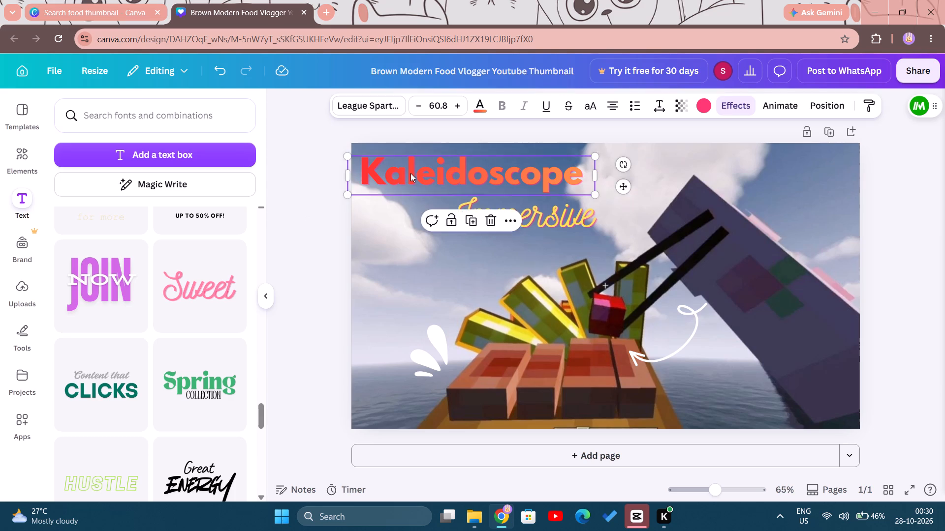
drag(410, 173, 414, 167)
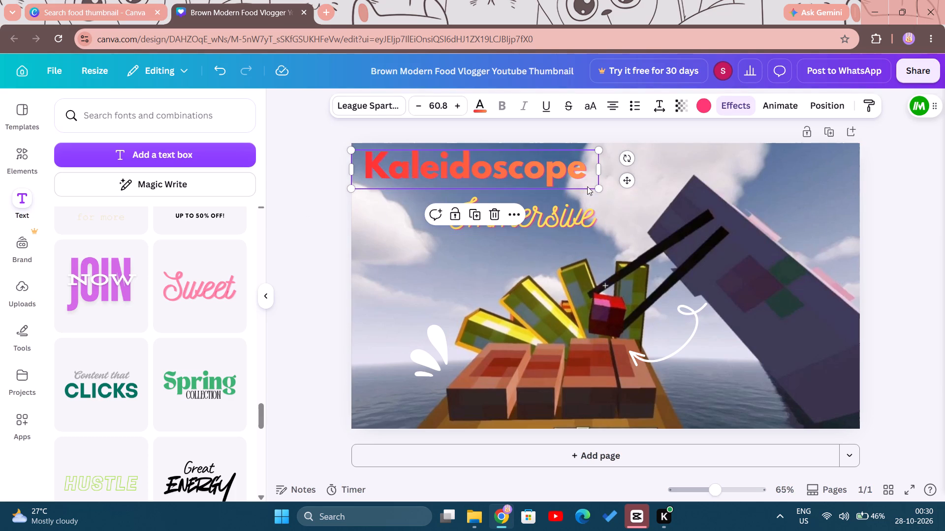
drag(596, 187, 579, 183)
Move the Immersive text up and left so it sits directly beneath the start of Kaleidoscope.
click(543, 218)
drag(546, 218, 546, 204)
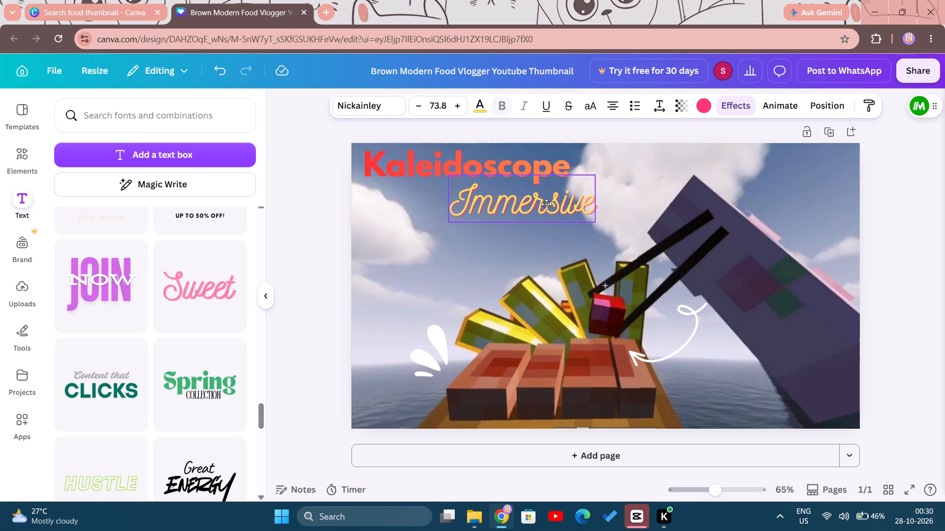
drag(546, 204, 543, 201)
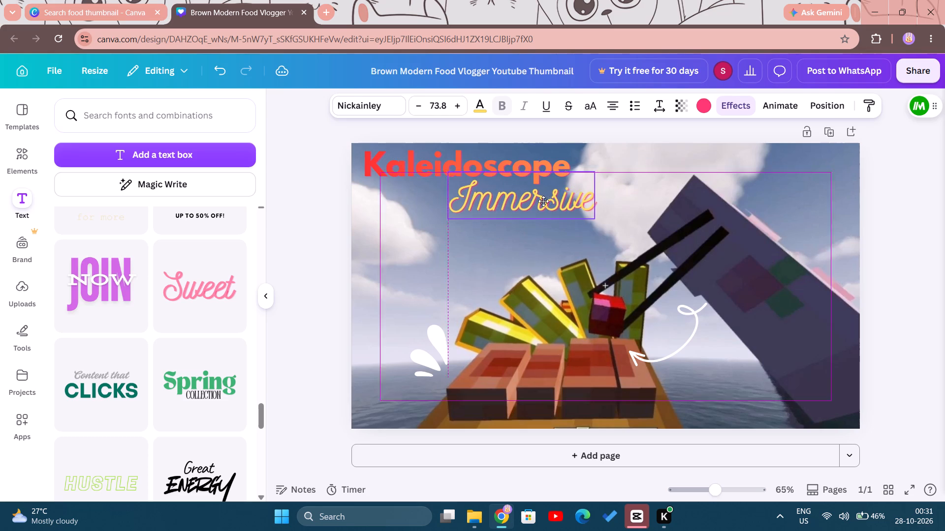
drag(543, 201, 455, 205)
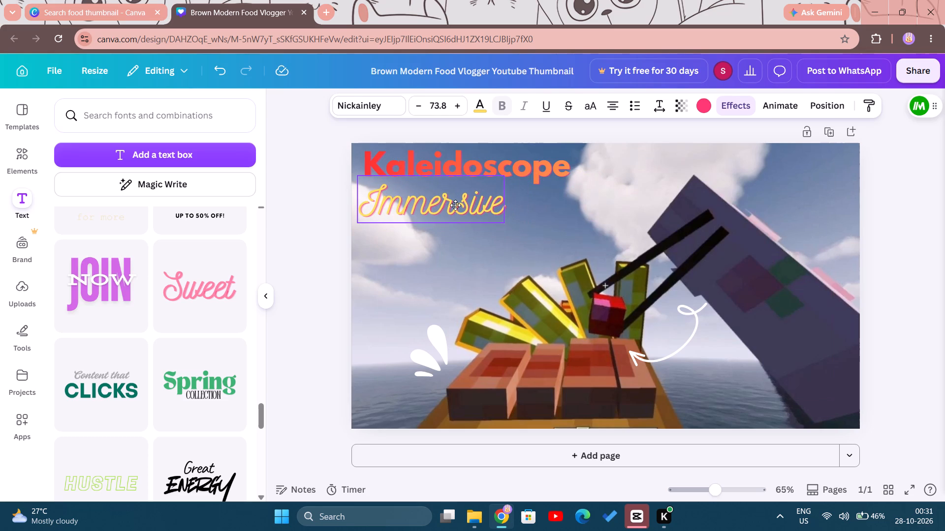
drag(455, 205, 455, 207)
click(637, 125)
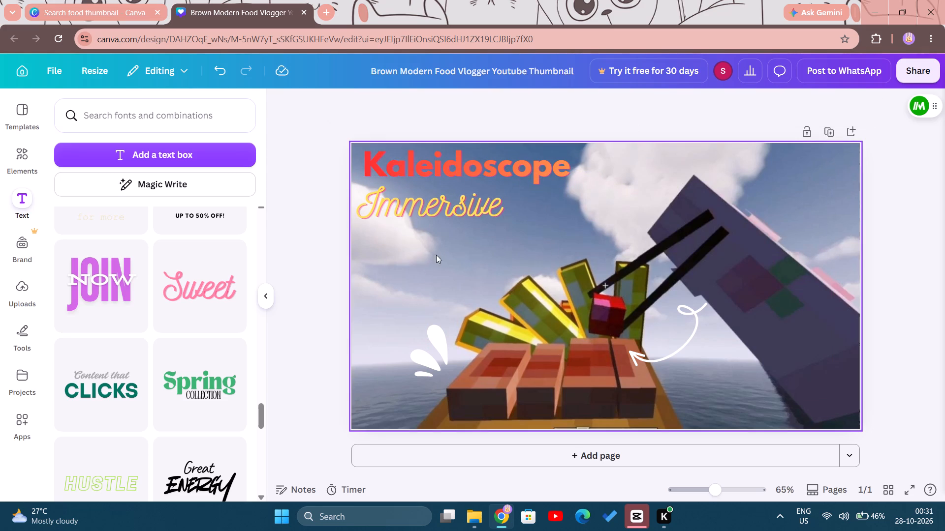
Add the pink-and-cyan GAME ON text style to the thumbnail and replace its wording with "eating".
scroll(153, 289, down, 3)
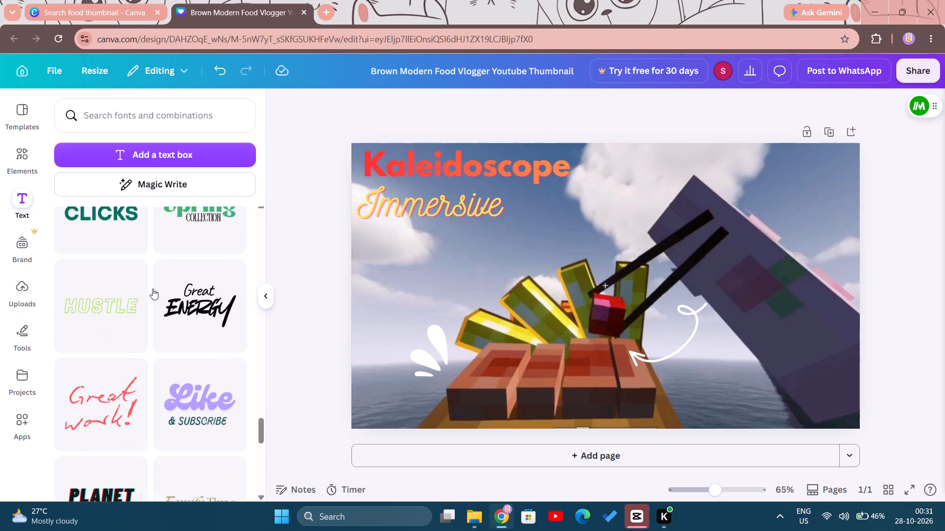
scroll(153, 289, down, 3)
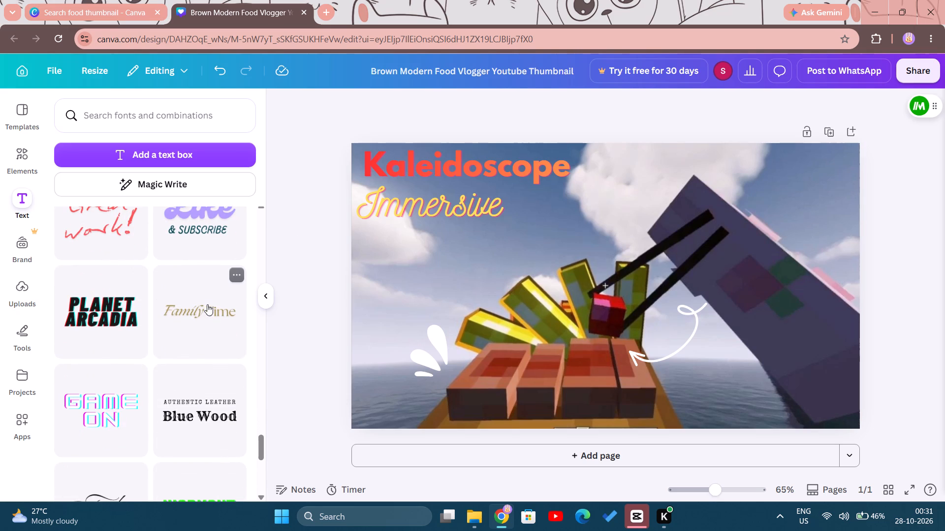
click(107, 395)
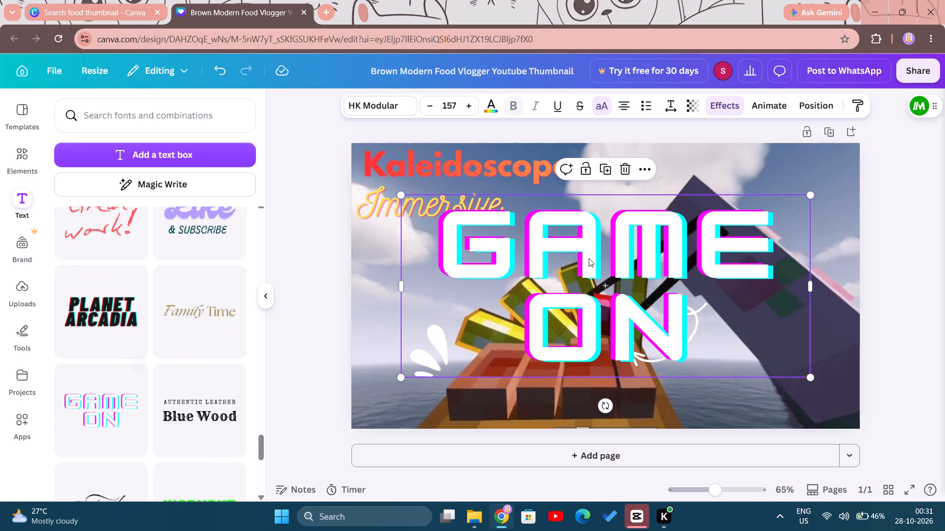
double_click(589, 258)
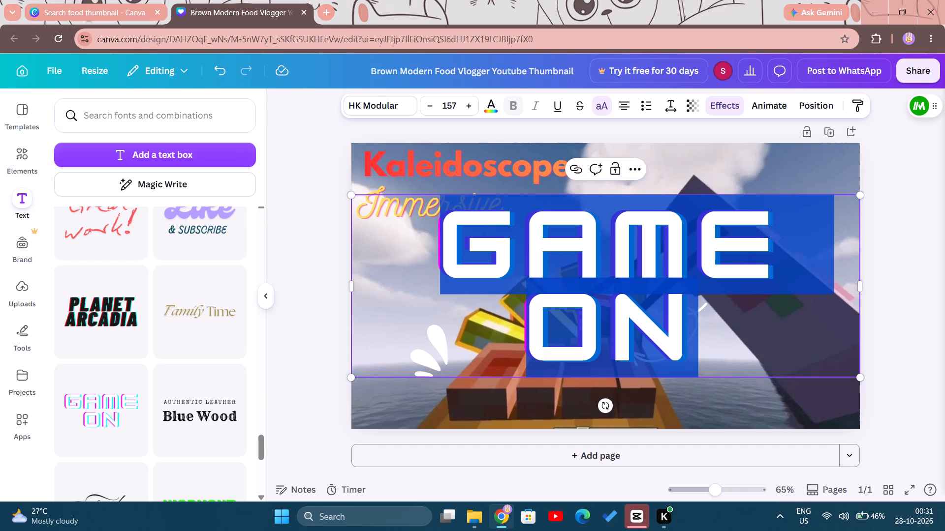
key(BackSpace)
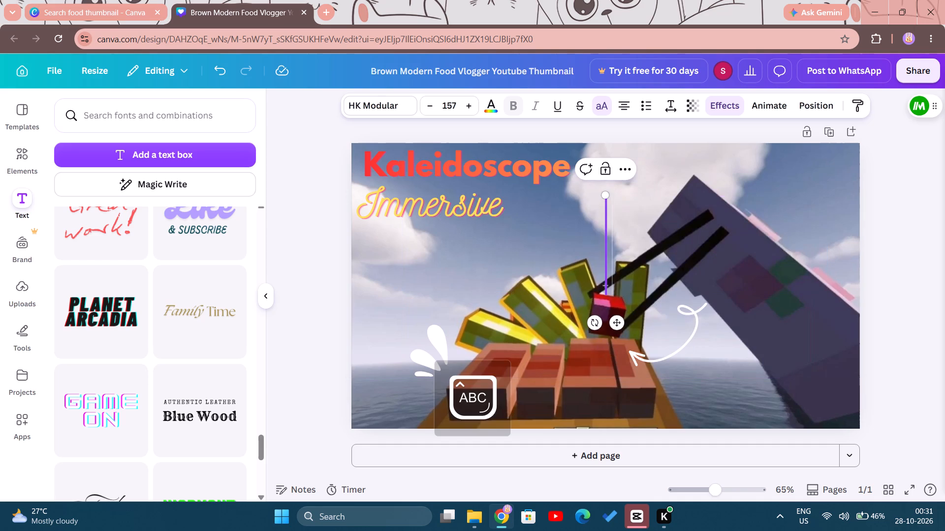
key(e)
key(a)
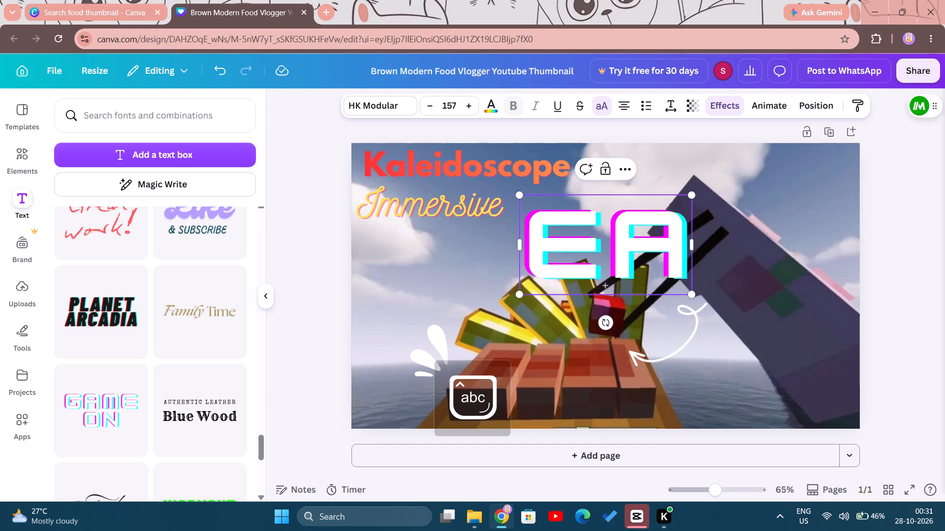
text(ting)
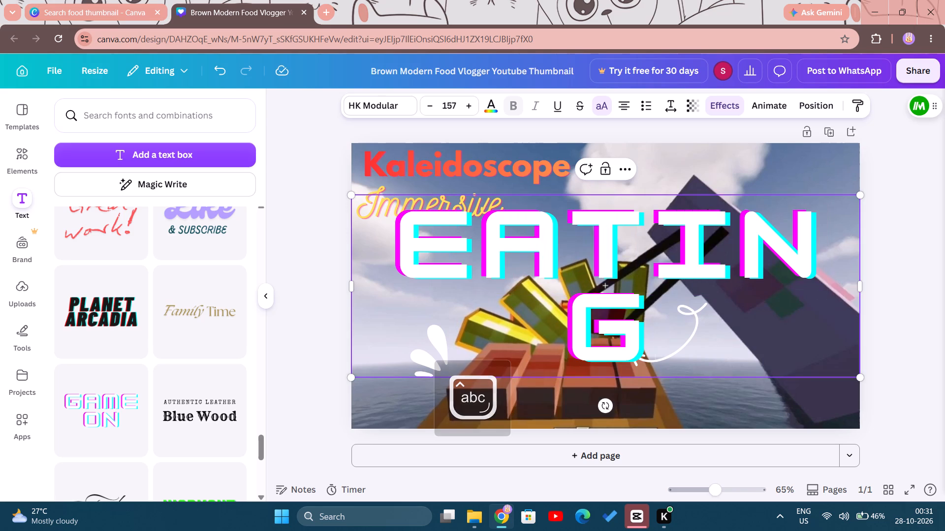
Widen the EATING text box so the word fits on one line and scale it down to about size 50.4.
drag(863, 287, 877, 289)
drag(874, 196, 723, 260)
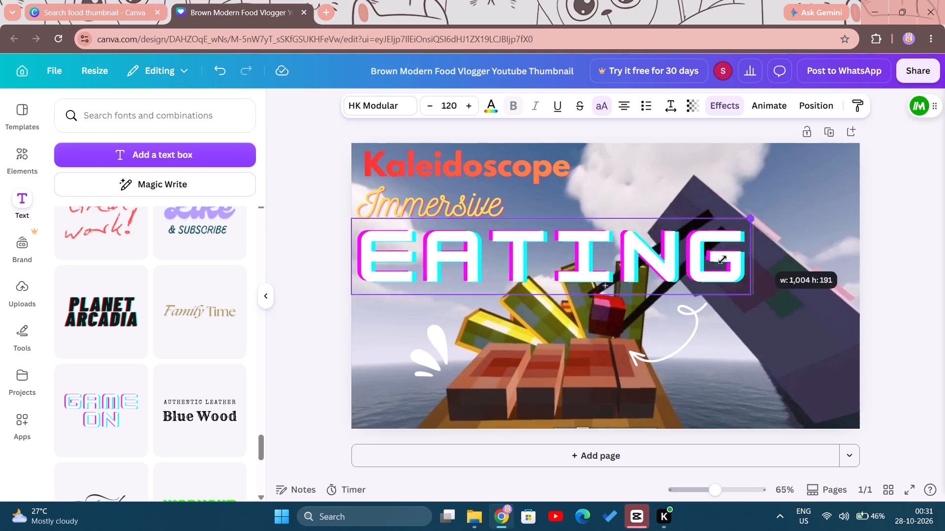
drag(723, 260, 542, 303)
drag(421, 283, 424, 273)
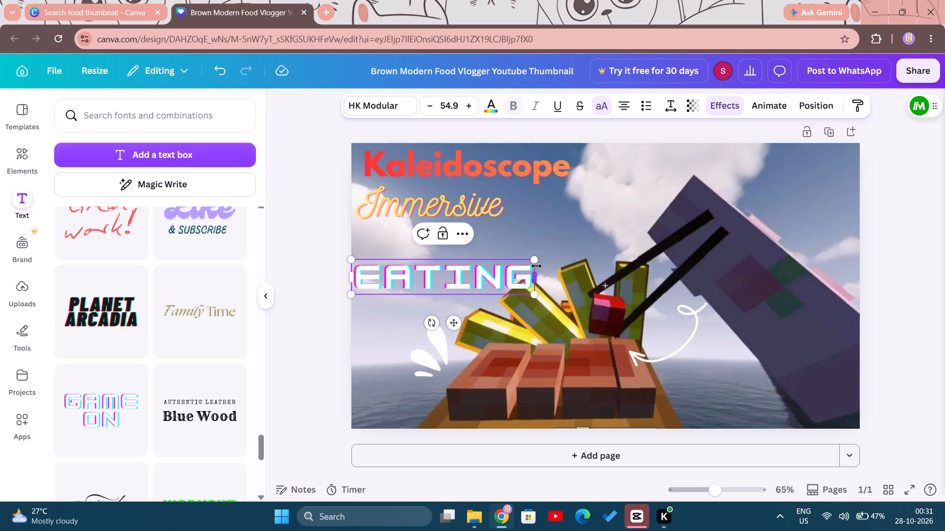
drag(536, 260, 523, 267)
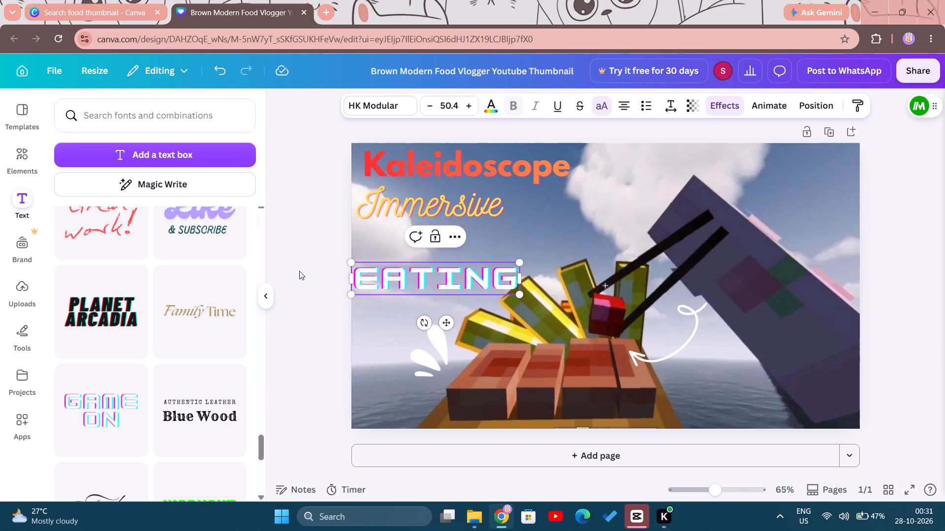
click(299, 271)
Move the EATING text up so it sits just below Immersive near the thumbnail's left edge.
drag(419, 283, 438, 247)
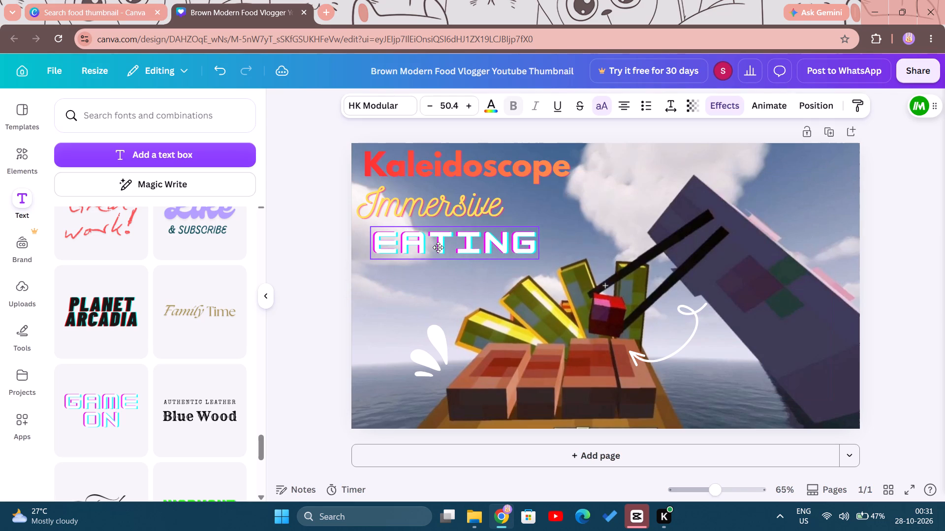
drag(438, 247, 427, 251)
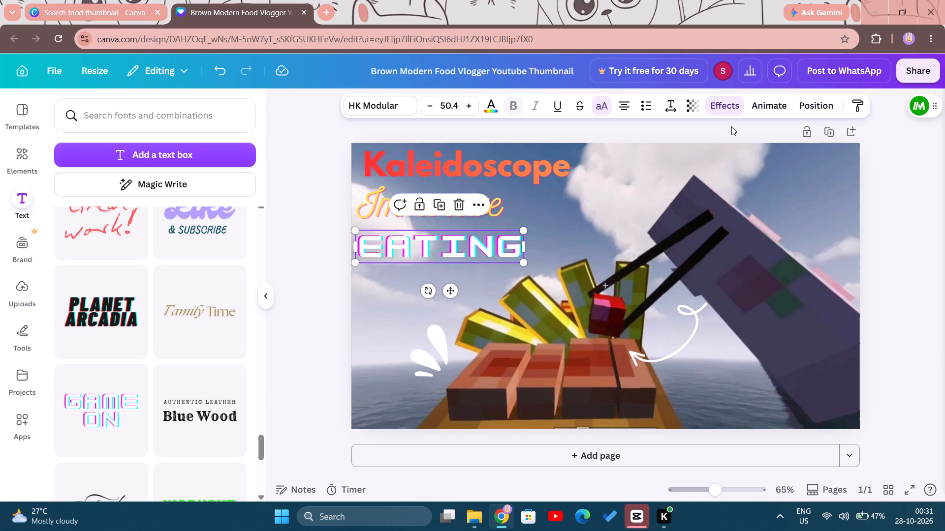
click(731, 126)
Shift the Immersive text right so it sits roughly centred beneath Kaleidoscope.
click(433, 213)
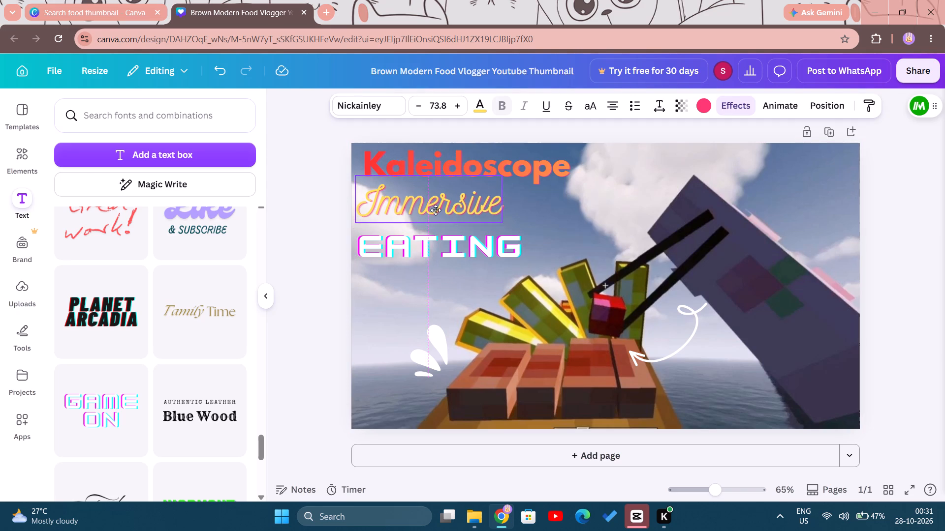
click(598, 131)
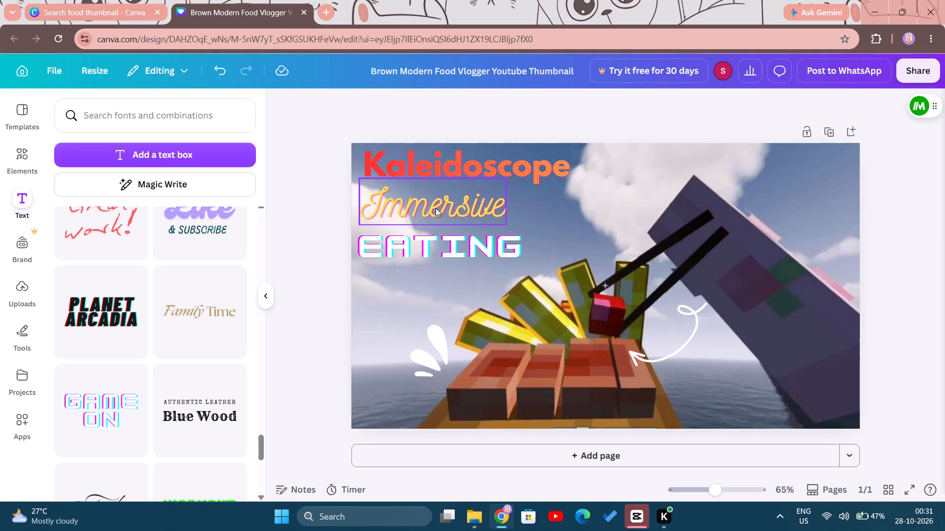
drag(436, 208, 486, 207)
click(320, 151)
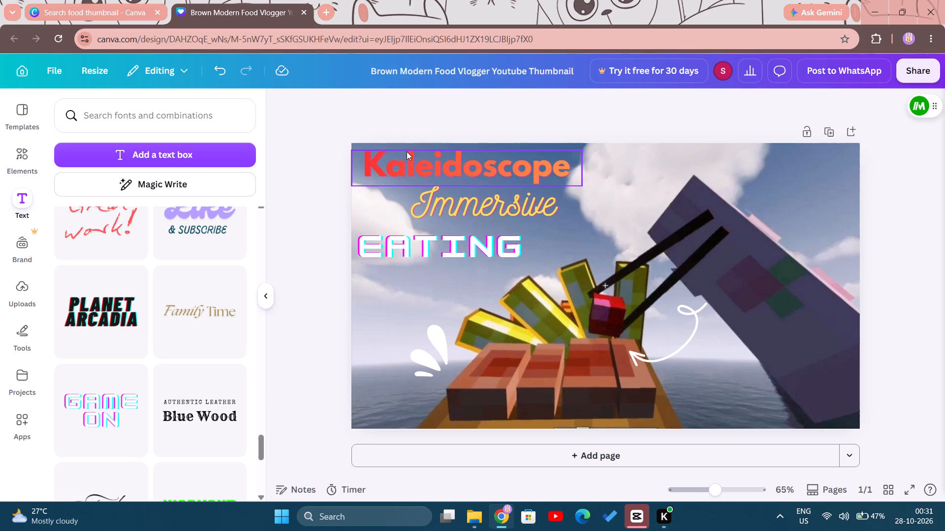
Recolour the Kaleidoscope text with the default purple-to-yellow gradient (#7b2d9f, #fdd82e).
double_click(418, 163)
double_click(418, 163)
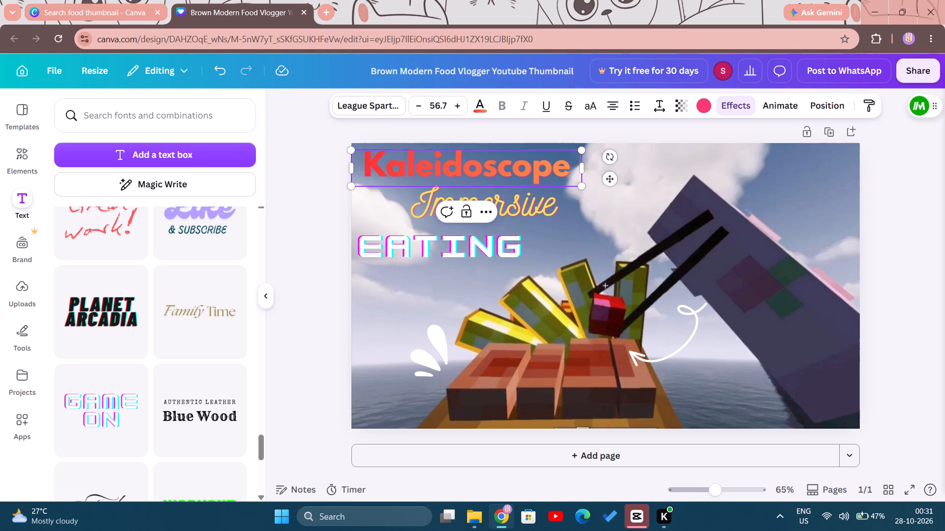
click(483, 108)
scroll(119, 368, down, 5)
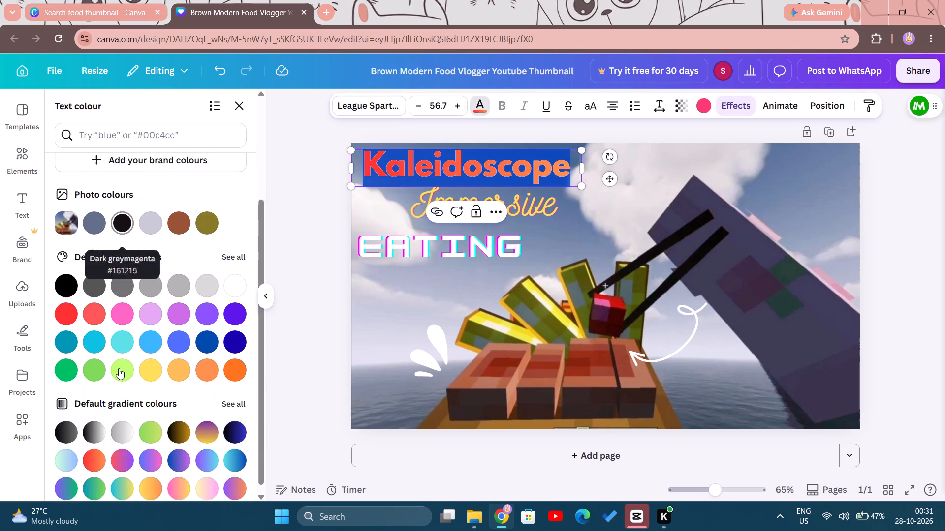
click(213, 426)
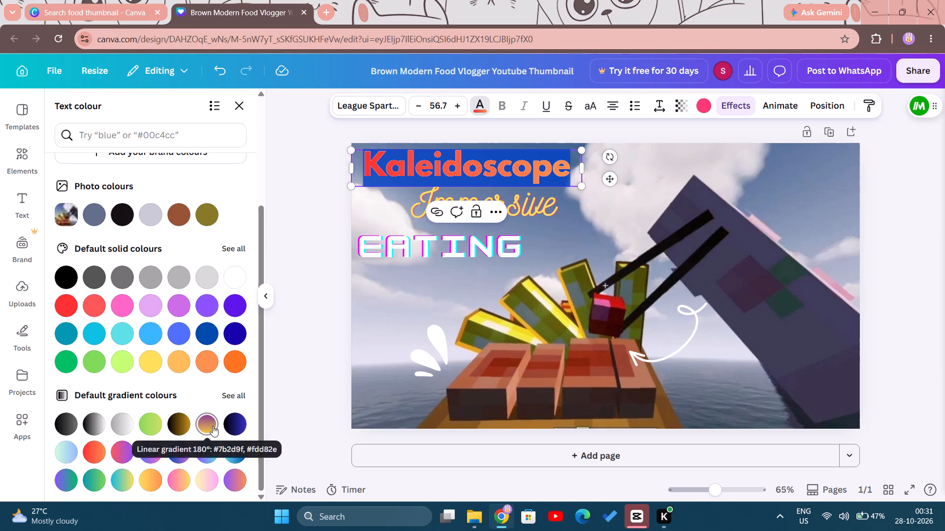
click(315, 192)
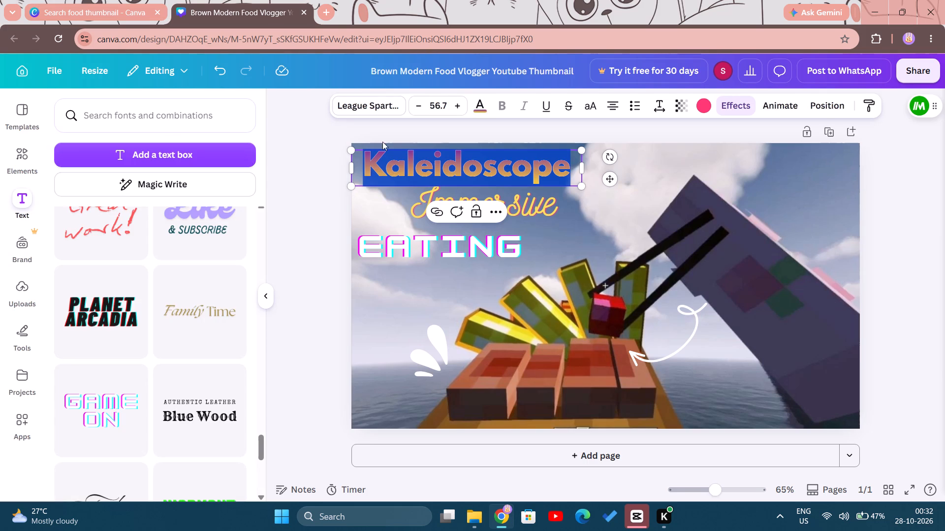
click(425, 125)
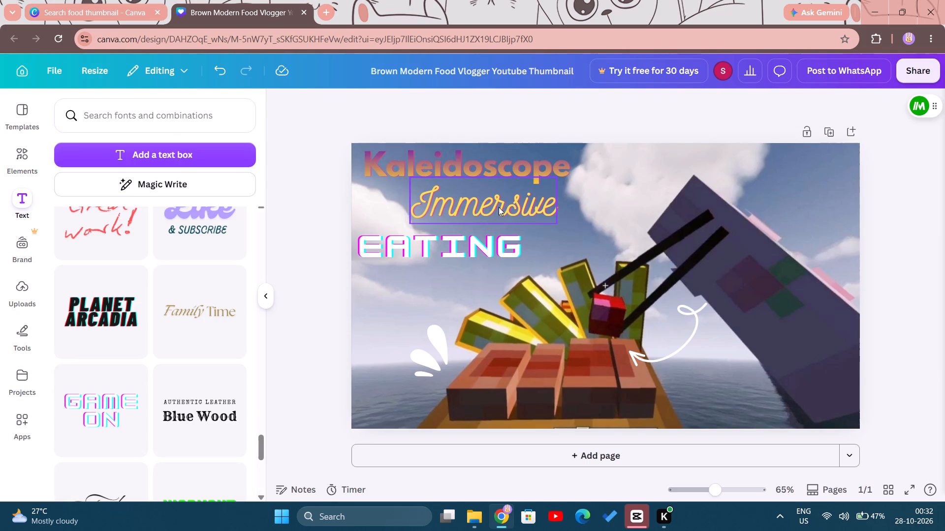
Recolour the Immersive text with the default pale yellow-to-pink gradient.
double_click(504, 208)
double_click(505, 208)
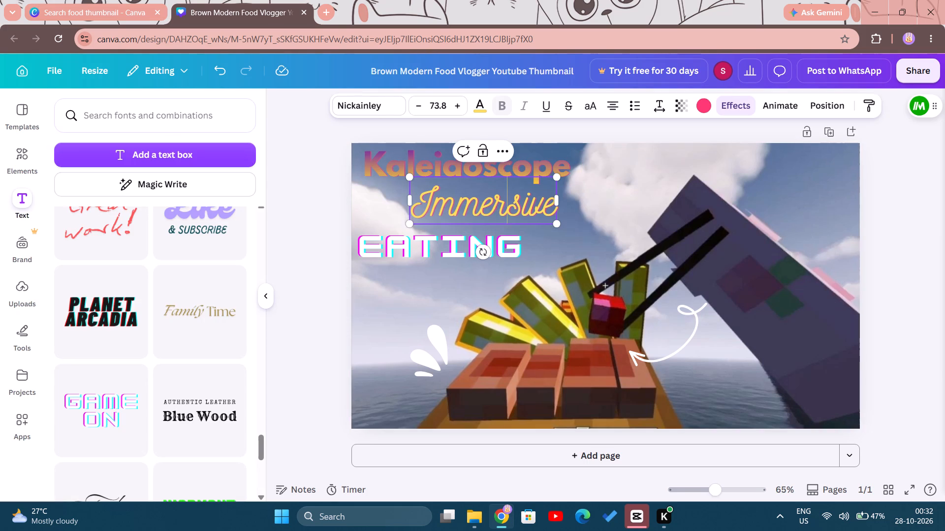
click(479, 105)
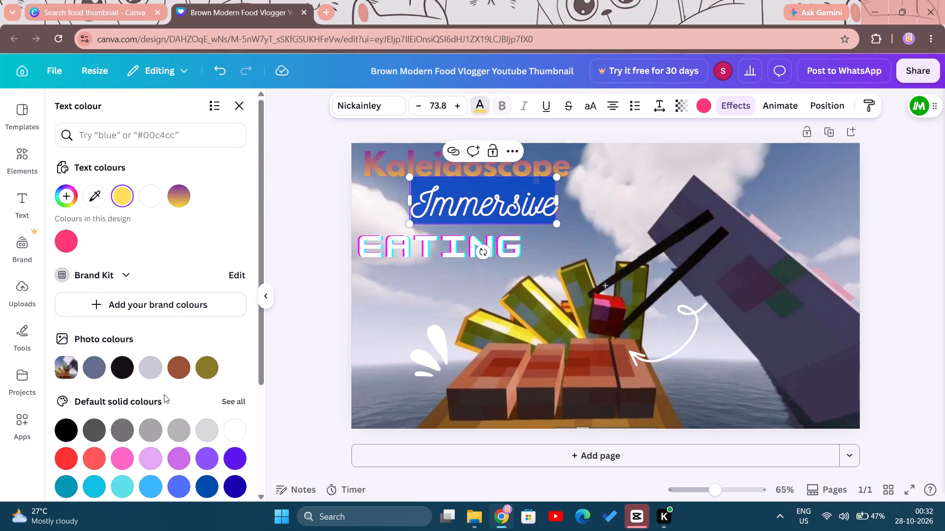
scroll(128, 411, down, 3)
scroll(236, 365, down, 2)
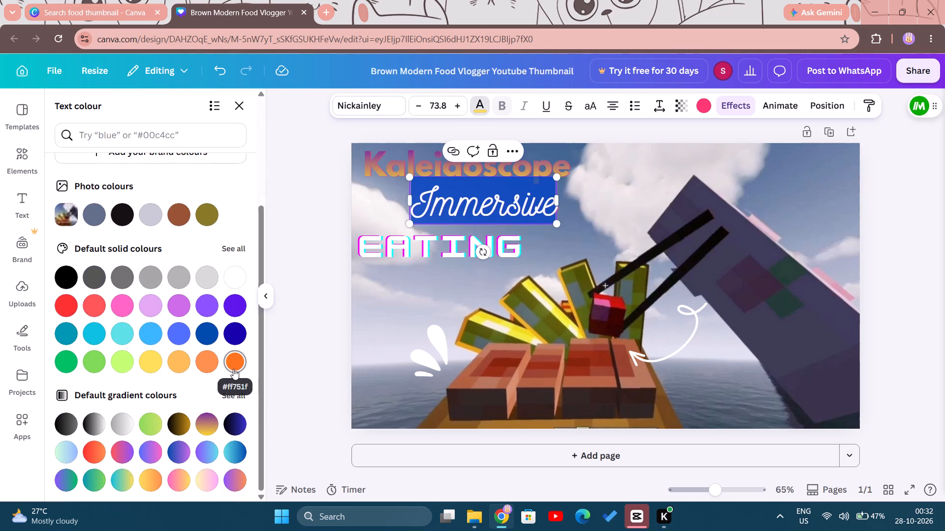
scroll(205, 452, down, 1)
click(208, 484)
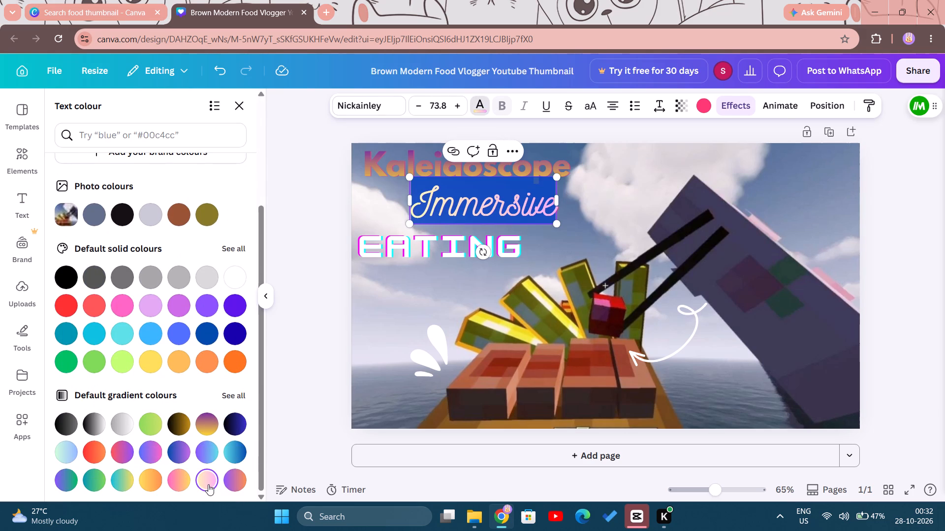
Shift the Immersive text slightly right beneath Kaleidoscope and shrink it to about size 68.6.
click(300, 268)
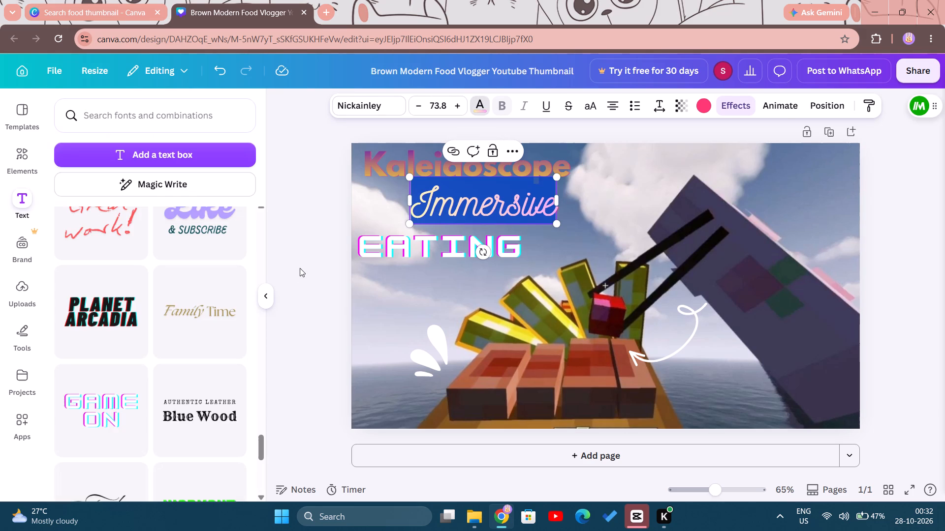
drag(363, 117, 366, 121)
click(368, 125)
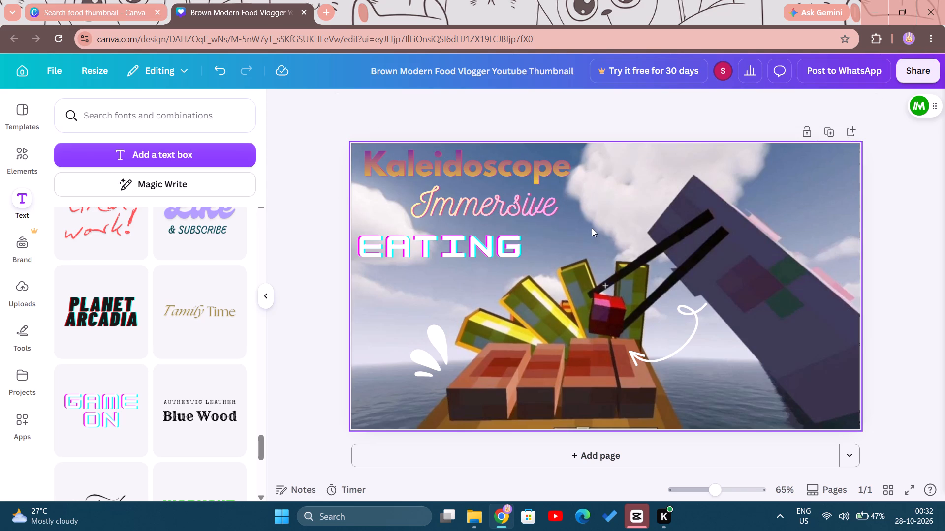
drag(509, 198, 521, 196)
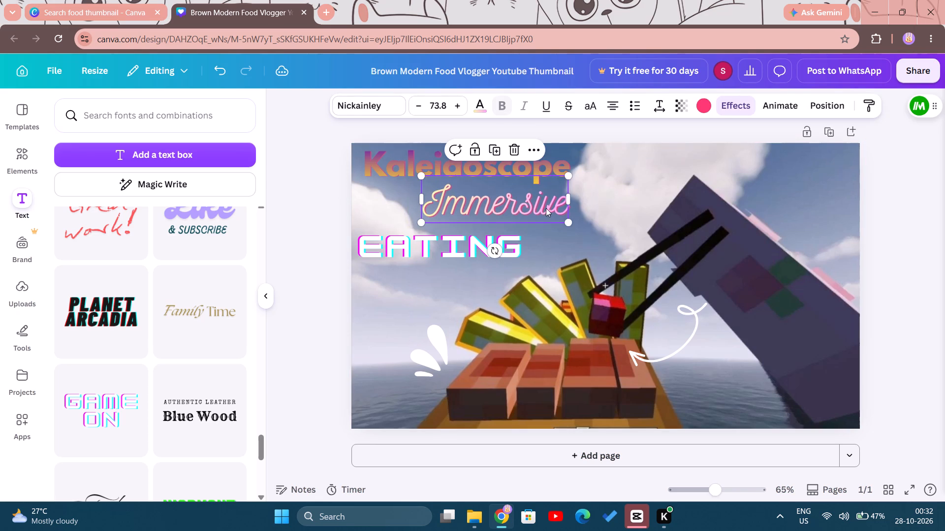
drag(570, 223, 560, 218)
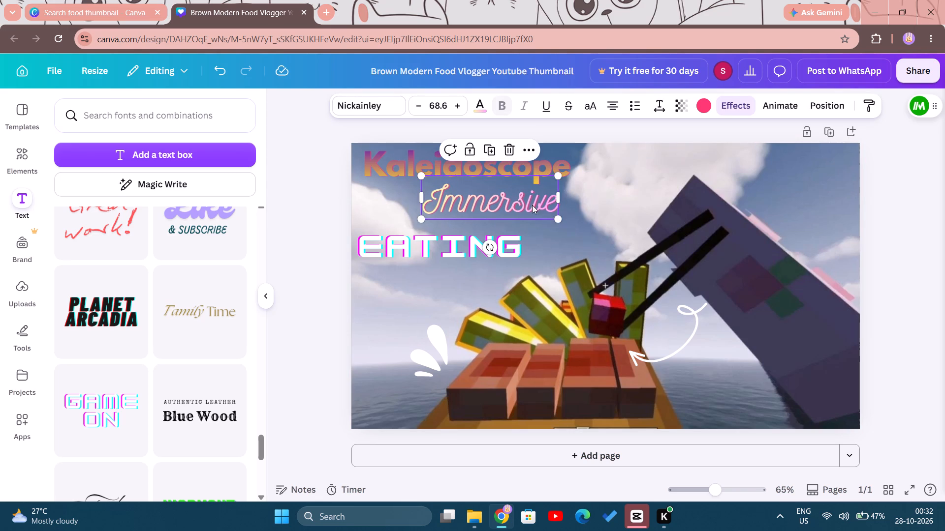
click(532, 205)
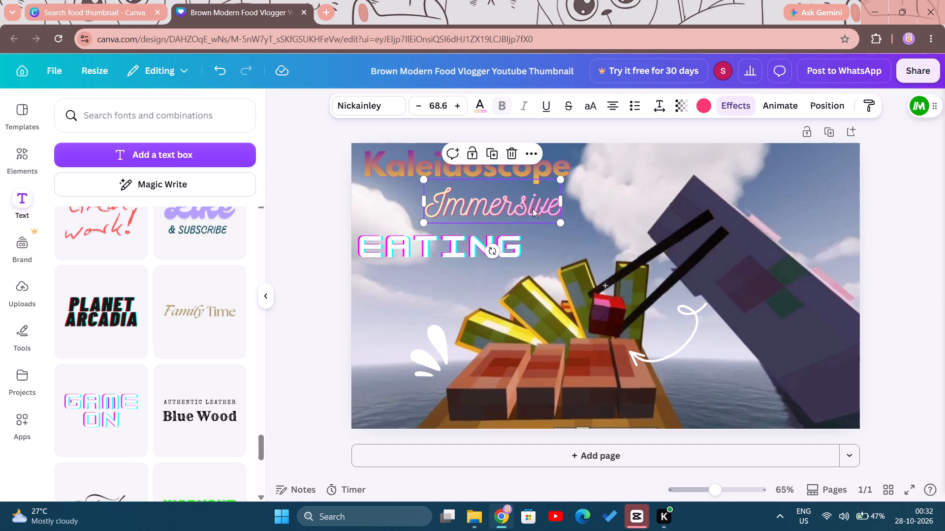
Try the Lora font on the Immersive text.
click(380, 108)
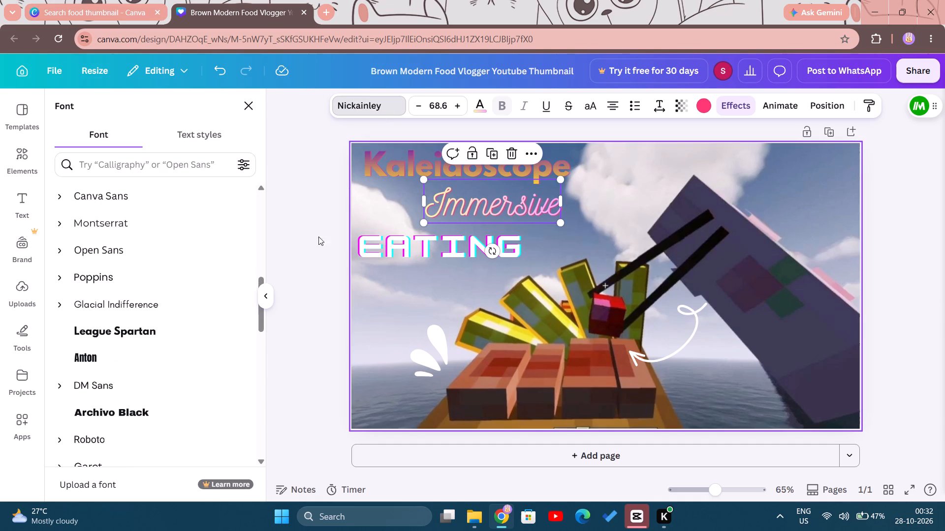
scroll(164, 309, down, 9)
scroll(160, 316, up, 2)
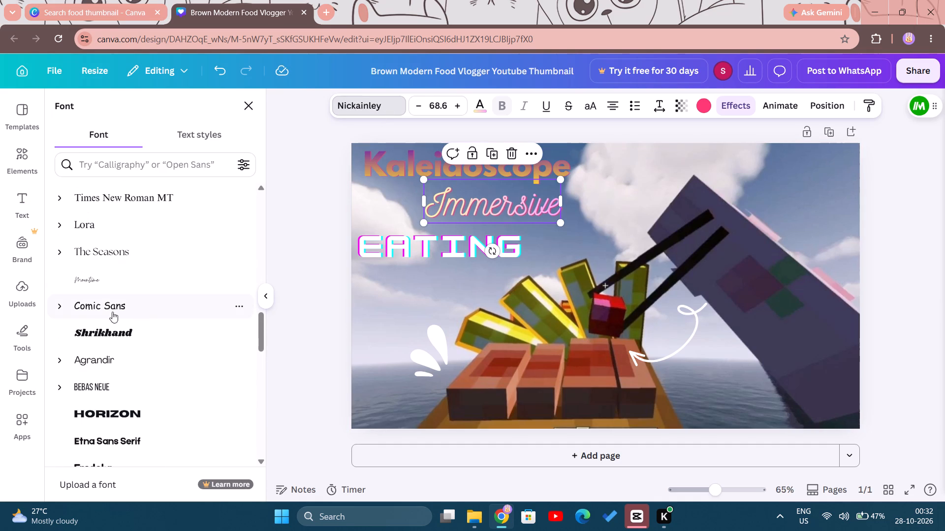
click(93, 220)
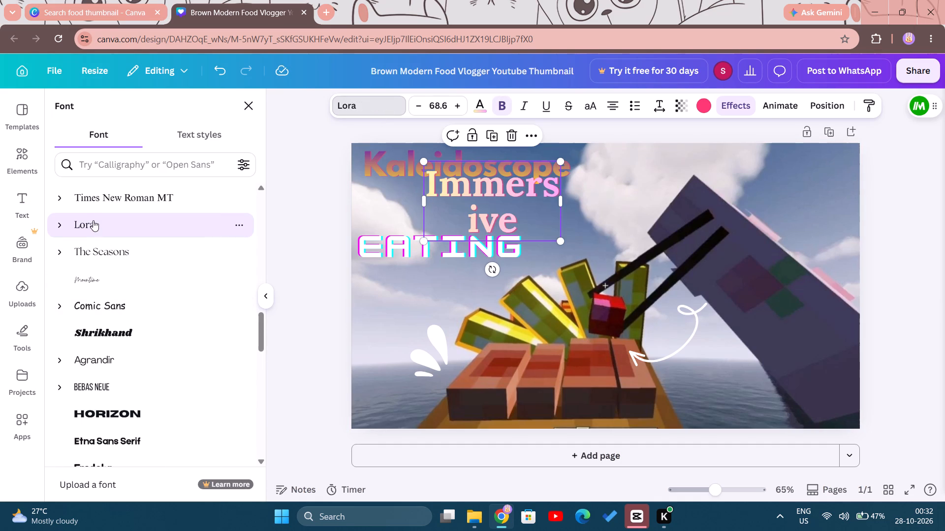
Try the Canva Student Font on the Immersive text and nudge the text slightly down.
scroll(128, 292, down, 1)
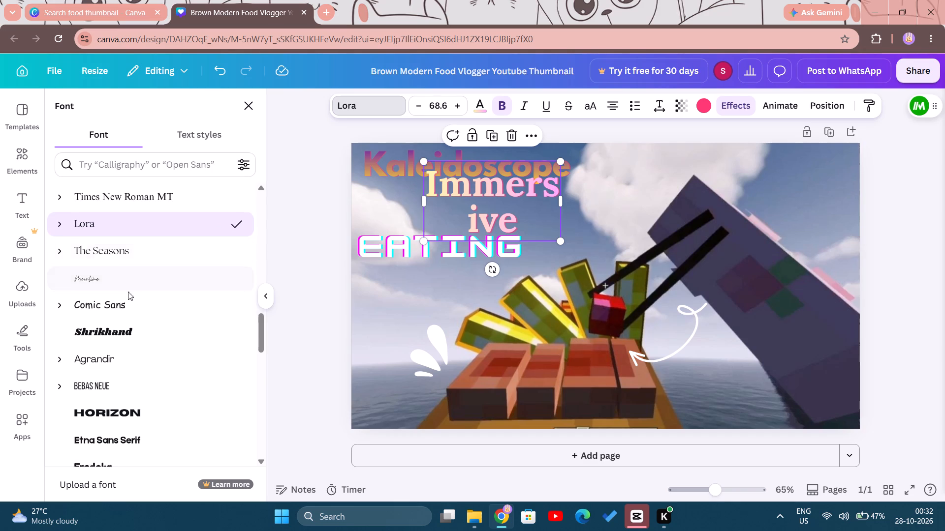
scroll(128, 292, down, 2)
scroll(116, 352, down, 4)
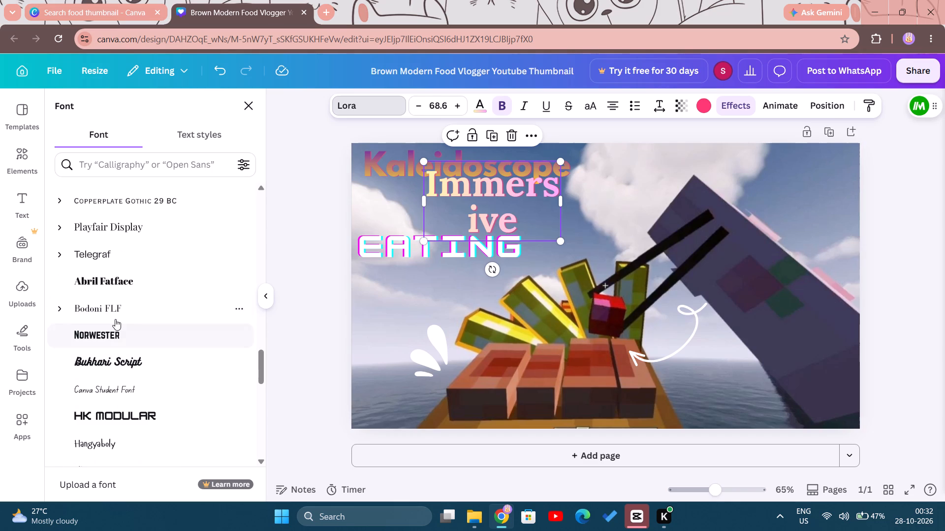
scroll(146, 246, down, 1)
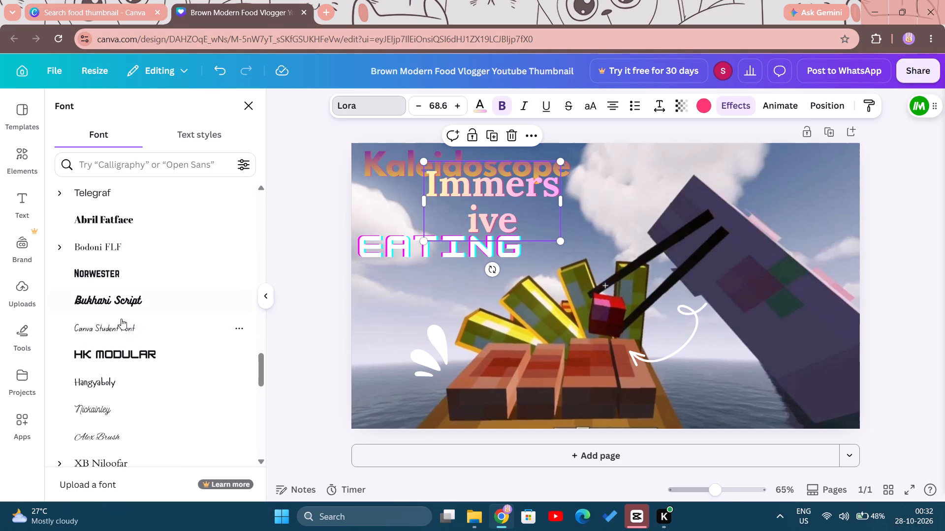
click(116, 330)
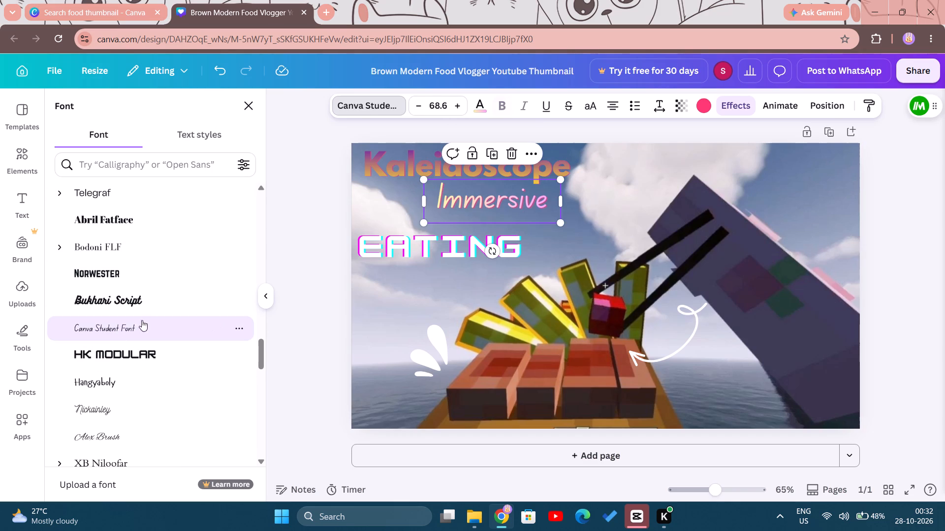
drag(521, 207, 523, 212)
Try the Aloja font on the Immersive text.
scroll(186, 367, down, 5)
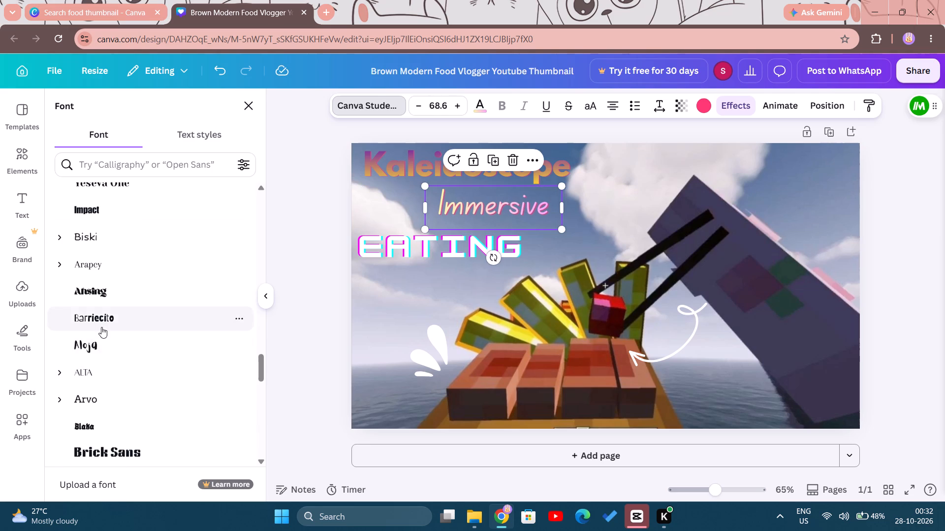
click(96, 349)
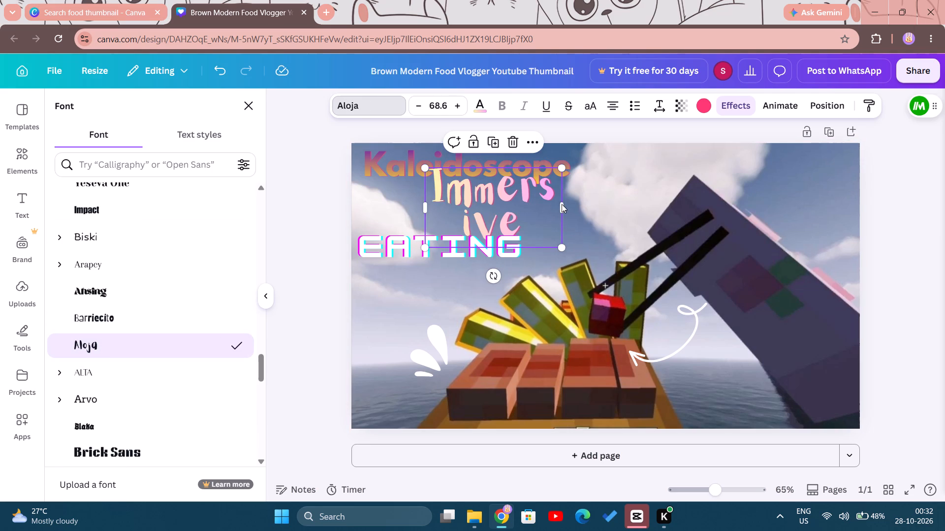
Widen the Immersive text box to fit one line, scale it to about size 53.1, and place it just beneath Kaleidoscope.
drag(563, 204, 649, 207)
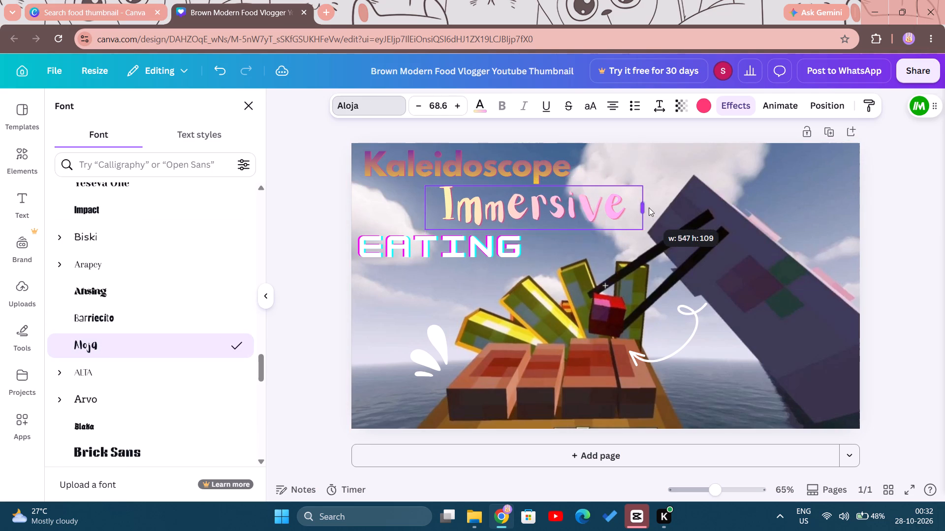
drag(649, 207, 654, 207)
drag(654, 229, 652, 228)
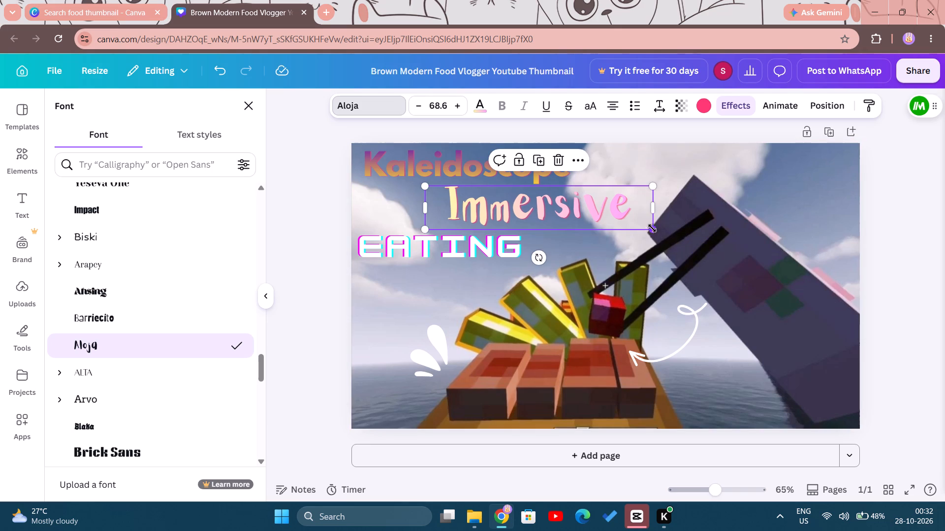
drag(652, 228, 604, 210)
drag(548, 210, 540, 216)
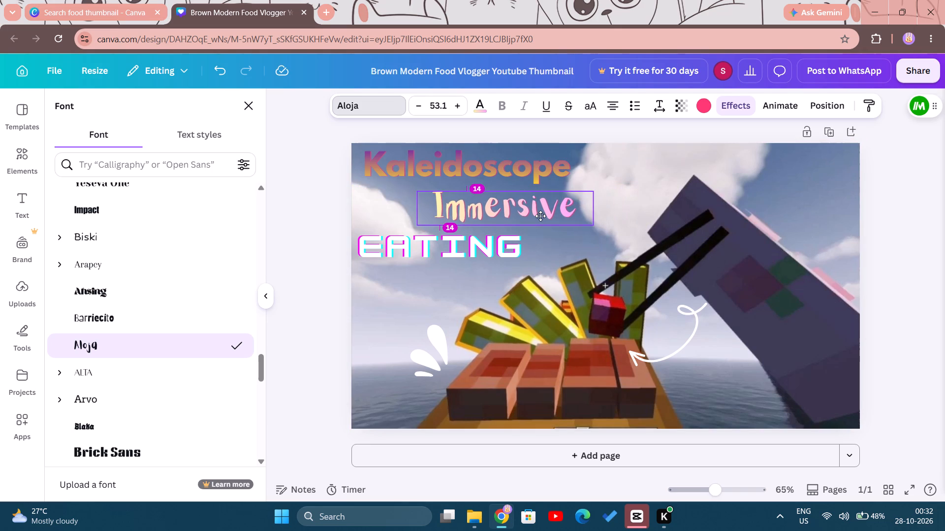
drag(540, 216, 540, 211)
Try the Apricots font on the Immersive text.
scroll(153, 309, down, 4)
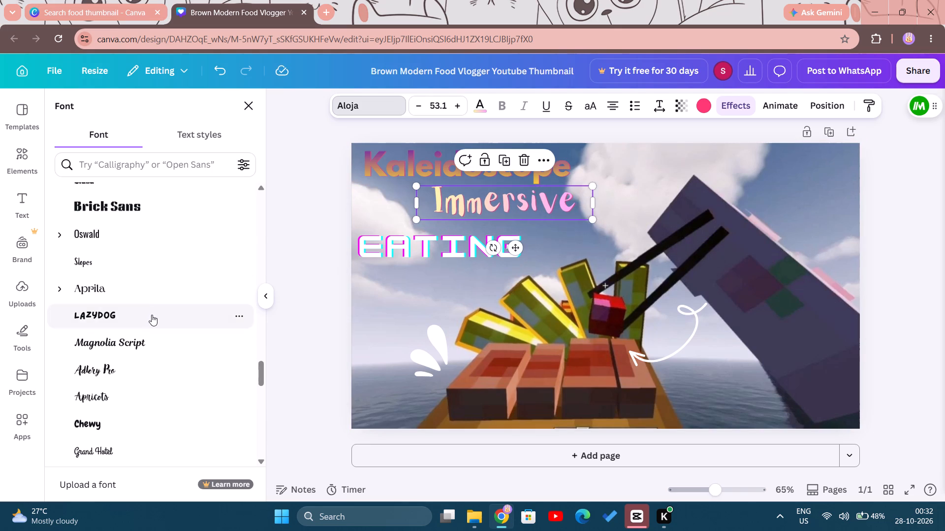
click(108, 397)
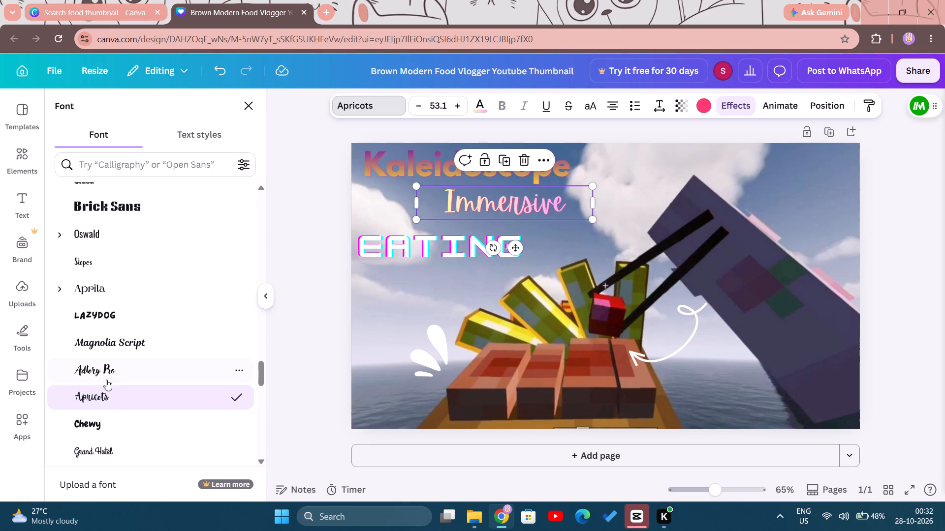
Set the Immersive text's font to Above the Beyond Script from the English fonts.
scroll(106, 380, down, 9)
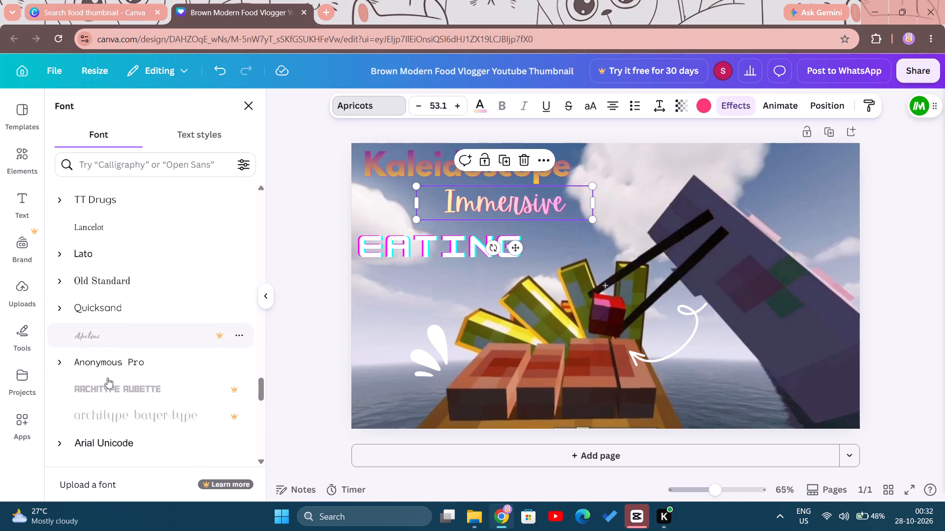
scroll(107, 378, down, 1)
scroll(120, 320, down, 5)
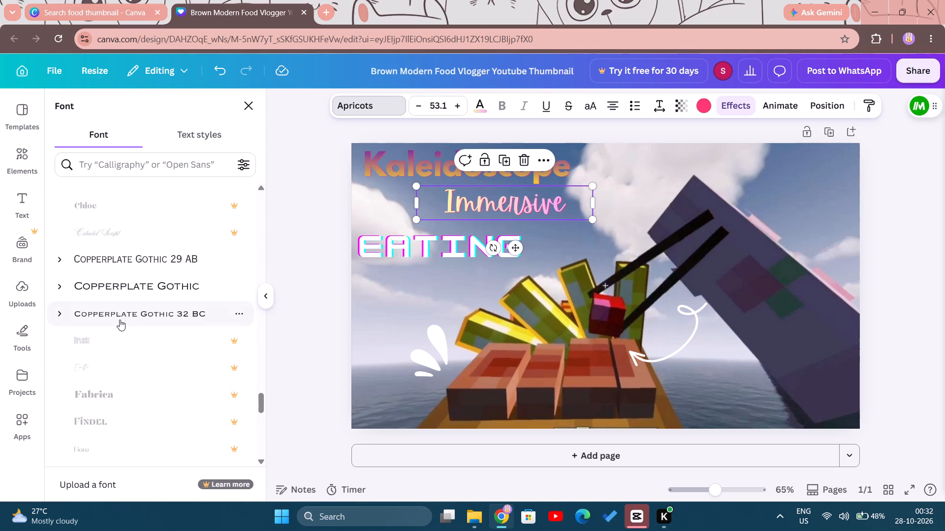
scroll(120, 320, down, 8)
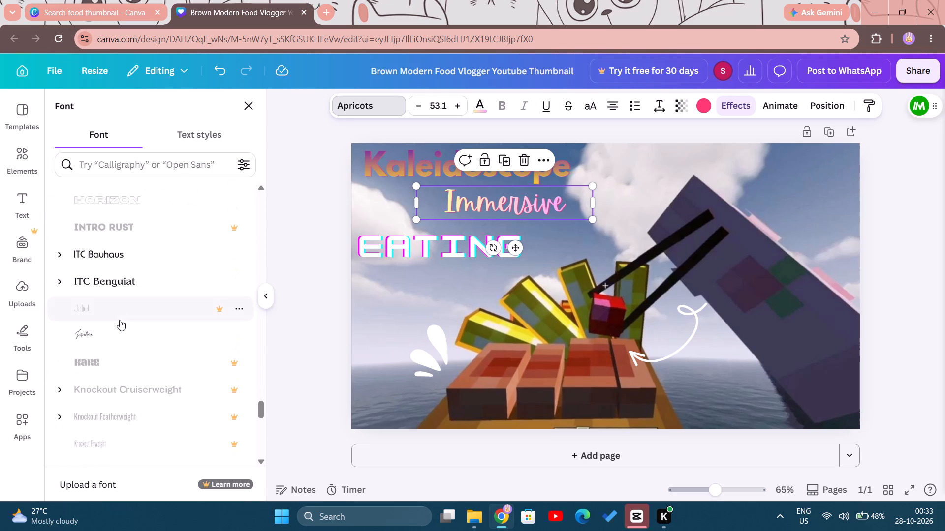
scroll(120, 320, down, 14)
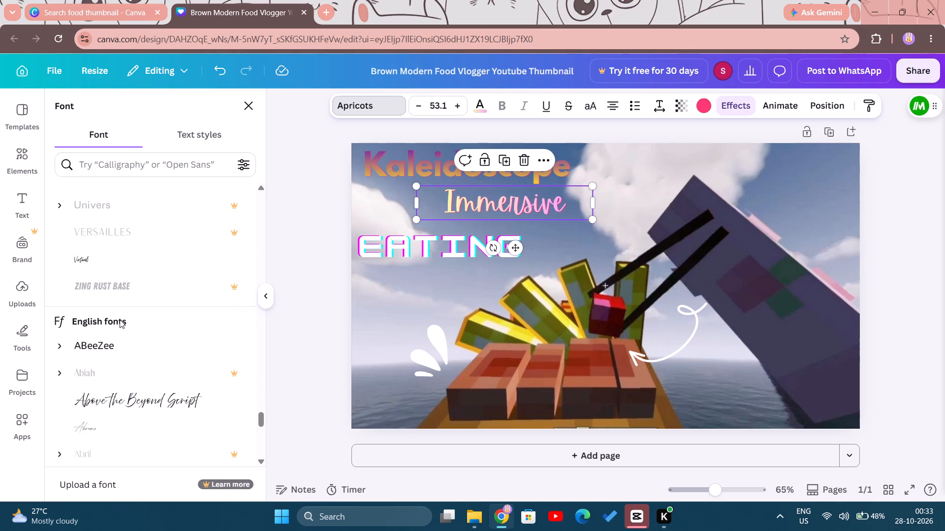
click(126, 396)
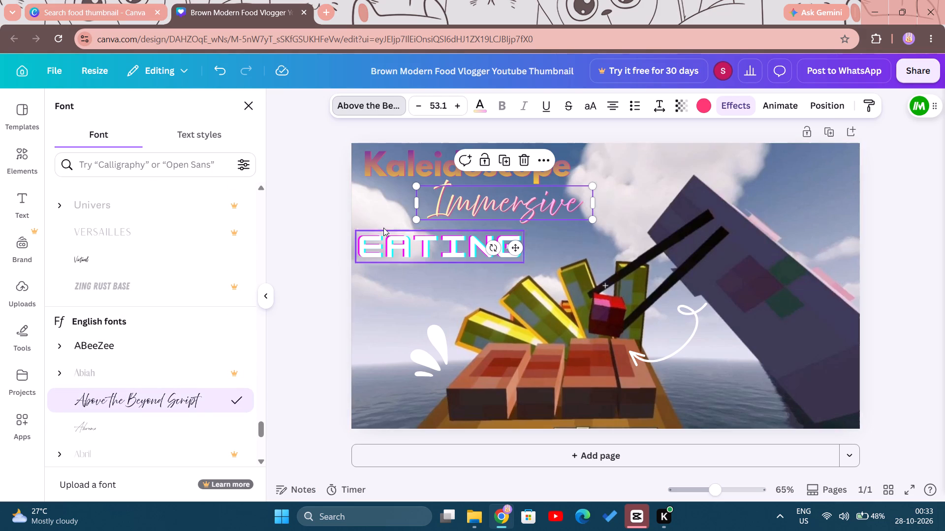
Nudge the Immersive text slightly left and narrow its text box to about 433 wide.
click(473, 198)
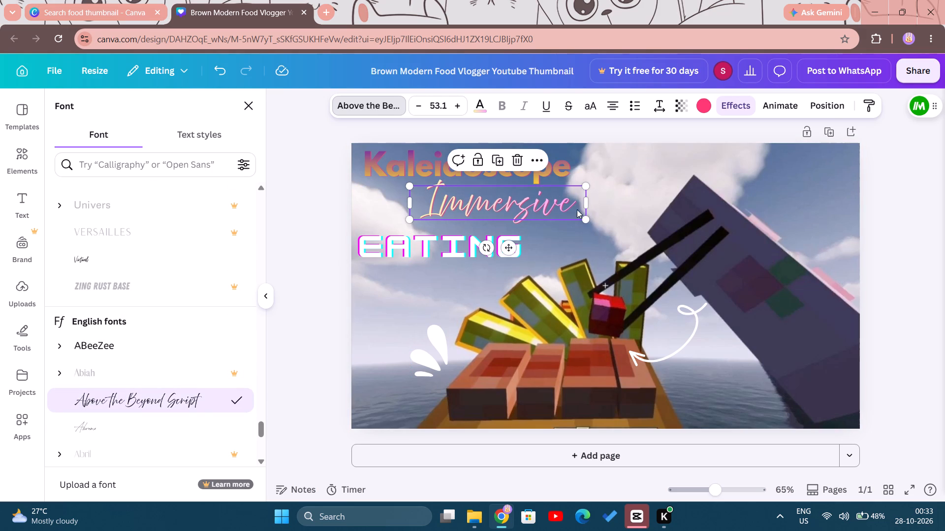
click(588, 204)
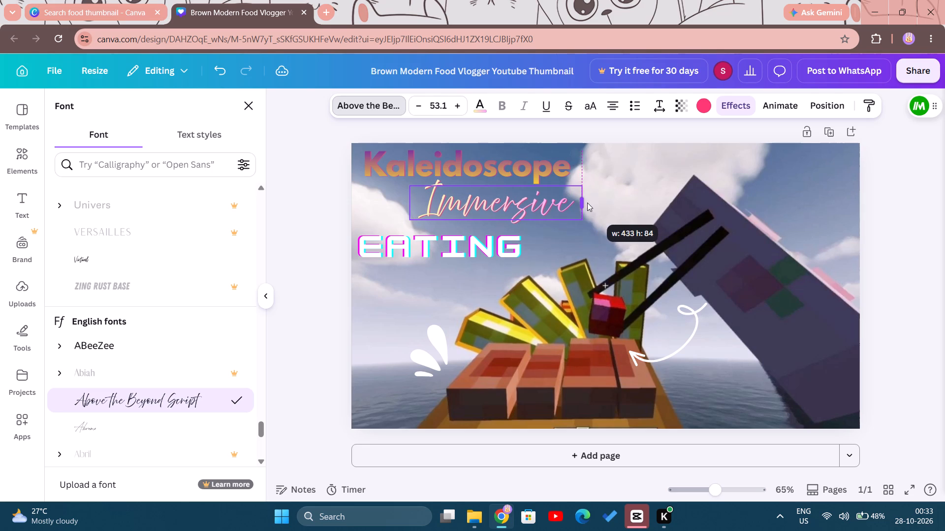
Move the EATING text slightly up so it sits closer beneath Immersive, and deselect it.
drag(440, 251, 441, 243)
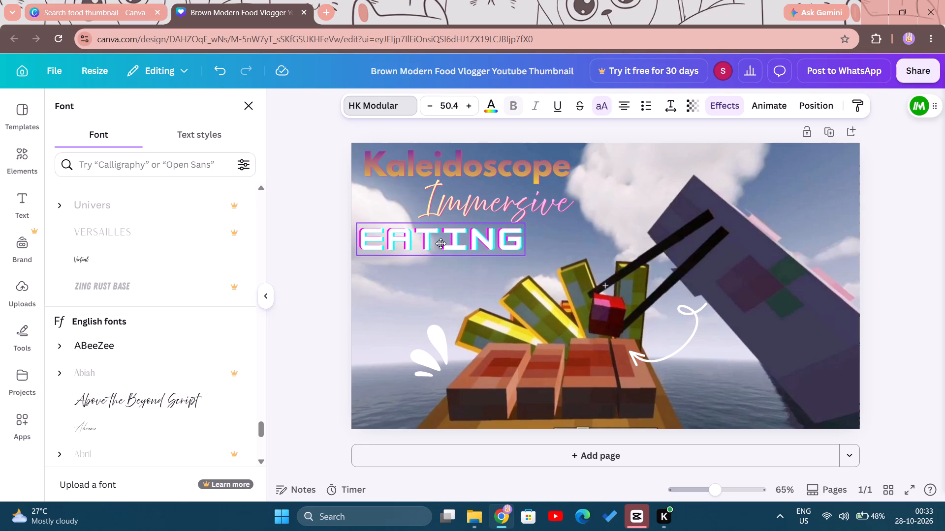
drag(441, 243, 440, 245)
click(899, 226)
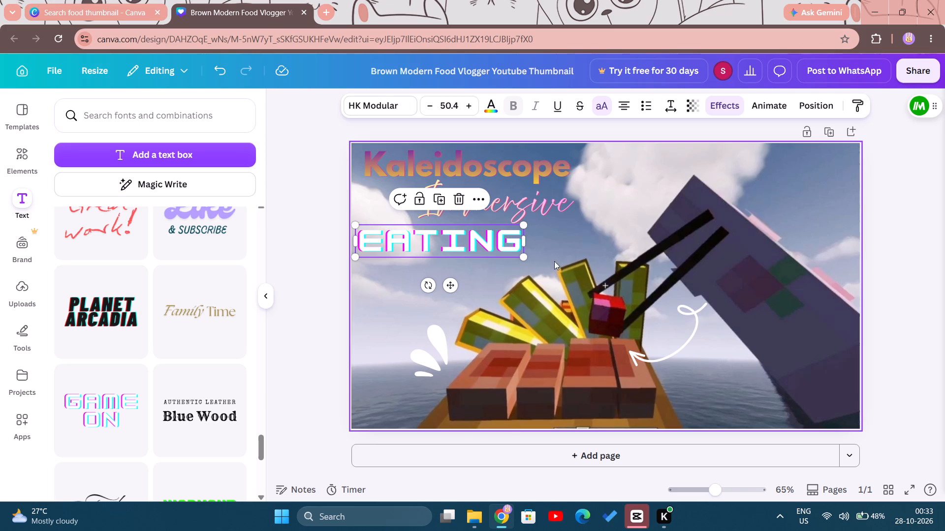
click(320, 177)
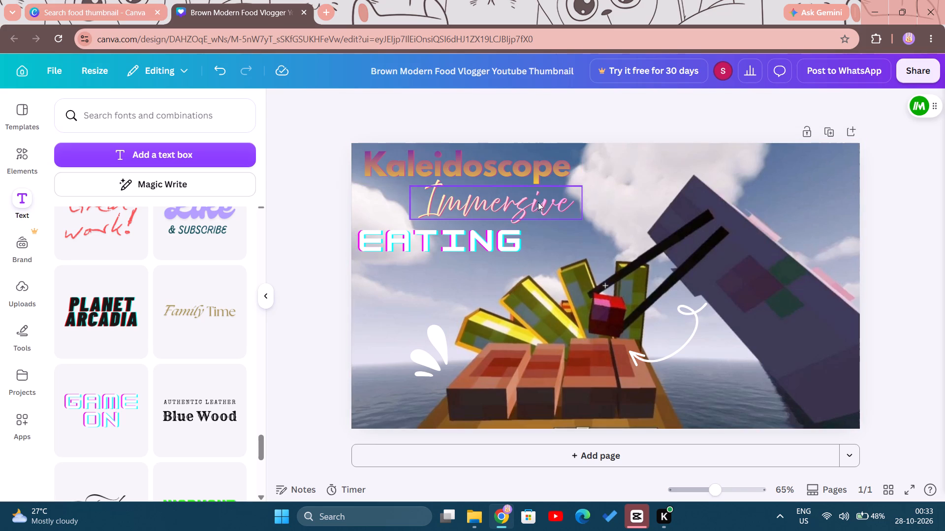
Shift the EATING text right so it sits roughly centred beneath Kaleidoscope, directly under Immersive.
click(524, 200)
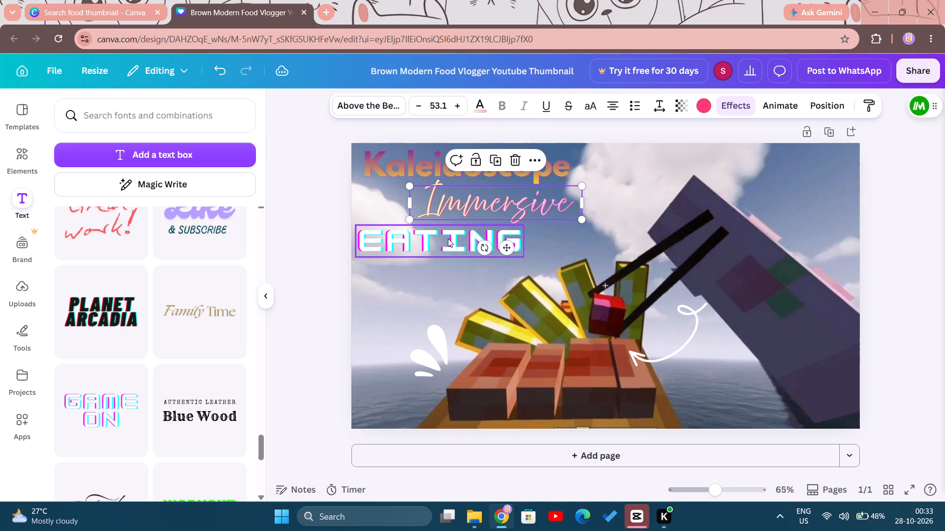
drag(448, 238, 476, 245)
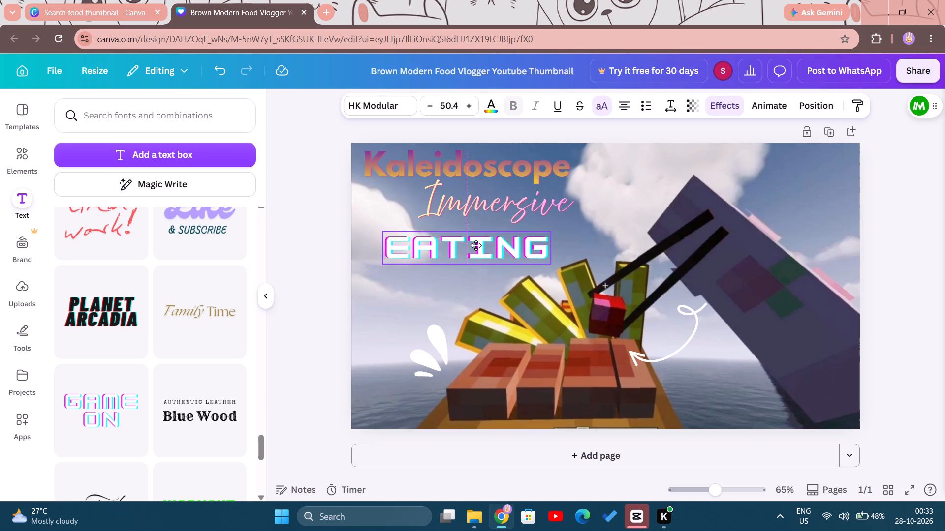
drag(476, 245, 467, 244)
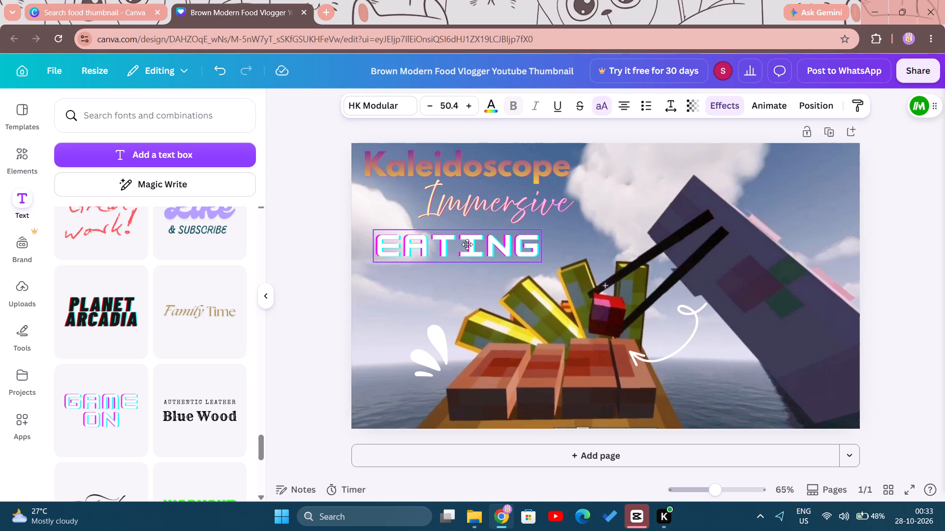
drag(467, 244, 471, 238)
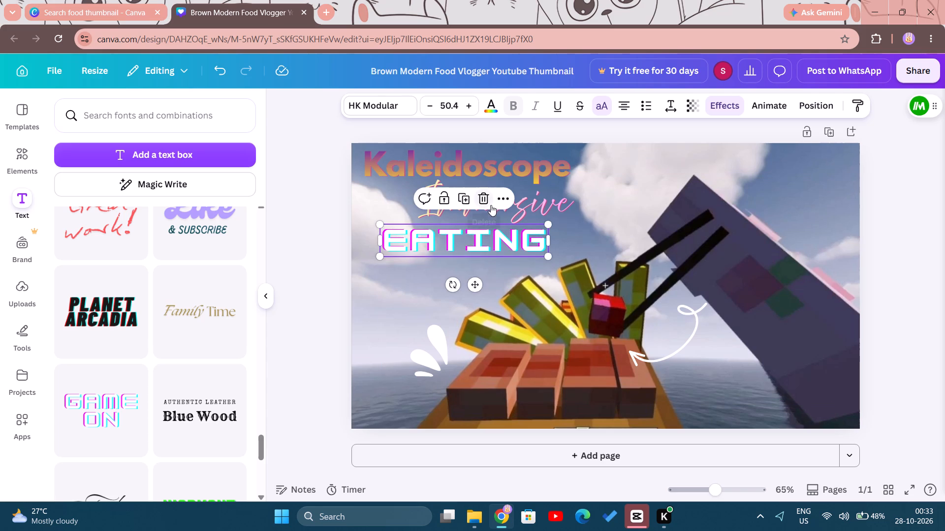
Shrink the Immersive text to about size 47.9 and shift it slightly right between Kaleidoscope and EATING.
click(533, 204)
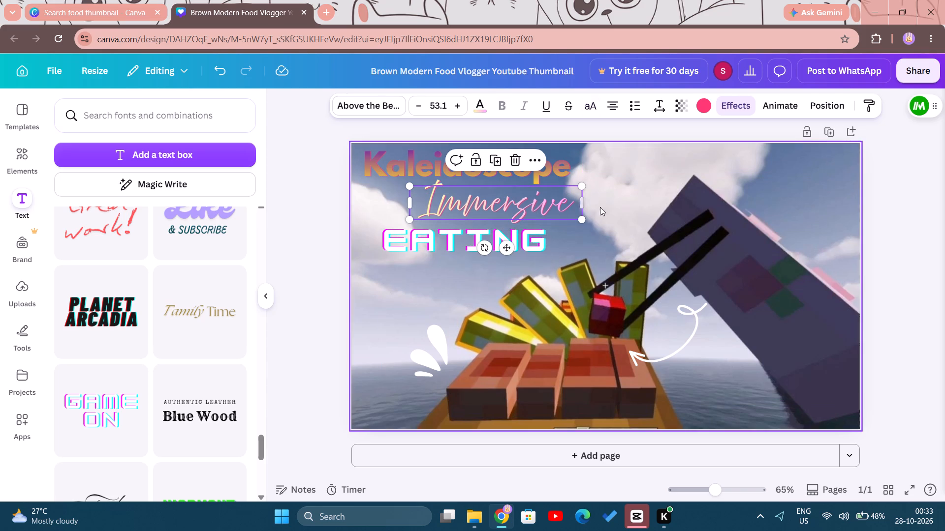
drag(580, 217, 565, 203)
drag(489, 202, 507, 202)
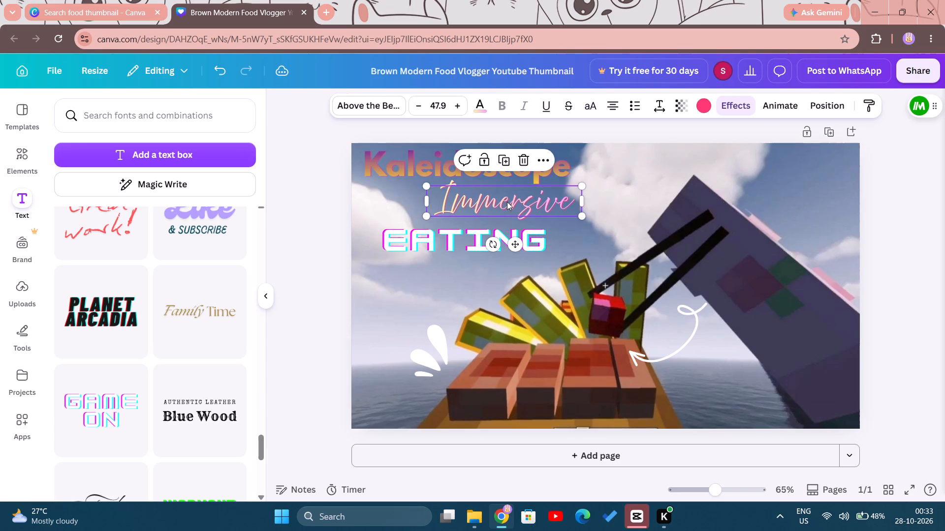
Shrink the EATING text to about size 45.1, keeping it beneath Immersive, and deselect it.
click(481, 234)
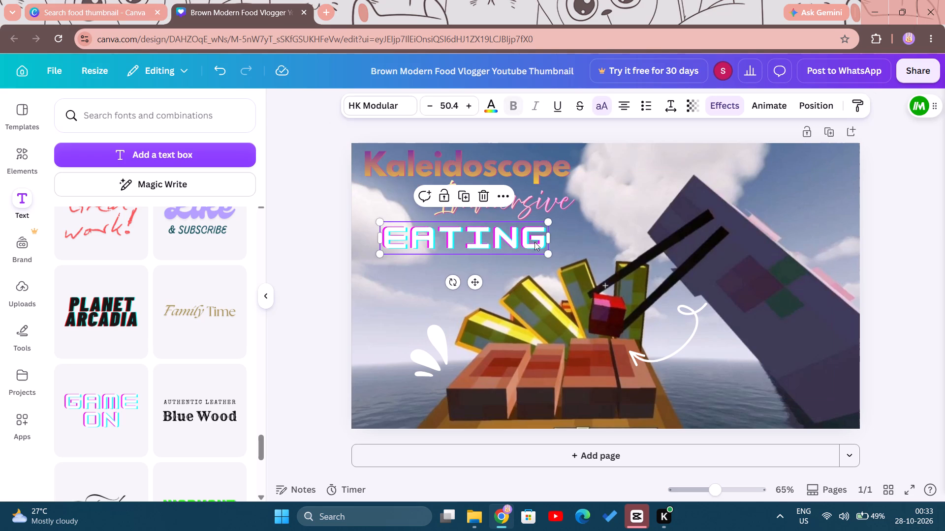
drag(549, 252, 532, 247)
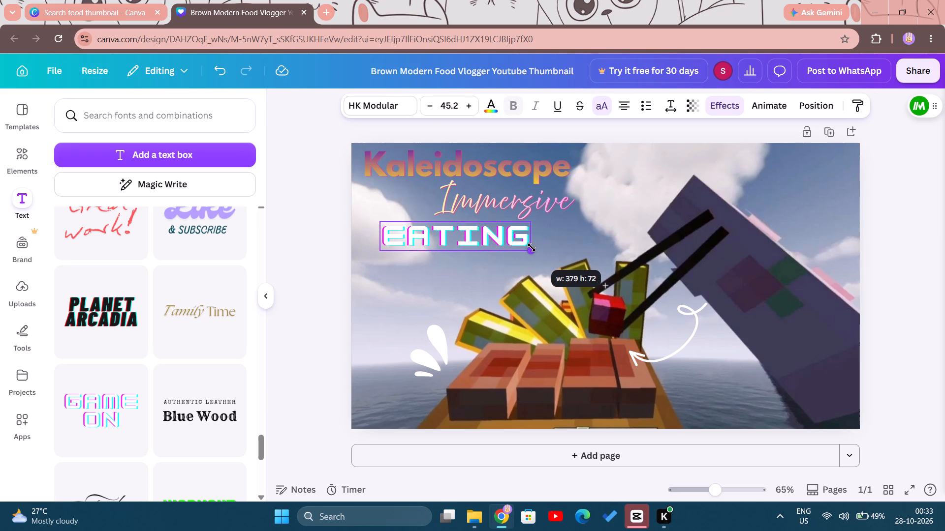
drag(532, 247, 532, 246)
click(474, 229)
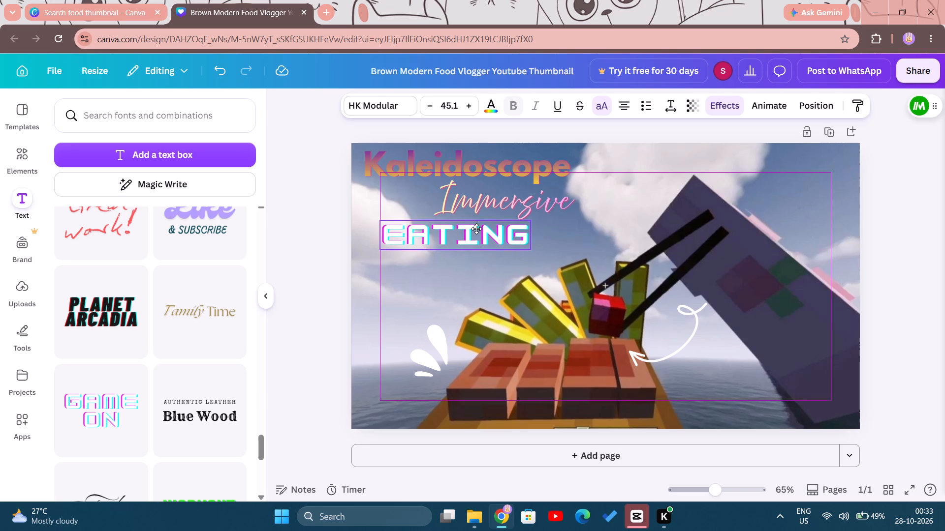
click(304, 191)
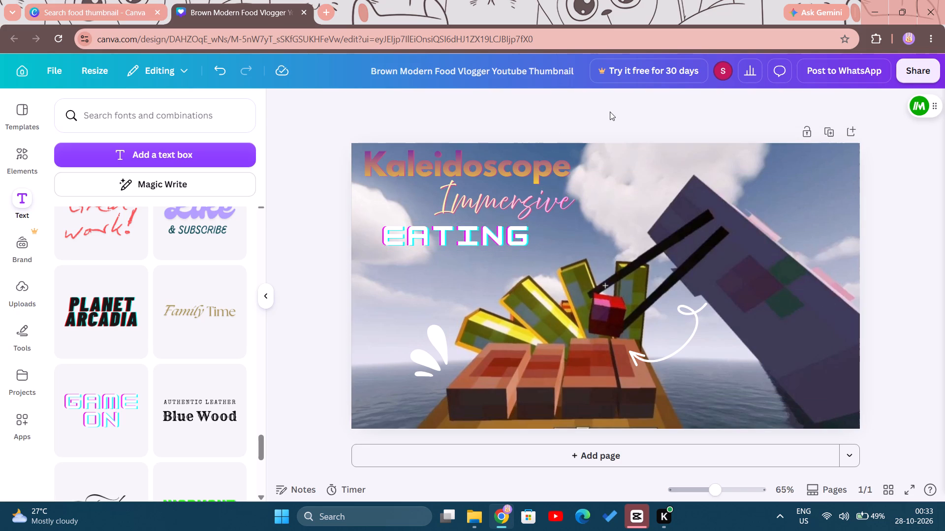
Nudge the EATING and Immersive texts slightly down so the three title lines are evenly spaced, and deselect.
click(459, 225)
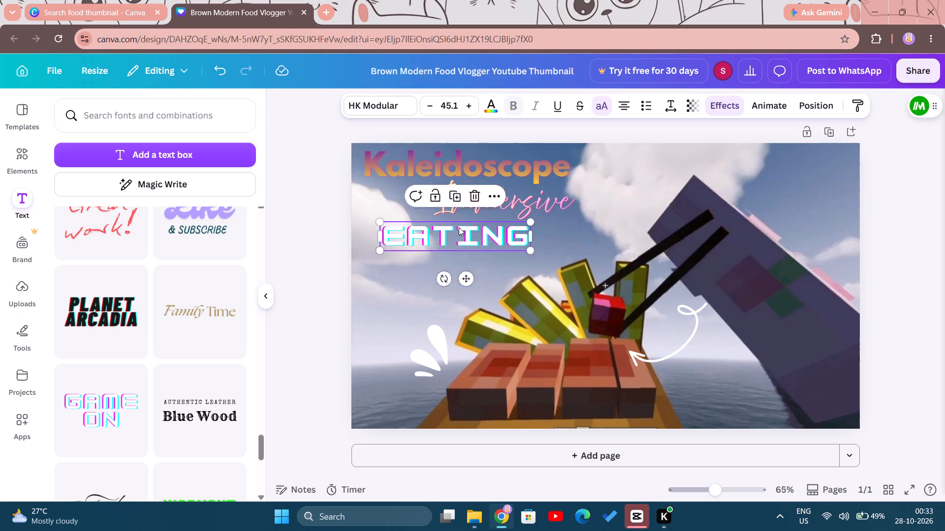
click(541, 203)
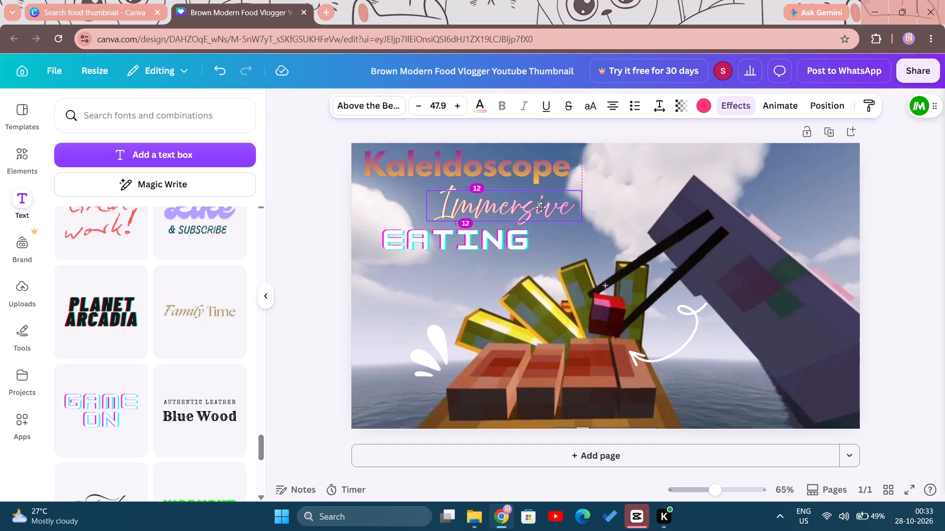
click(543, 127)
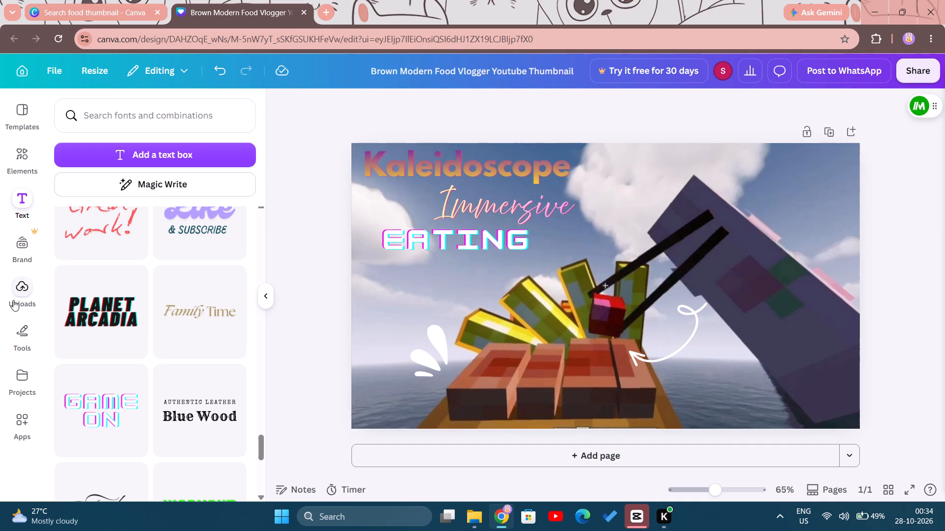
Search the elements library for "minecraft" and look through all the graphics for a suitable decoration.
click(23, 164)
click(102, 120)
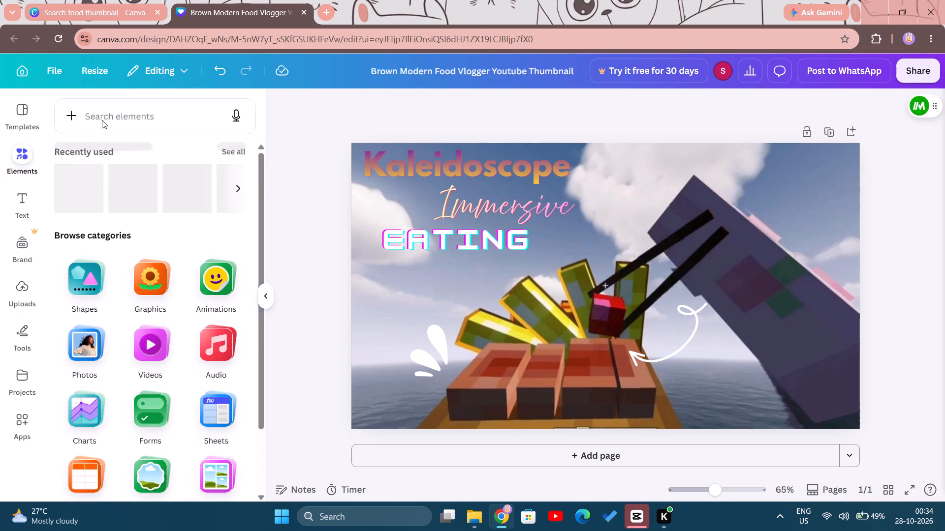
text(minecraft)
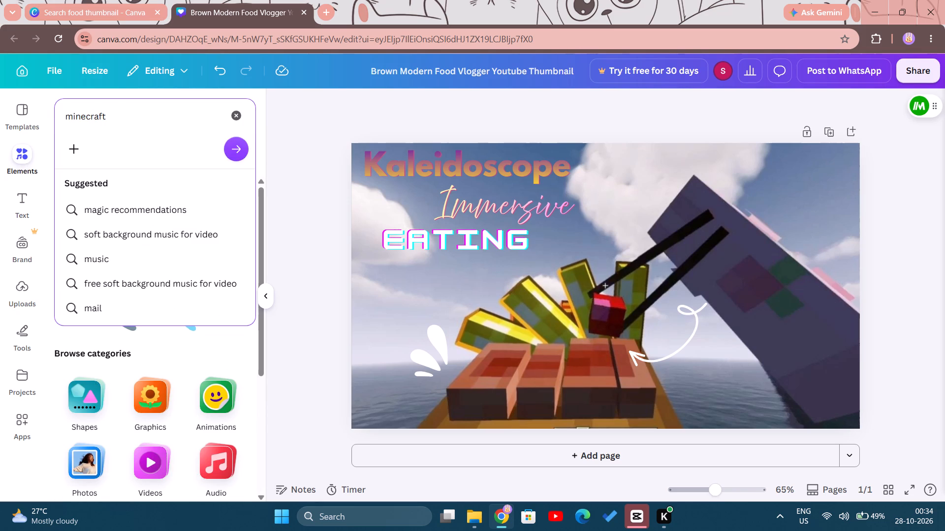
key(Return)
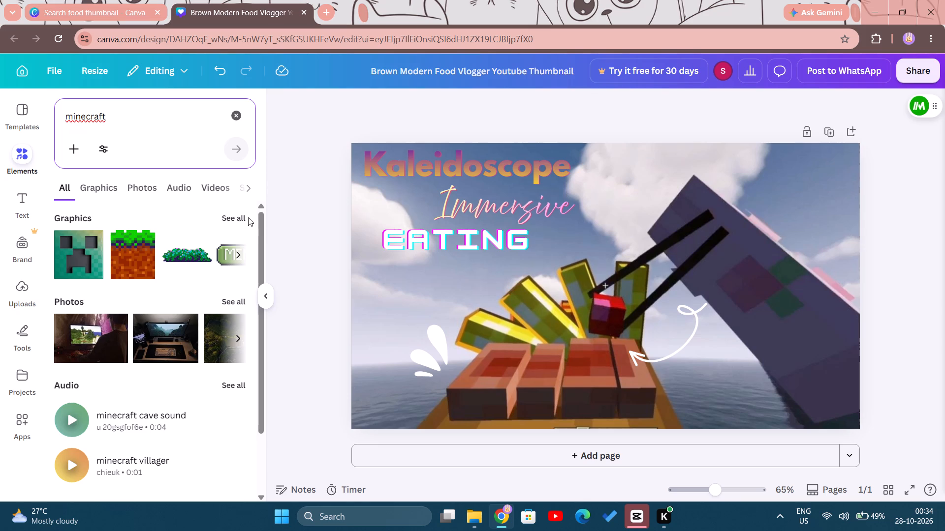
click(227, 223)
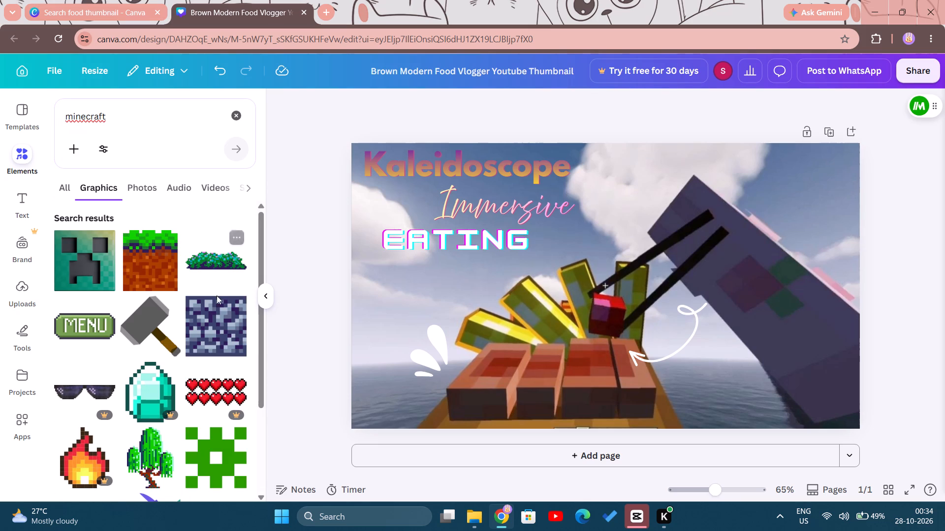
scroll(163, 296, down, 5)
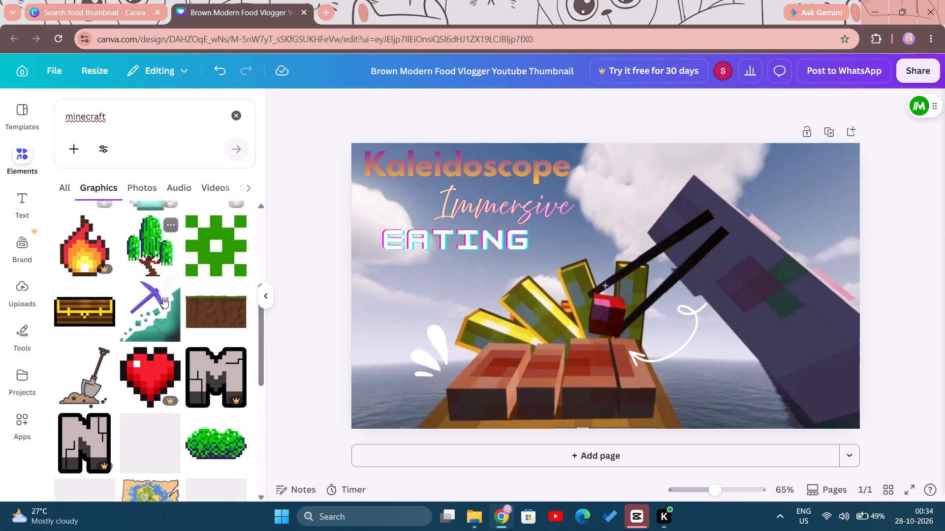
scroll(163, 297, down, 1)
scroll(163, 297, up, 1)
scroll(163, 297, down, 2)
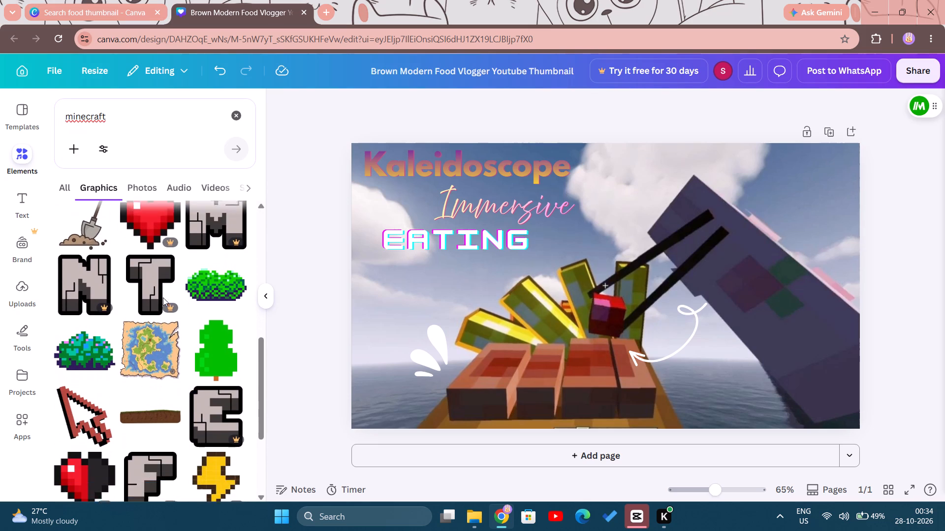
scroll(163, 297, down, 1)
scroll(163, 297, up, 1)
scroll(163, 297, down, 8)
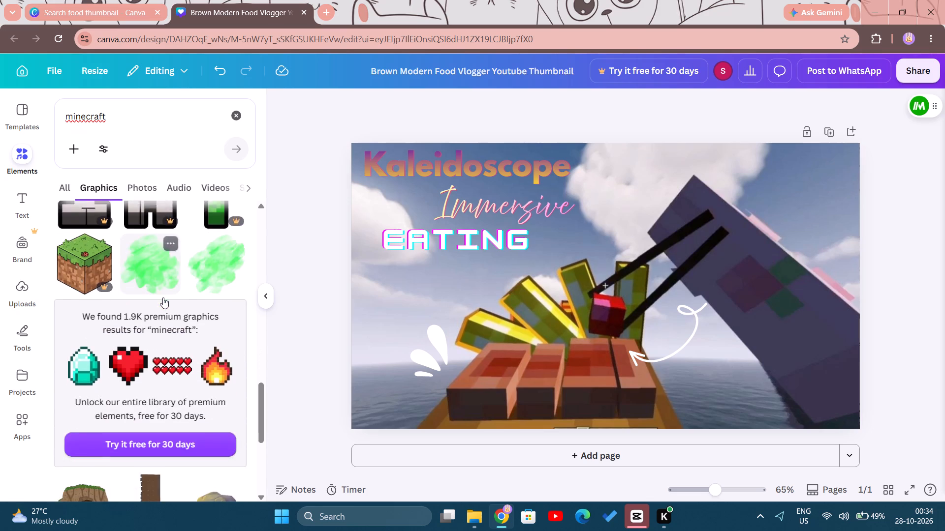
scroll(163, 297, up, 2)
scroll(163, 297, down, 2)
Refine the elements search to "minecraft logo" and look through the graphics for a usable Minecraft logo.
click(146, 119)
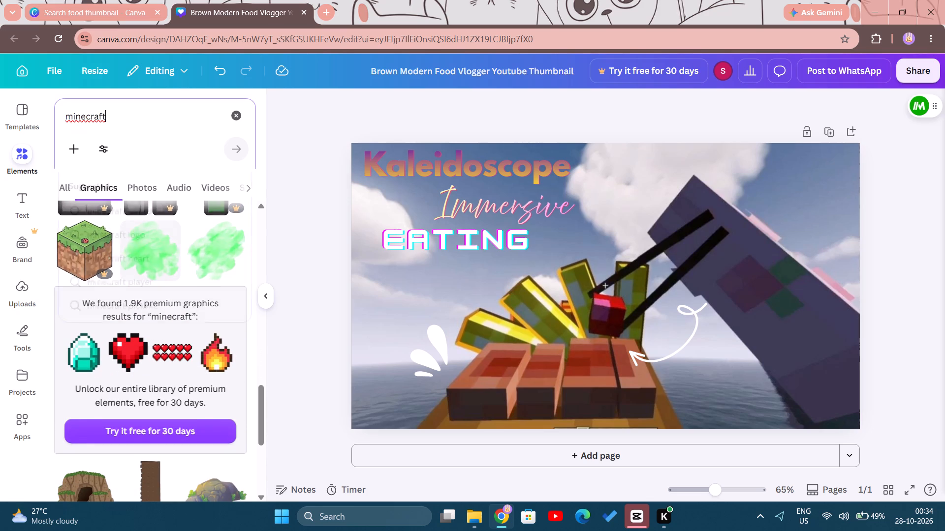
key(space)
text(logo)
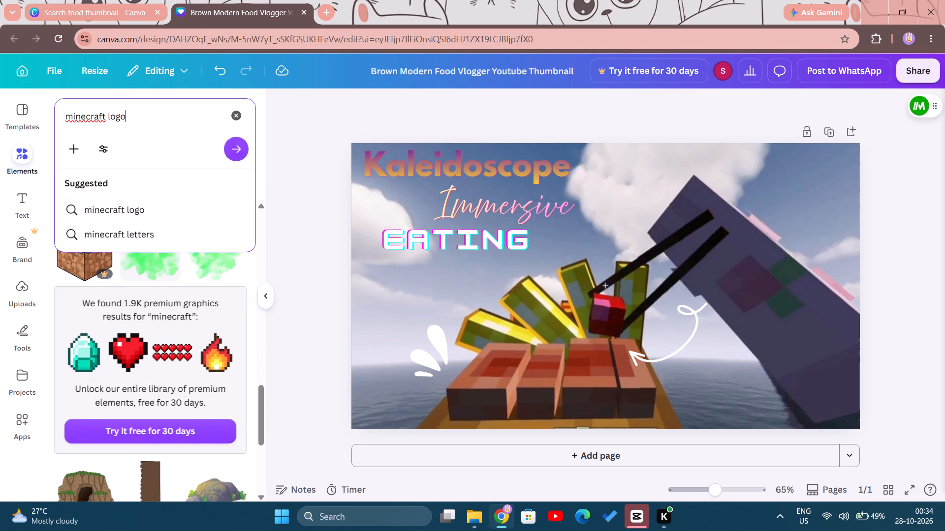
key(Return)
scroll(92, 325, down, 2)
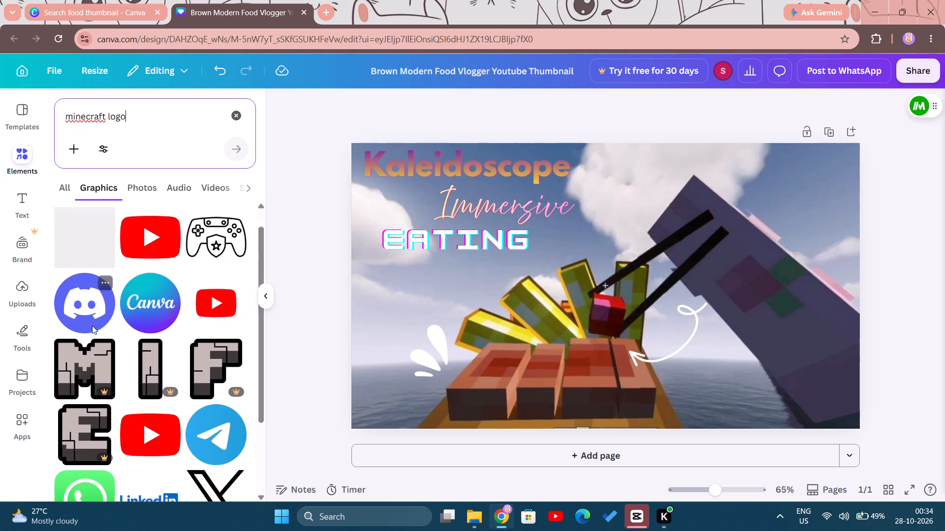
scroll(92, 325, up, 2)
scroll(92, 325, down, 5)
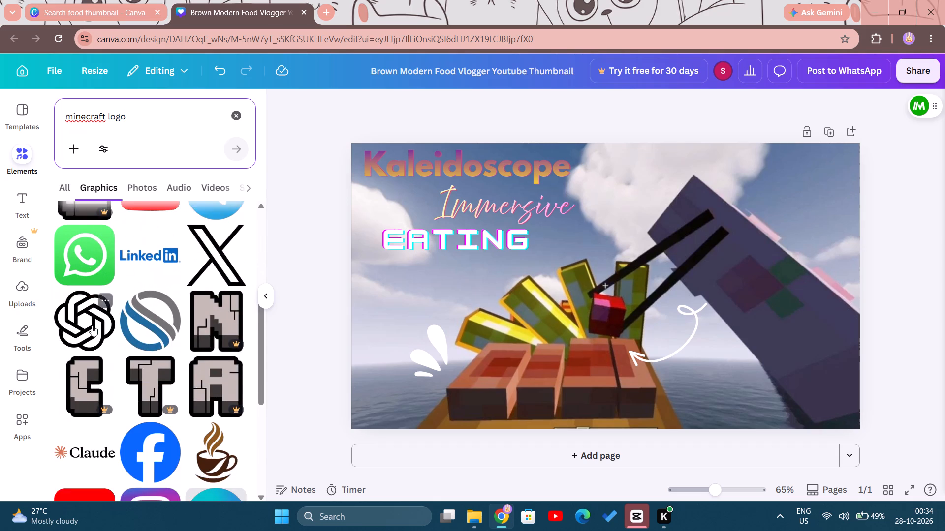
scroll(92, 325, down, 4)
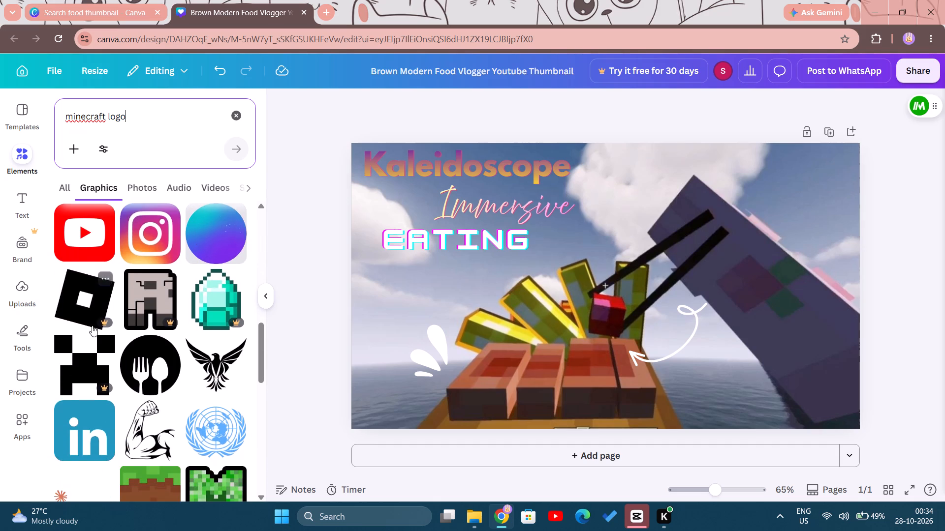
scroll(92, 325, down, 4)
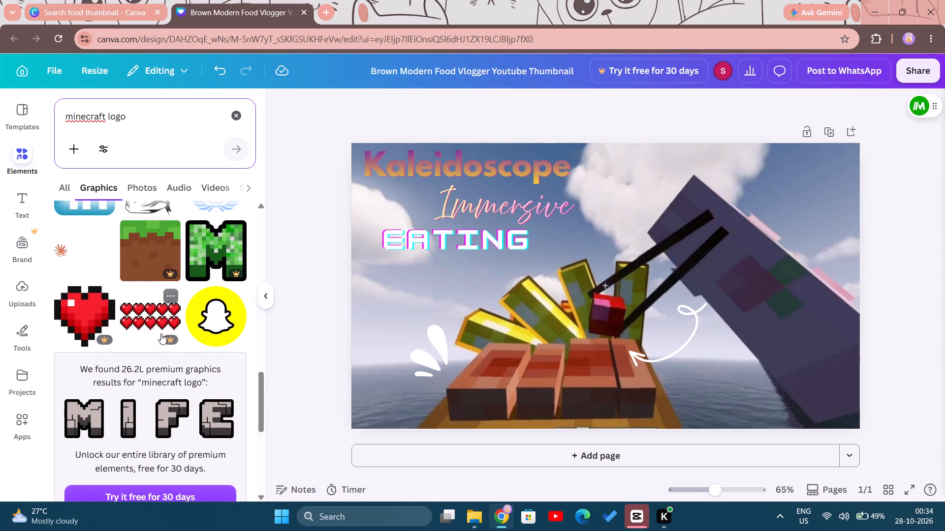
scroll(189, 325, down, 6)
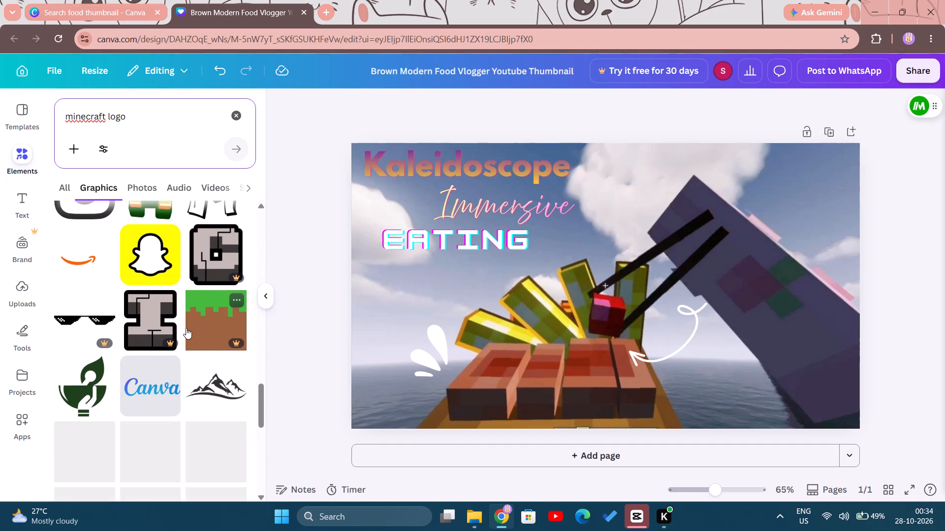
scroll(186, 328, down, 5)
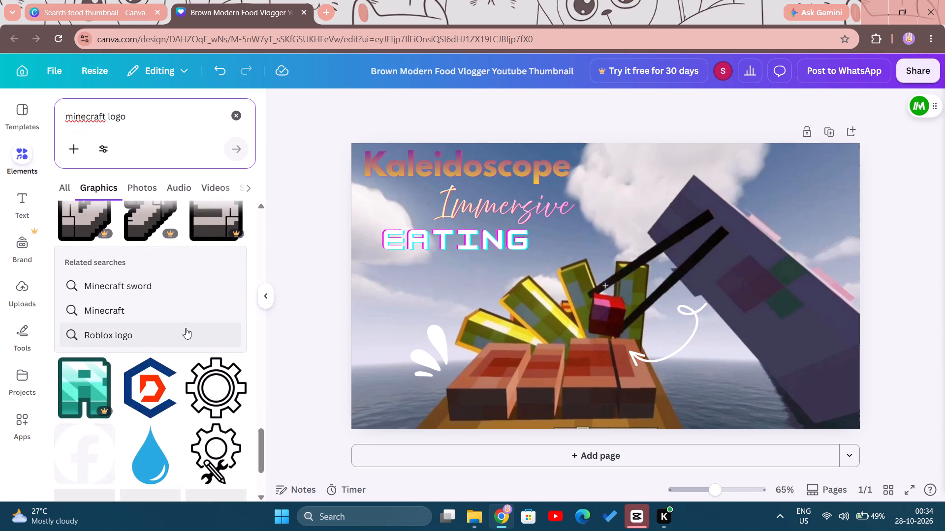
scroll(186, 328, up, 2)
scroll(186, 328, down, 6)
scroll(186, 328, up, 2)
scroll(186, 328, down, 1)
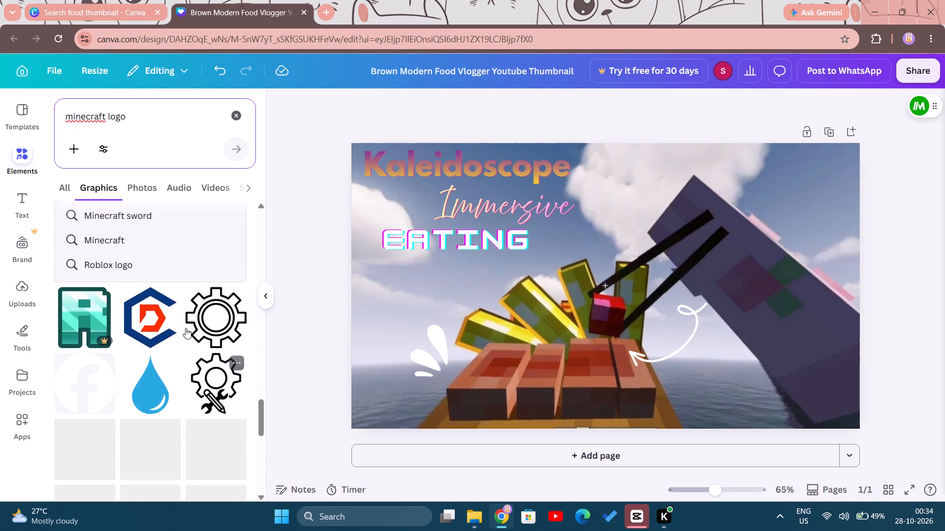
scroll(186, 328, down, 2)
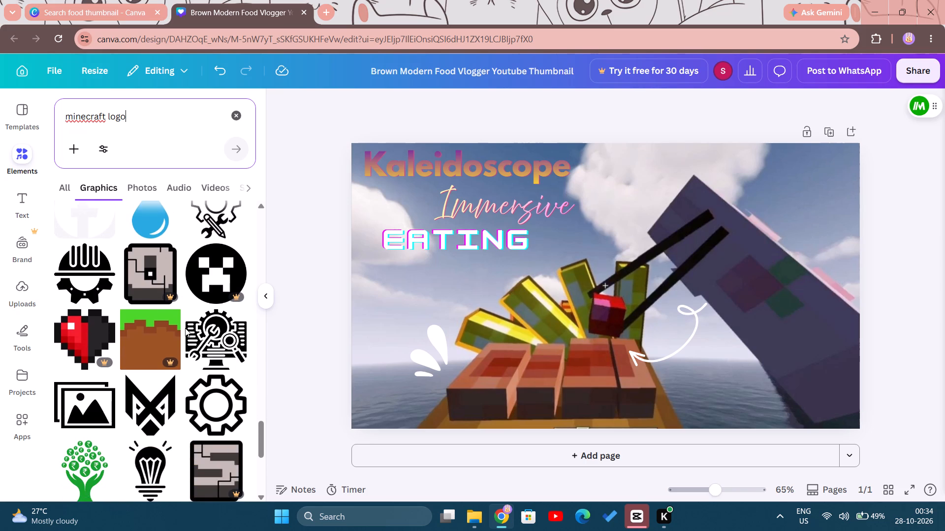
scroll(185, 328, down, 4)
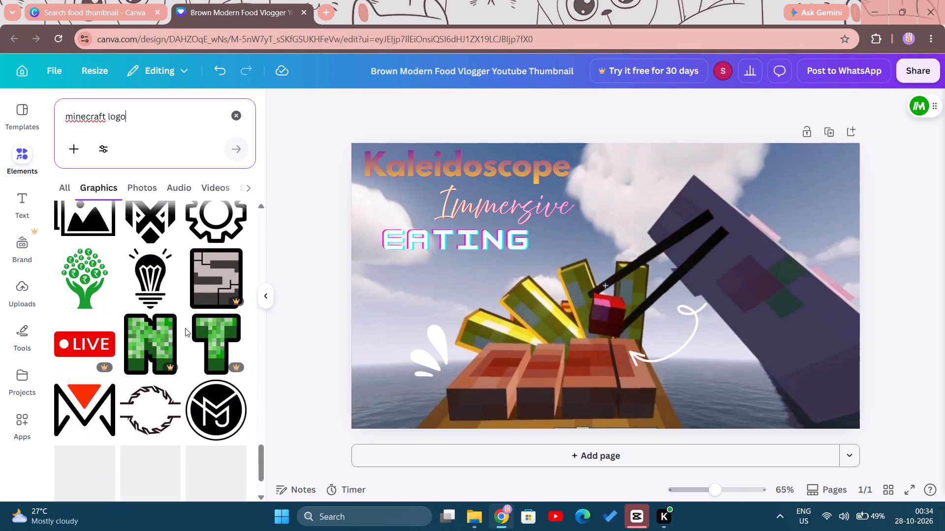
scroll(185, 328, down, 3)
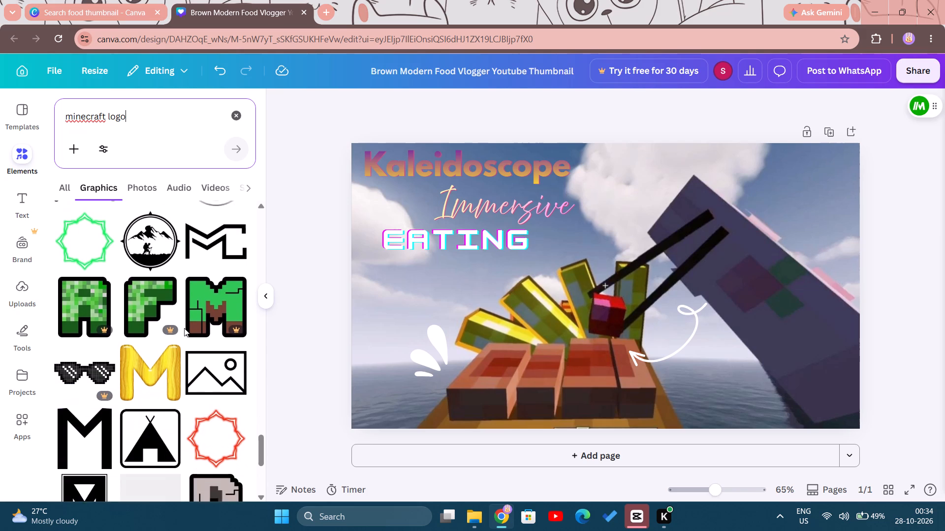
scroll(184, 328, down, 10)
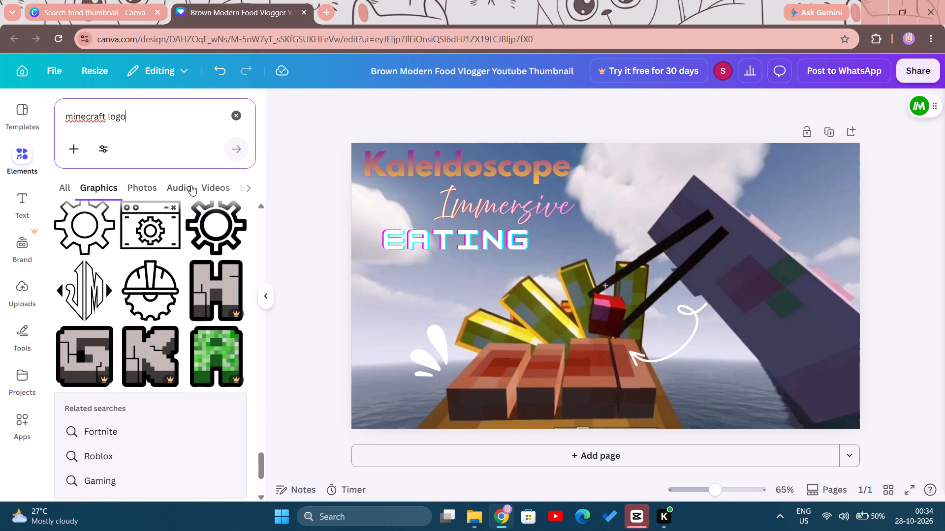
Shorten the elements search back to "minecraft" and look through the graphics for a Minecraft logo or decoration that fits the thumbnail.
drag(146, 120, 106, 119)
key(BackSpace)
key(Return)
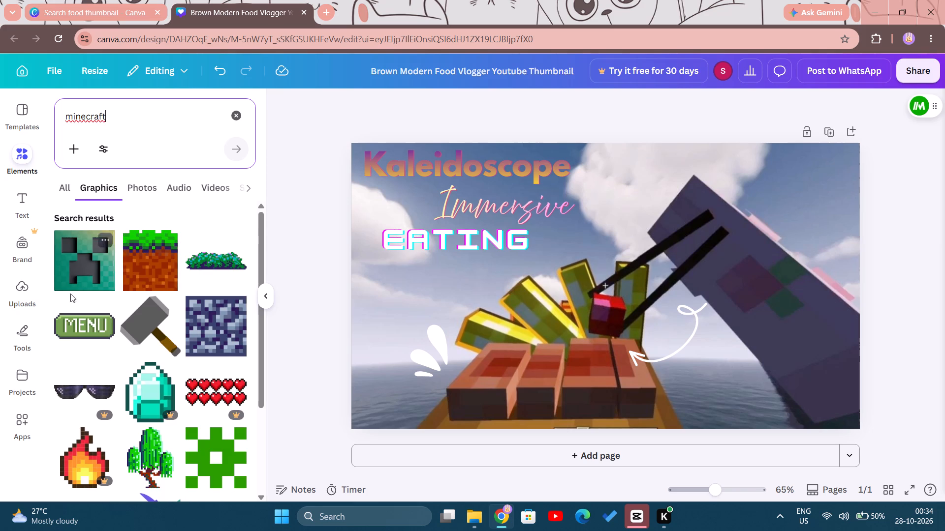
scroll(152, 363, down, 7)
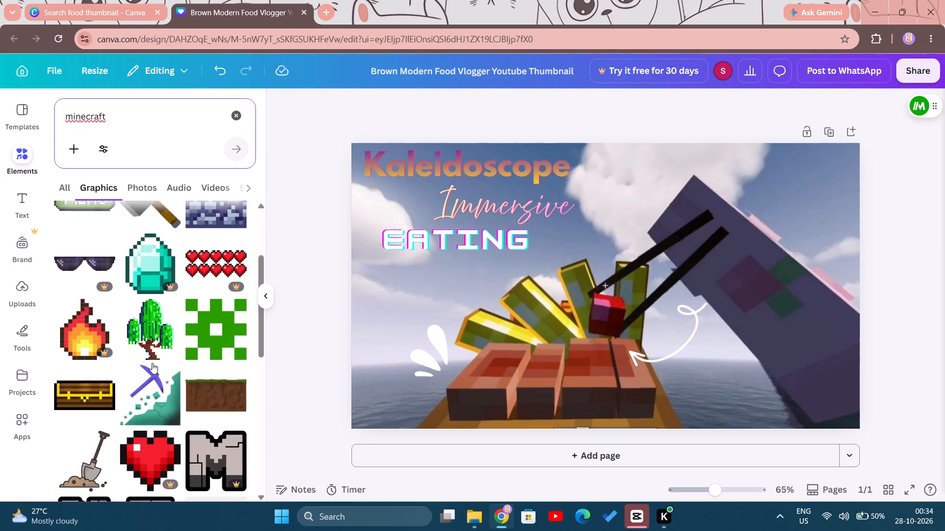
scroll(152, 363, down, 3)
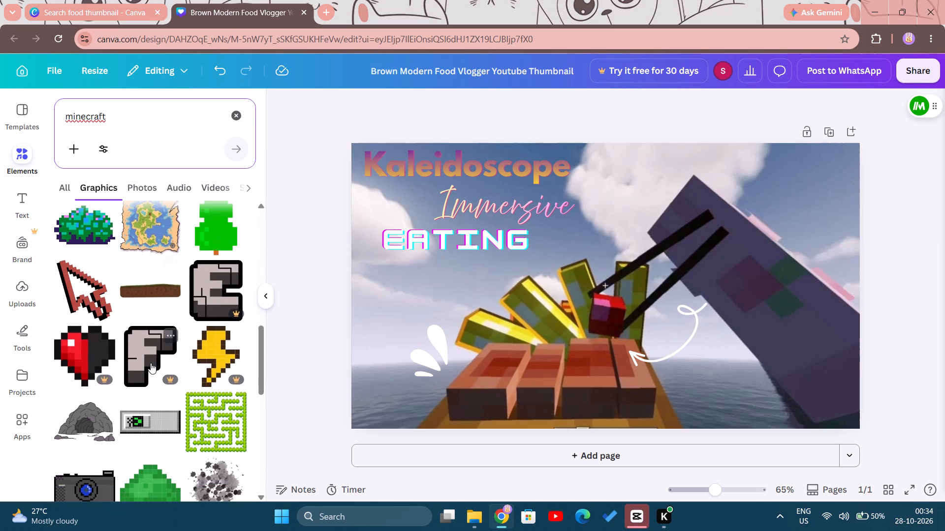
scroll(151, 363, down, 8)
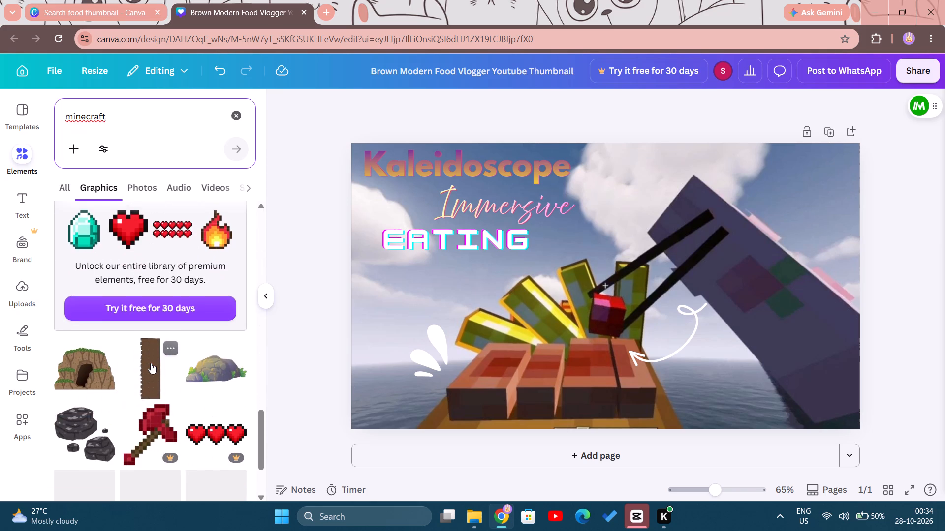
scroll(151, 363, down, 4)
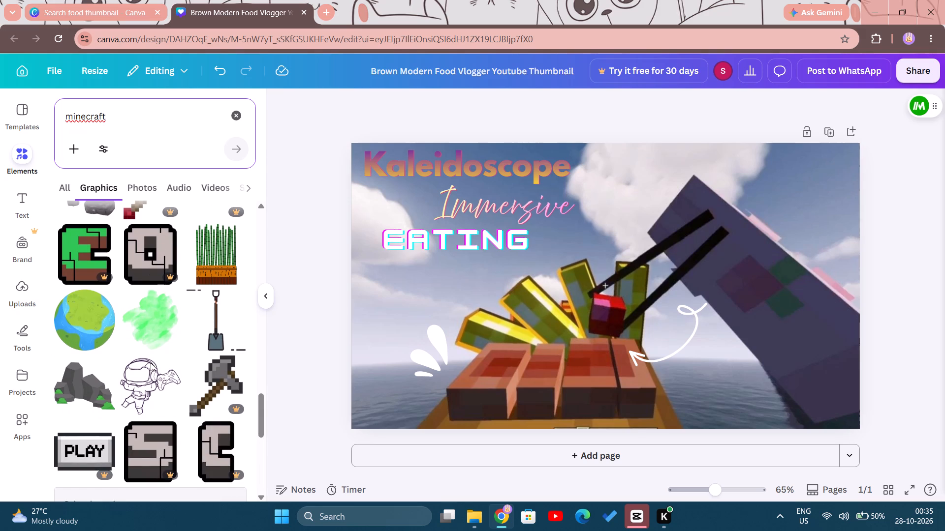
scroll(151, 363, down, 5)
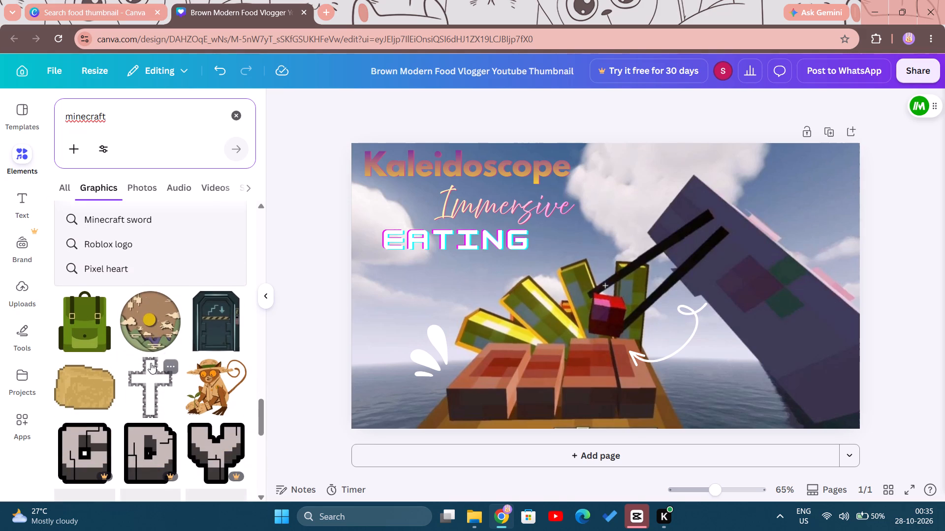
scroll(151, 363, down, 4)
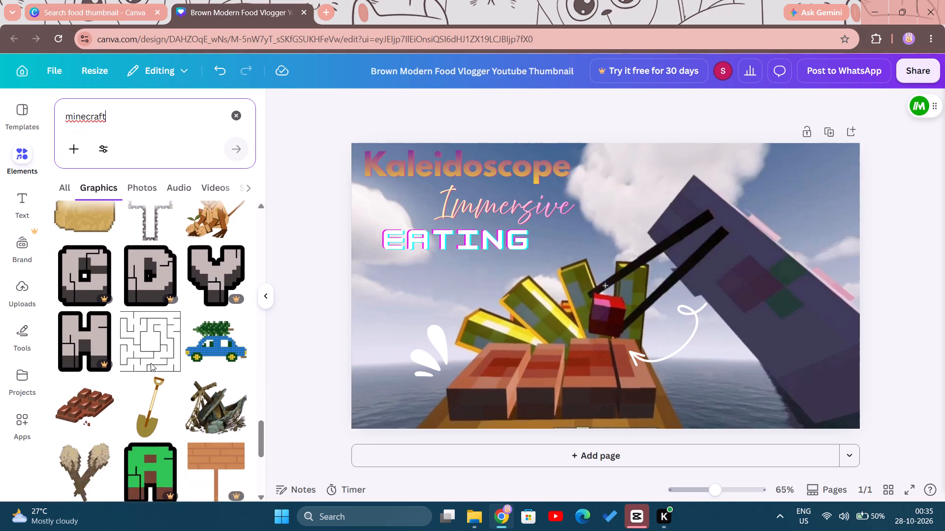
scroll(151, 363, down, 5)
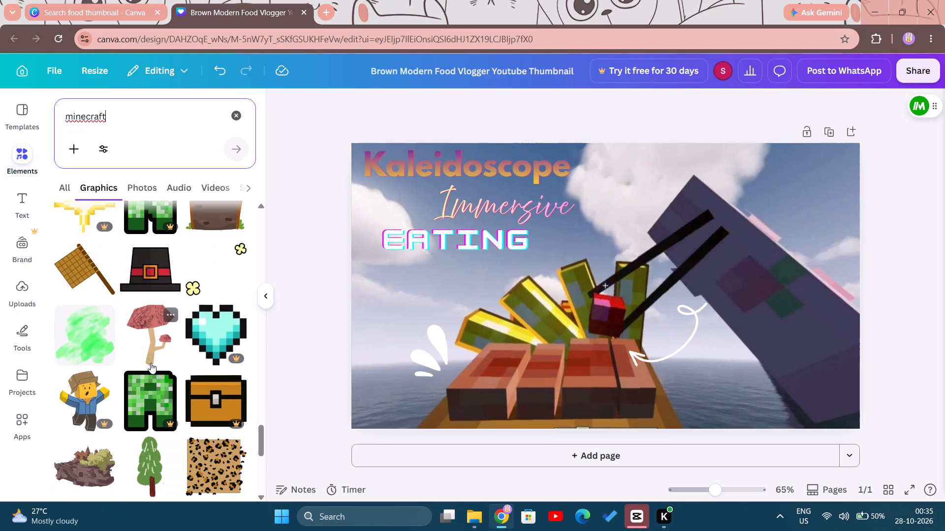
scroll(151, 363, down, 3)
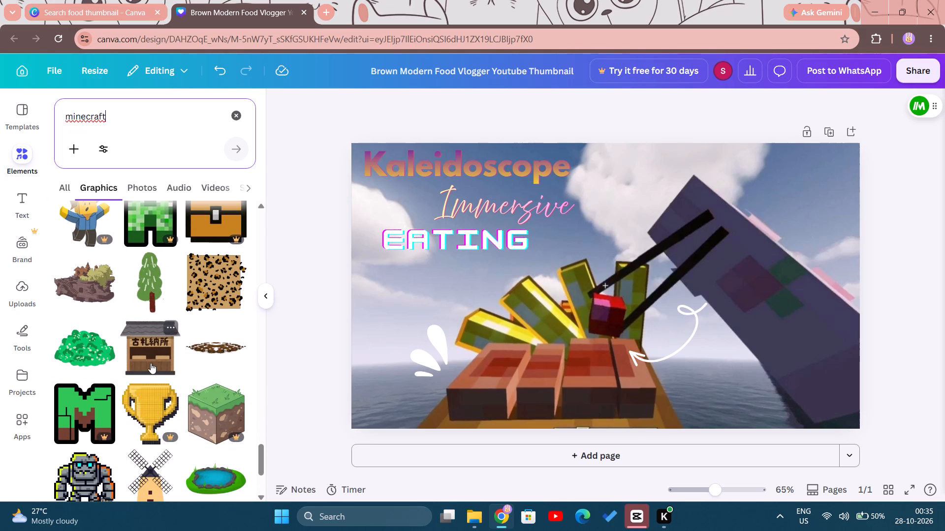
scroll(151, 363, down, 7)
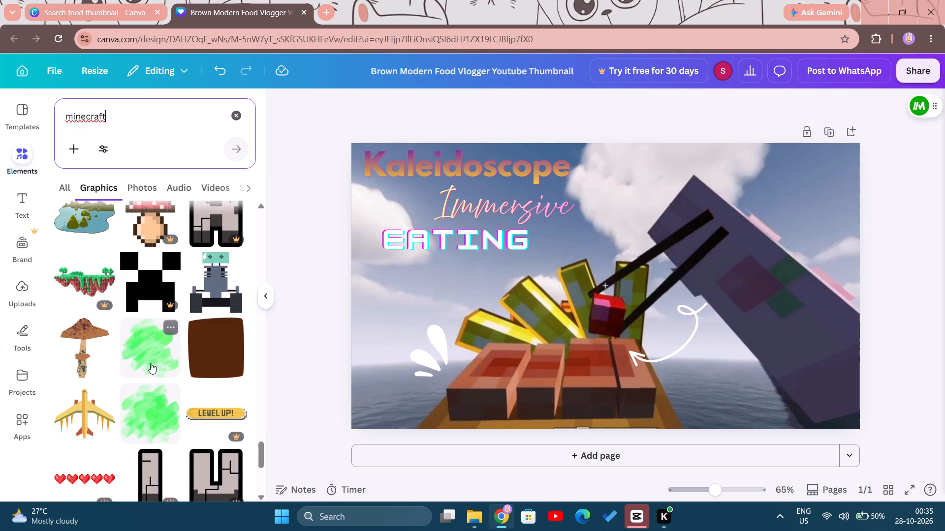
scroll(151, 363, up, 2)
scroll(151, 363, down, 7)
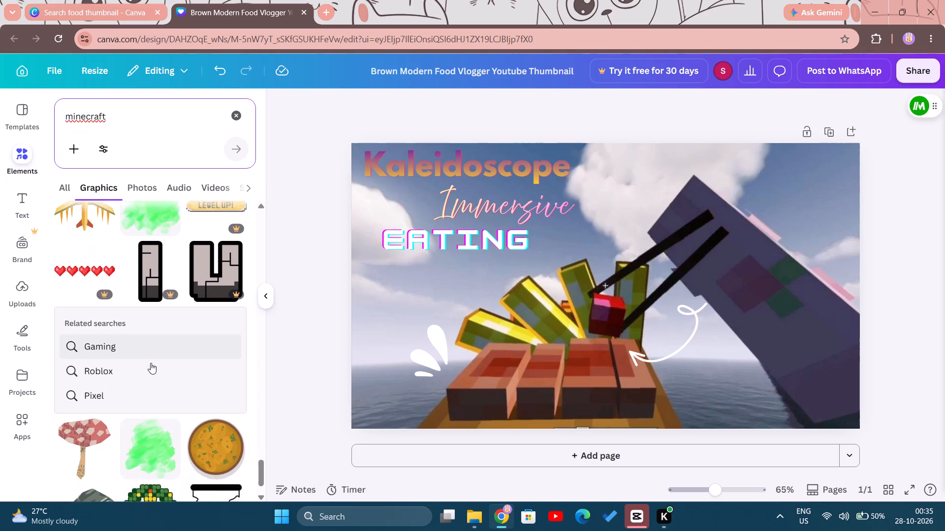
scroll(151, 363, down, 6)
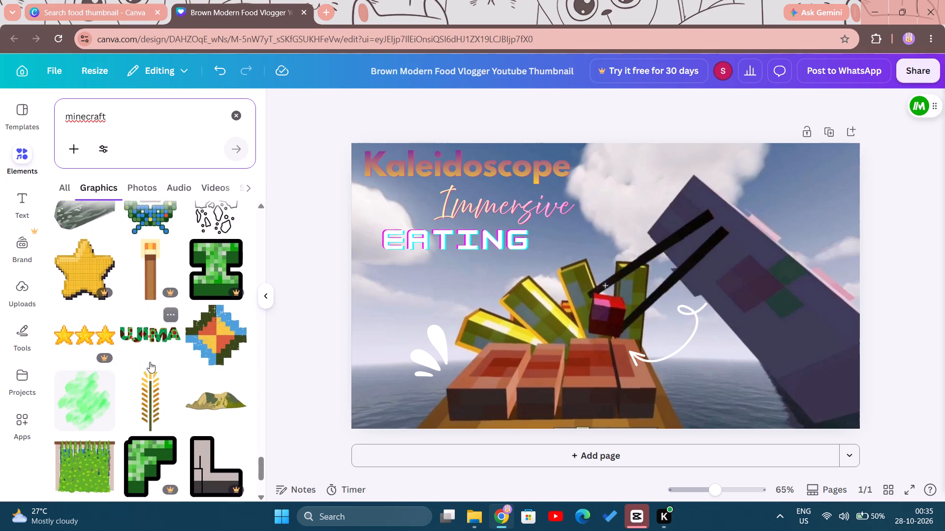
scroll(150, 362, down, 7)
scroll(150, 362, up, 3)
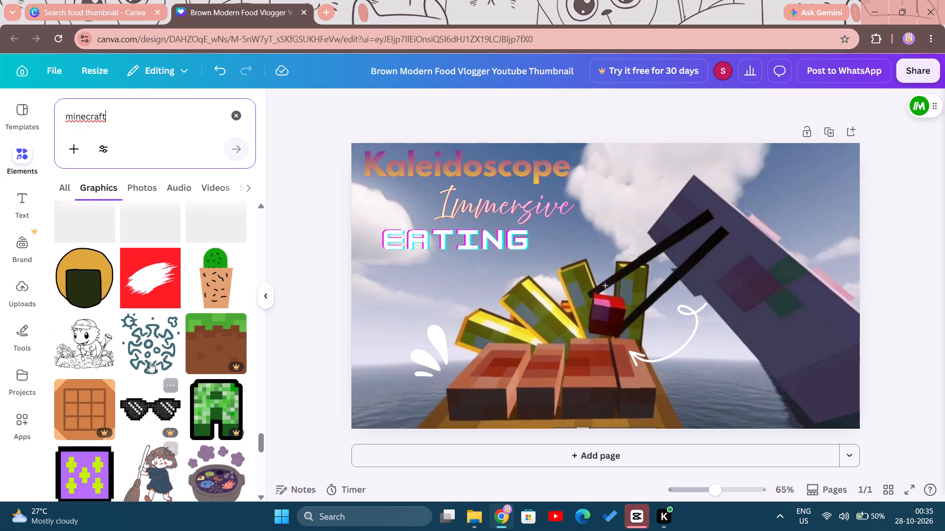
scroll(150, 362, down, 8)
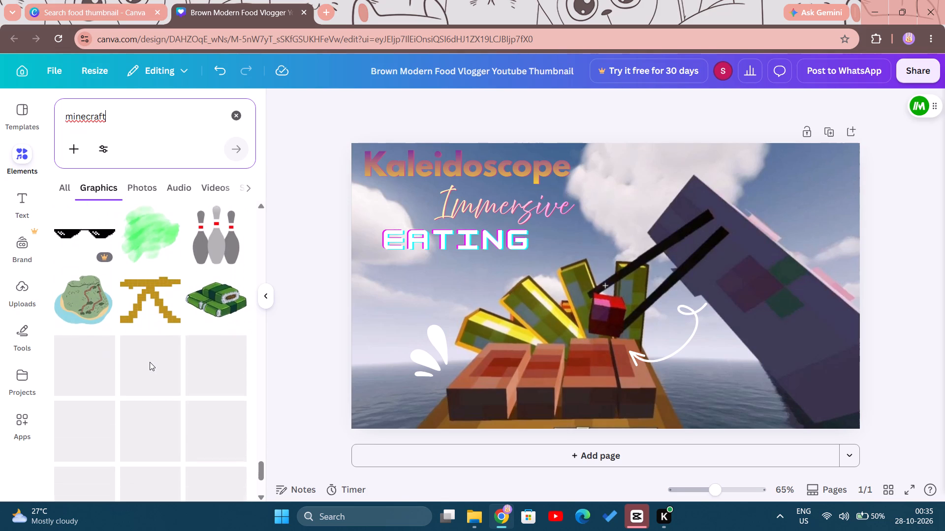
scroll(150, 362, down, 1)
scroll(150, 362, up, 1)
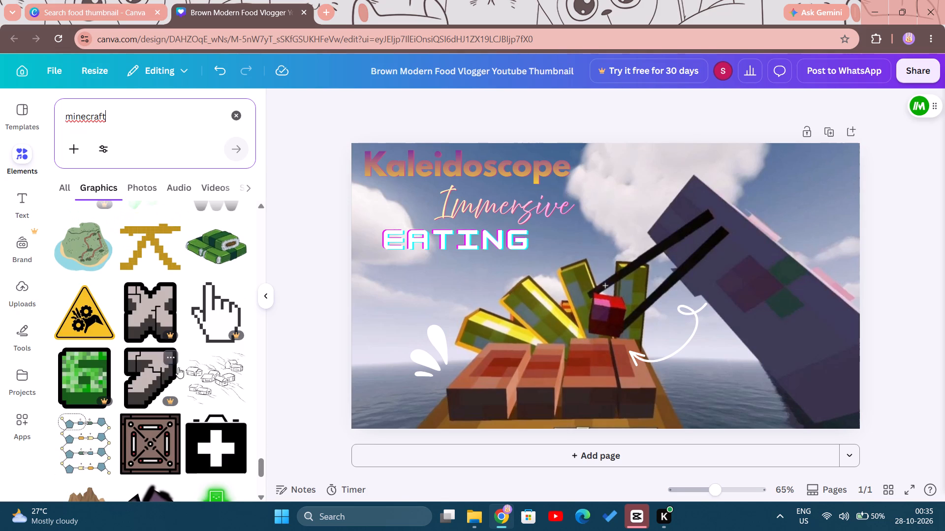
click(315, 160)
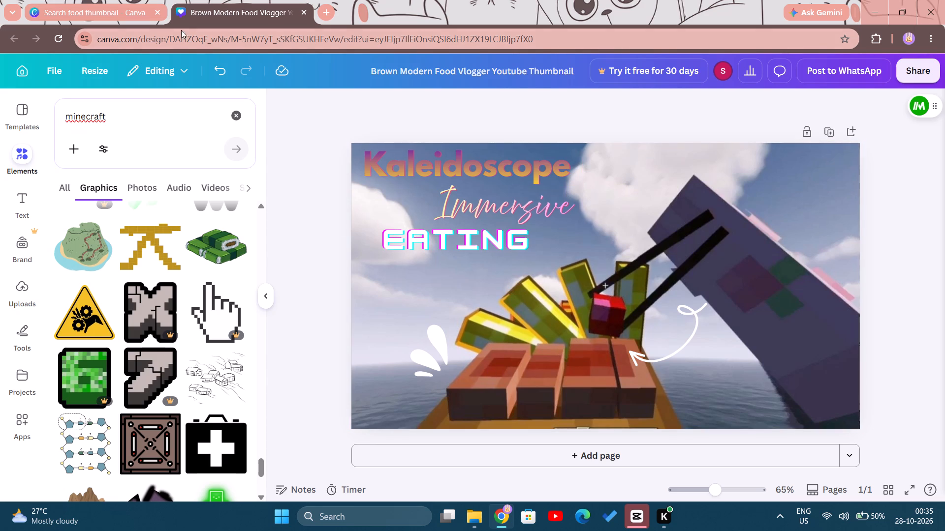
Search the web for "minecraft logo" in a new browser tab and show the image results.
click(324, 13)
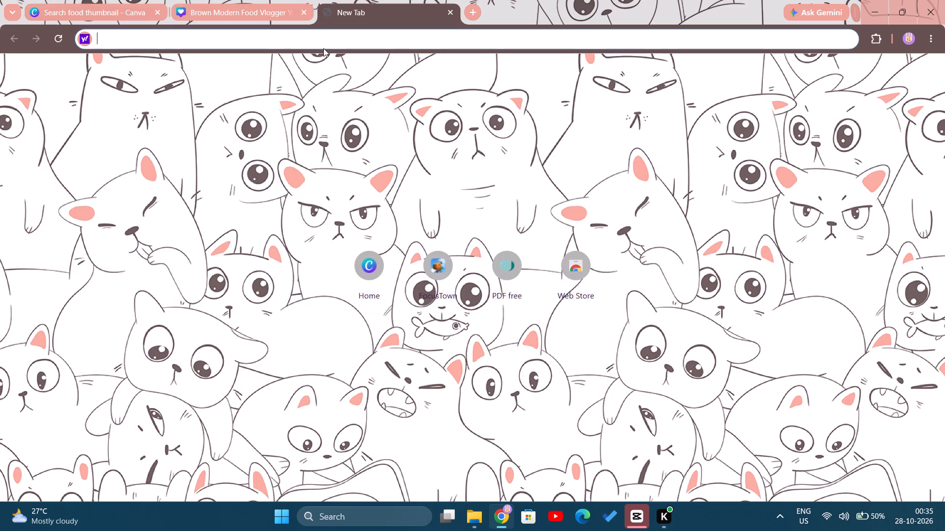
click(329, 35)
text(minecraft logo)
key(Return)
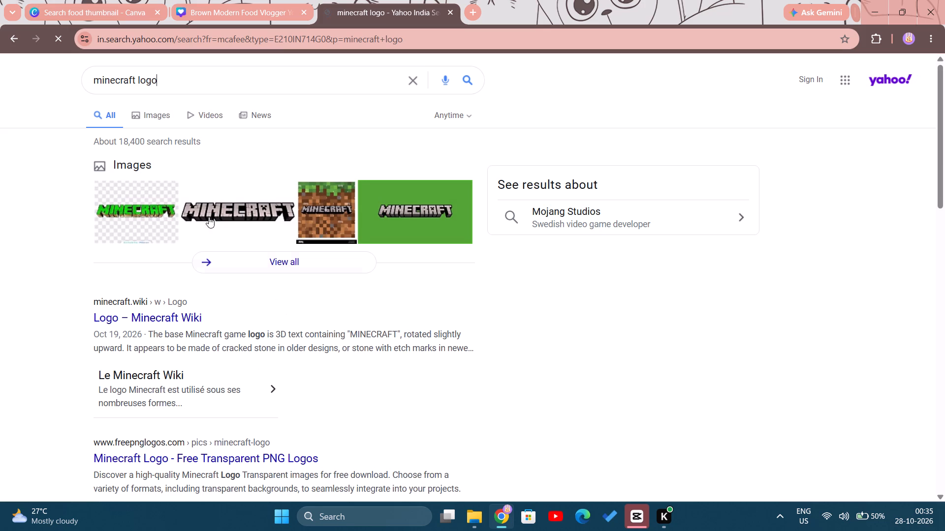
click(144, 114)
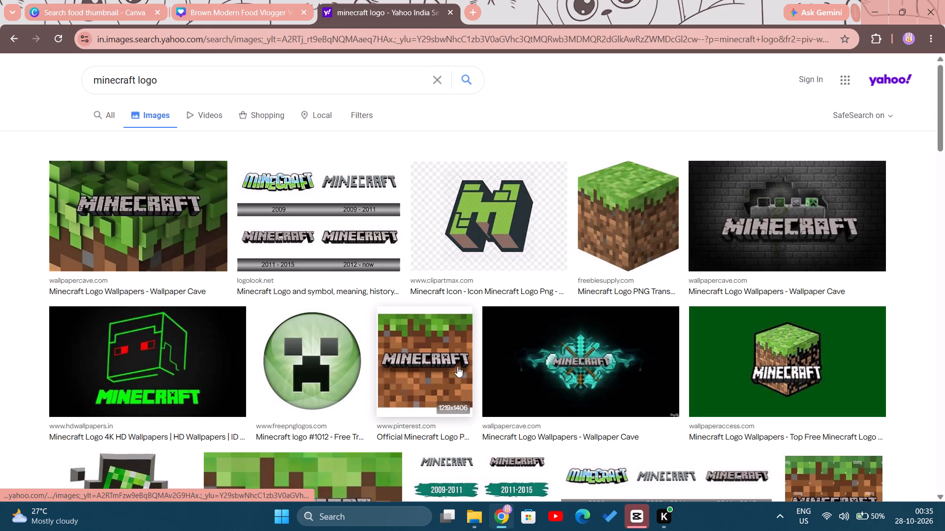
Open the grey stone MINECRAFT wordmark from ar.inspiredpencil.com and save the image to Downloads as Minecraft-Logo-2011 PNG.
scroll(556, 399, down, 3)
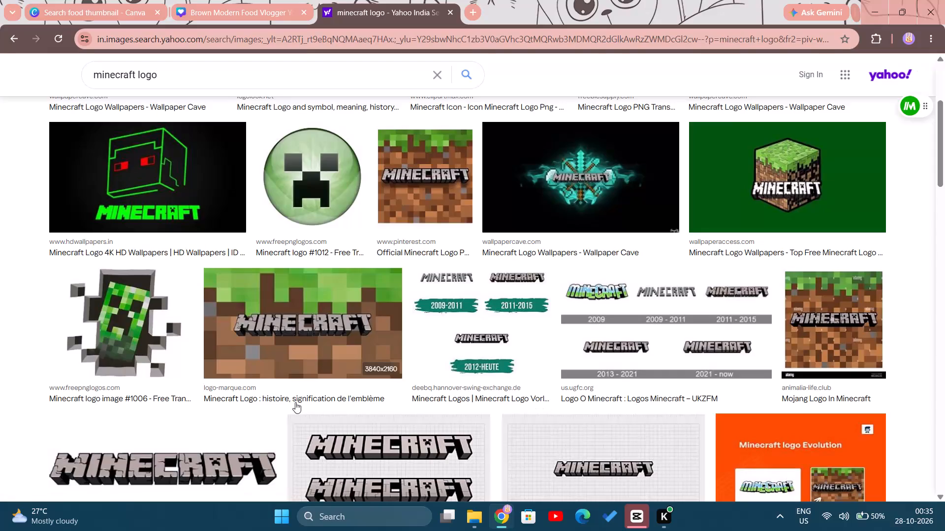
scroll(295, 402, down, 2)
click(214, 351)
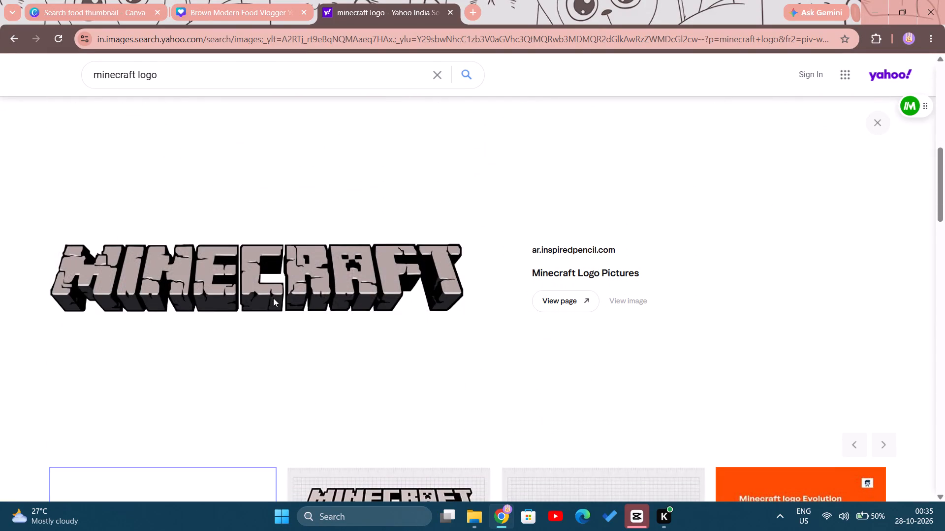
right_click(260, 291)
click(291, 327)
click(49, 123)
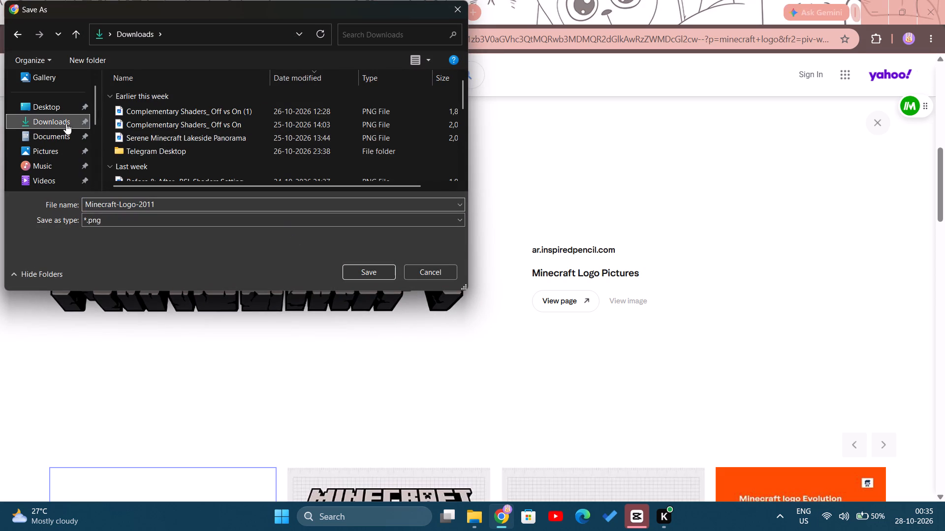
click(370, 274)
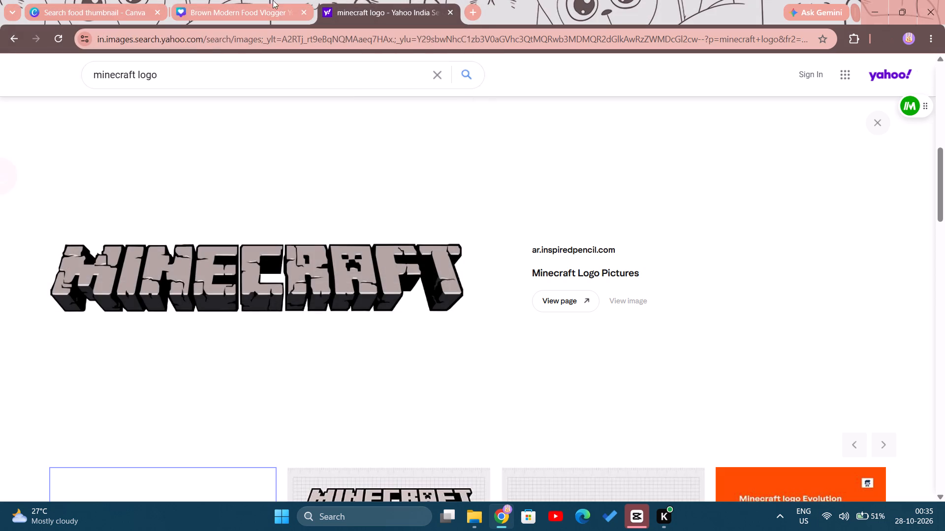
Return to the Canva thumbnail, clear the elements search, and upload the Minecraft-Logo-2011 image from Downloads.
click(223, 0)
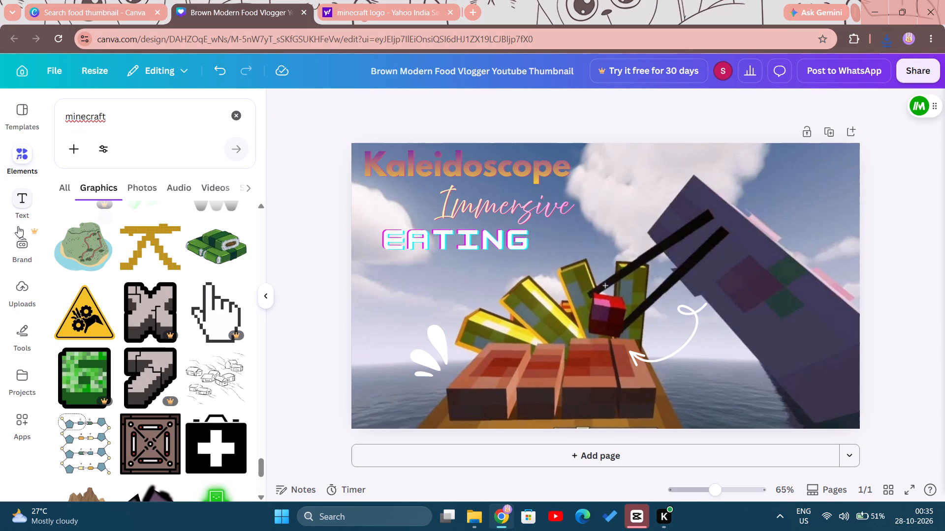
click(13, 159)
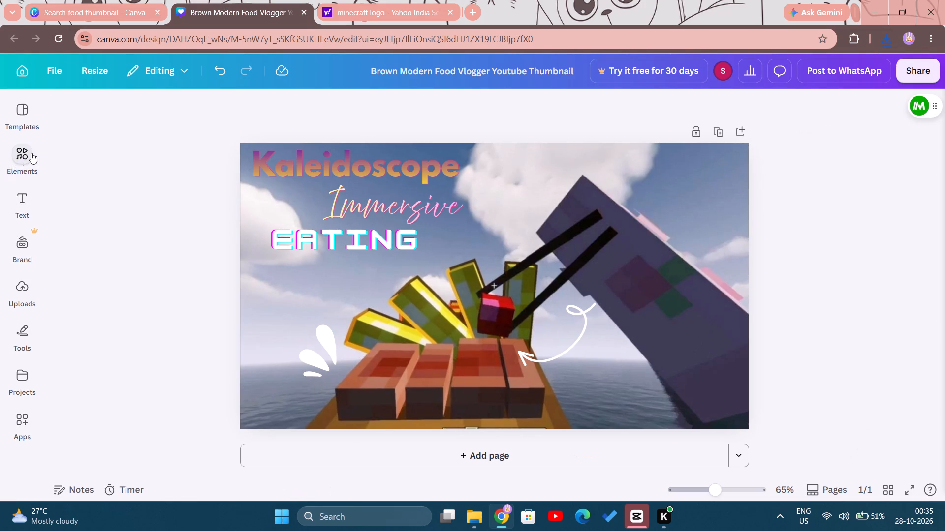
click(32, 152)
click(236, 119)
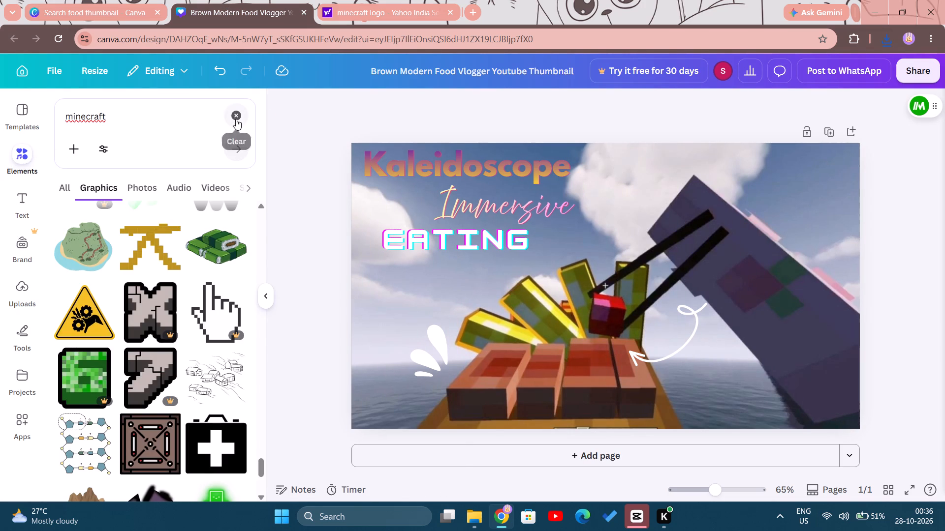
click(49, 241)
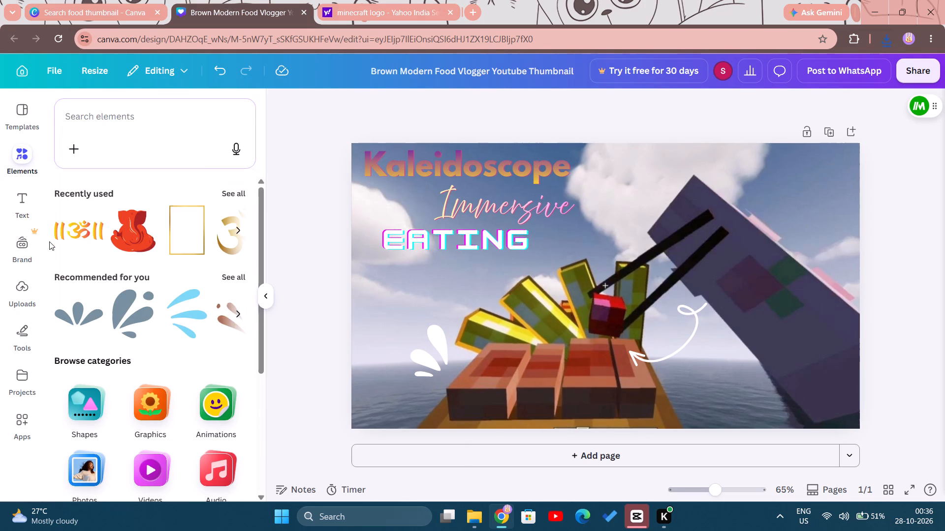
click(16, 302)
click(157, 142)
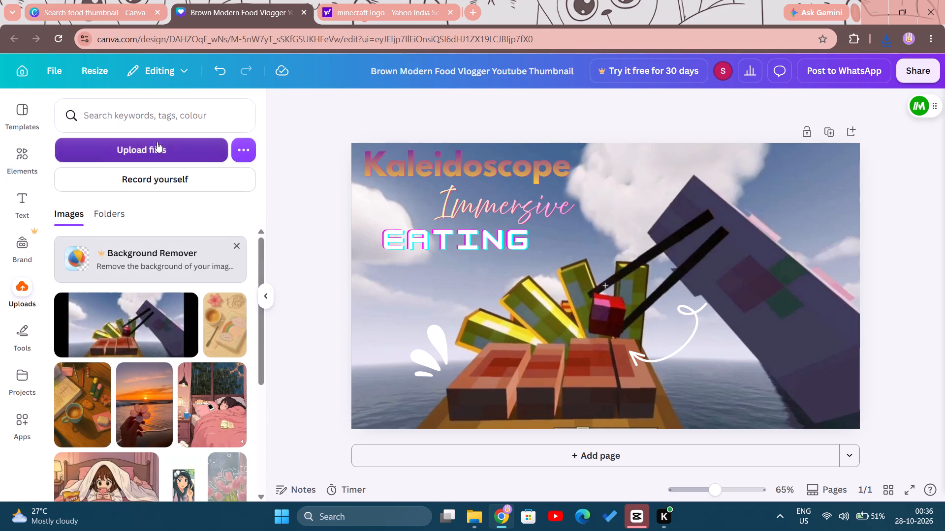
click(171, 109)
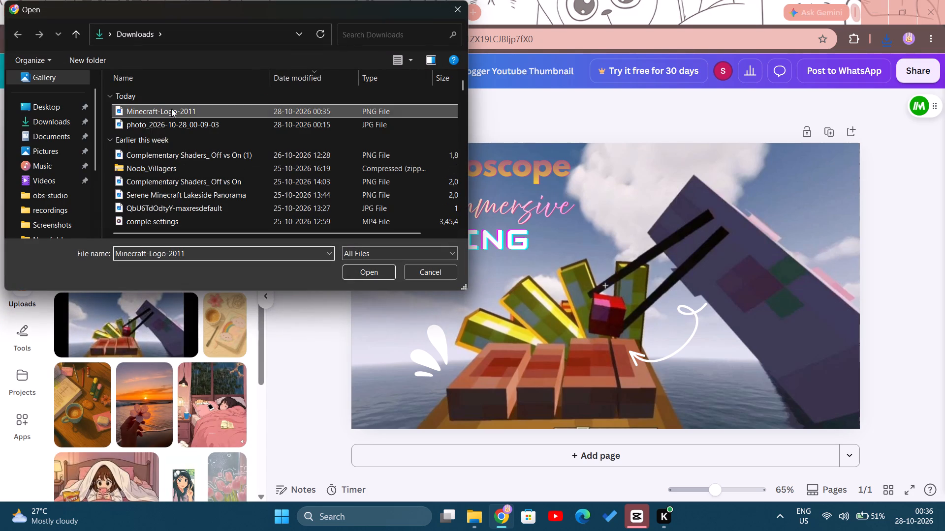
click(378, 274)
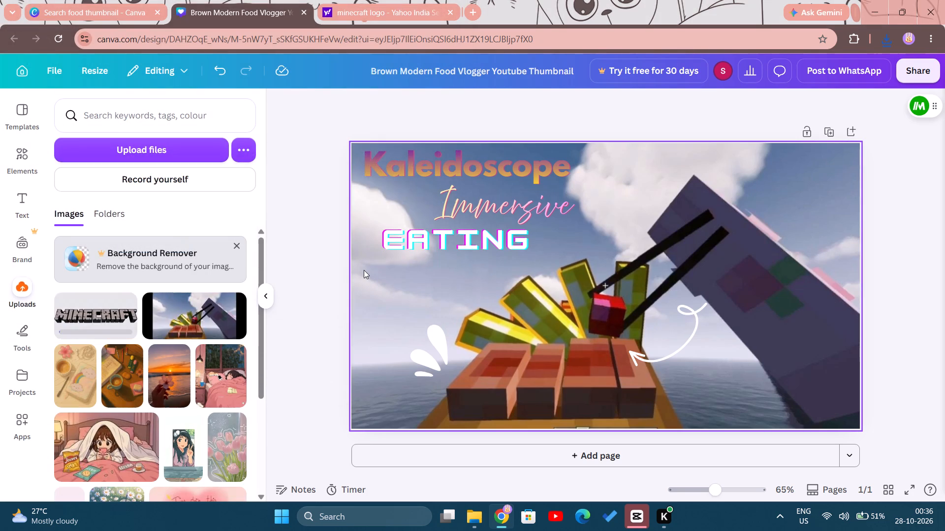
Add the uploaded grey stone MINECRAFT logo to the thumbnail, shrink it, and place it in the design's upper-right corner.
click(85, 323)
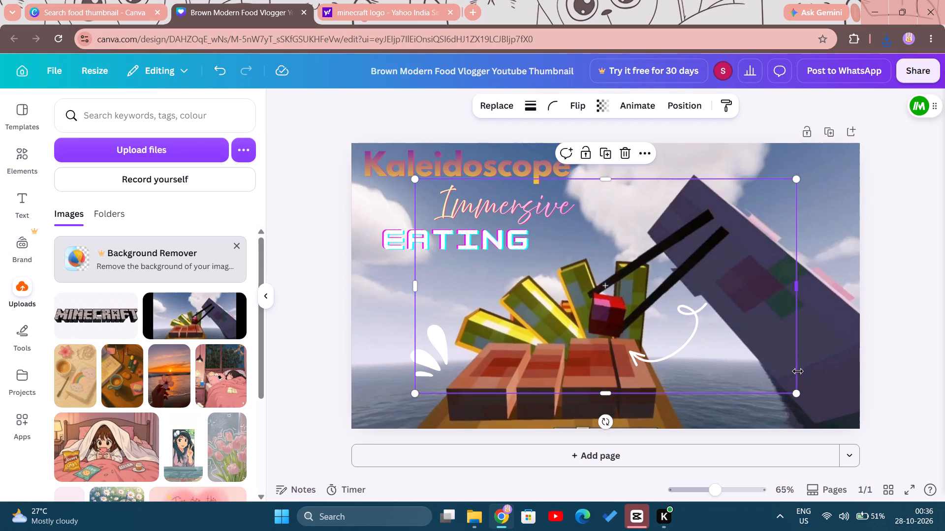
drag(612, 284, 761, 171)
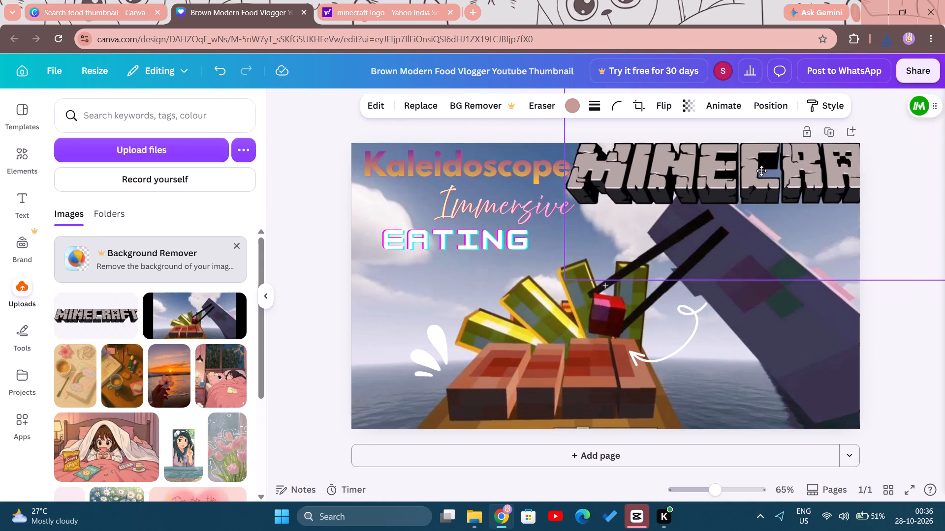
drag(761, 171, 590, 296)
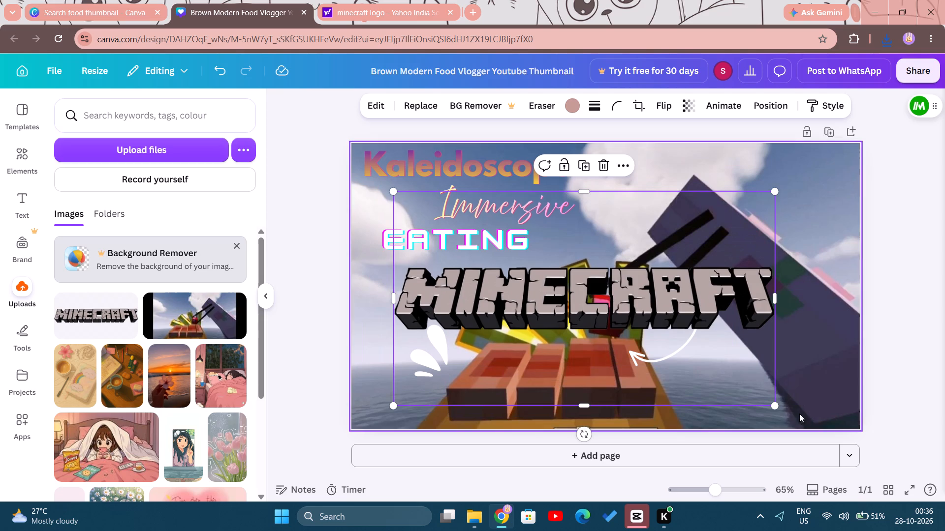
drag(773, 404, 662, 294)
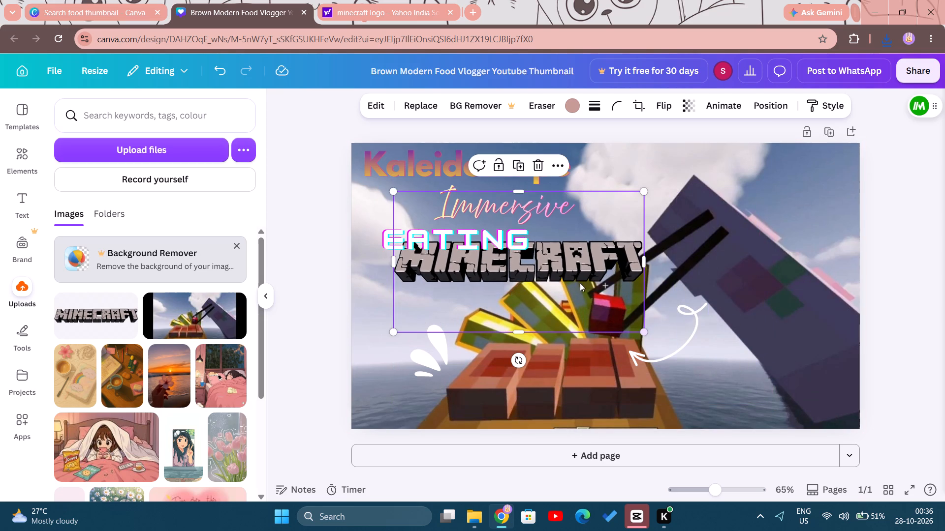
drag(558, 271, 770, 186)
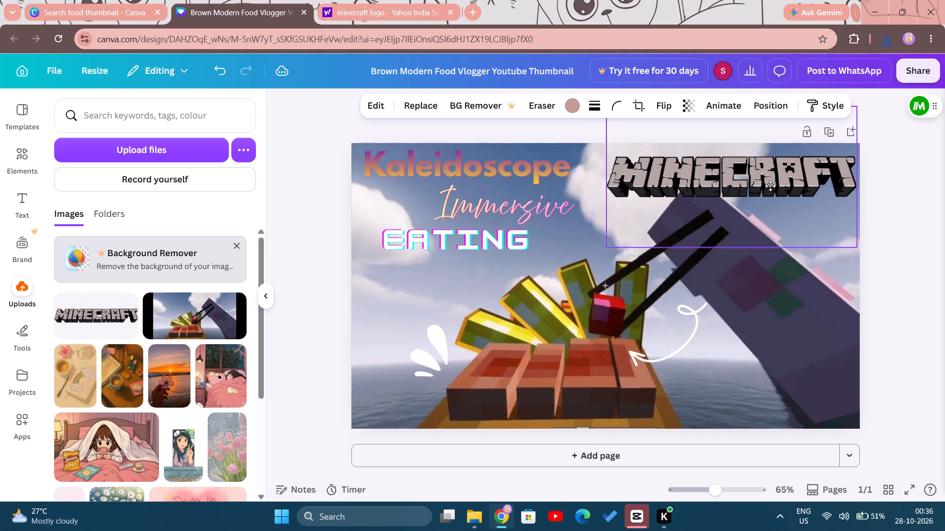
drag(770, 186, 626, 237)
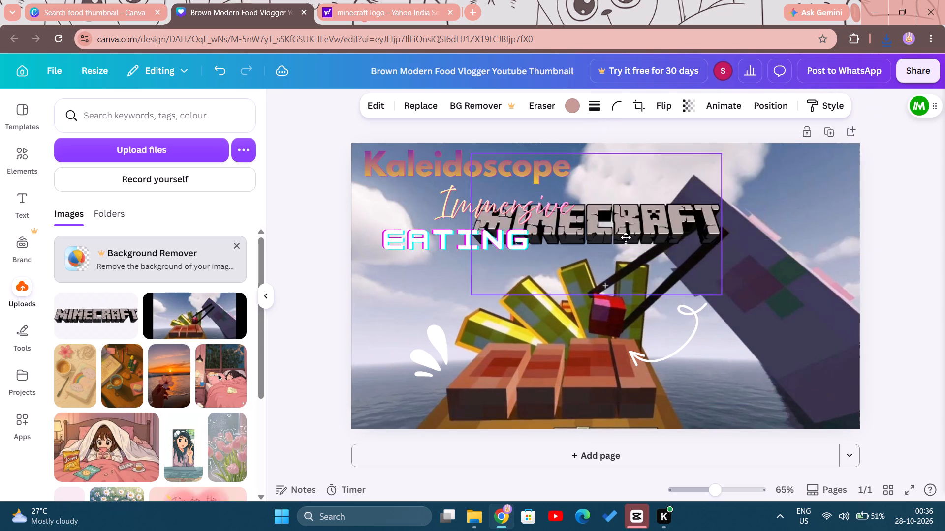
drag(626, 237, 568, 314)
drag(654, 376, 636, 353)
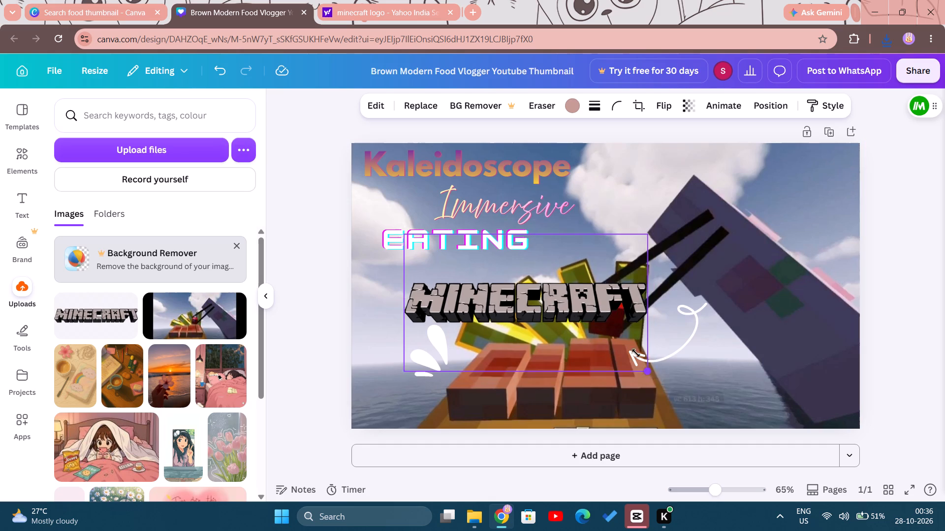
drag(636, 353, 620, 335)
drag(522, 310, 760, 186)
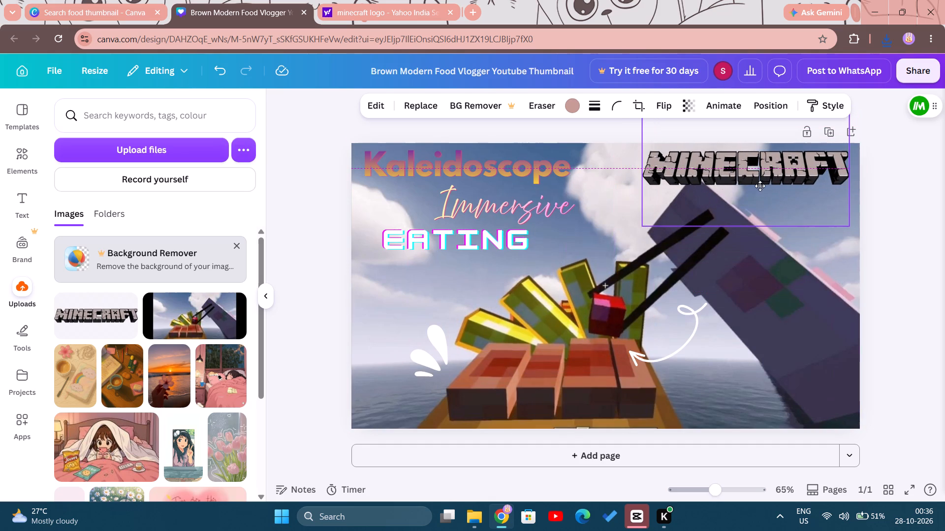
drag(760, 186, 764, 188)
Return to the Yahoo image search and change the query to "kaleidoscope logo".
click(498, 172)
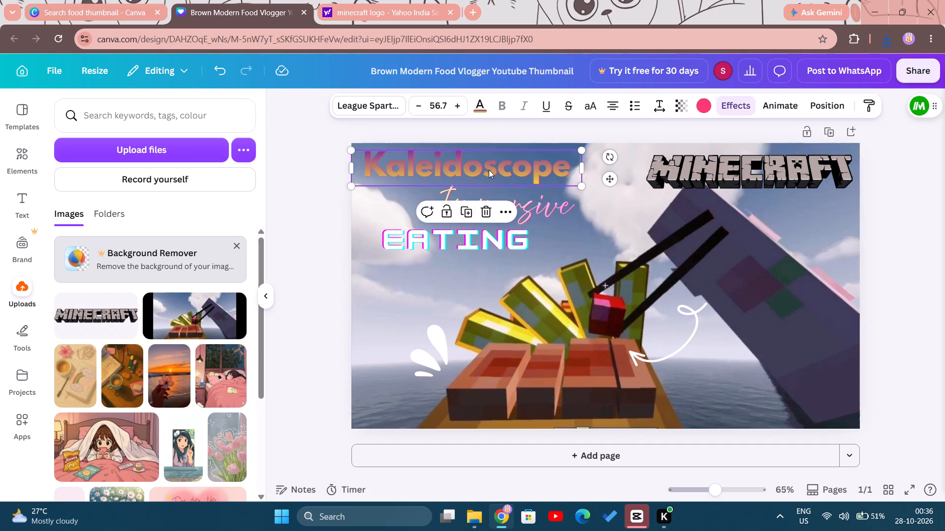
click(394, 11)
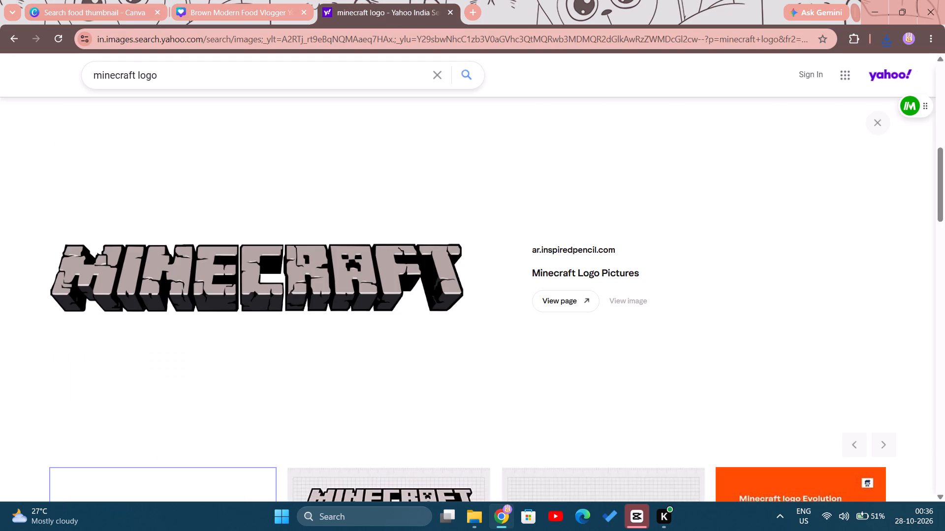
drag(134, 71, 95, 72)
key(BackSpace)
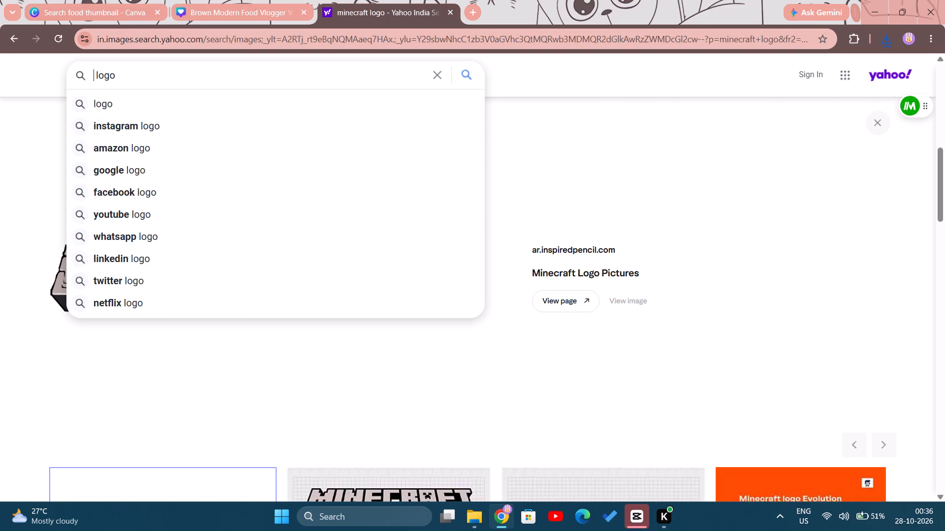
text(kalei)
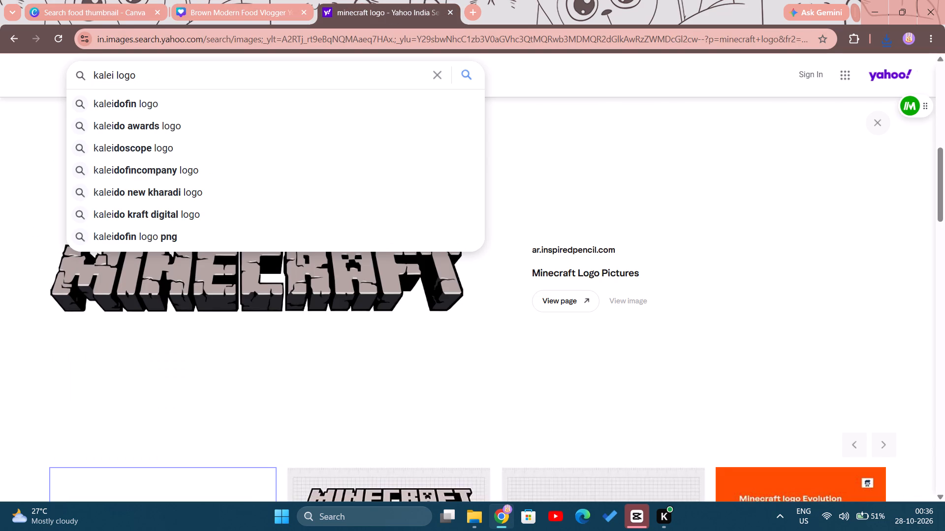
text(doscope)
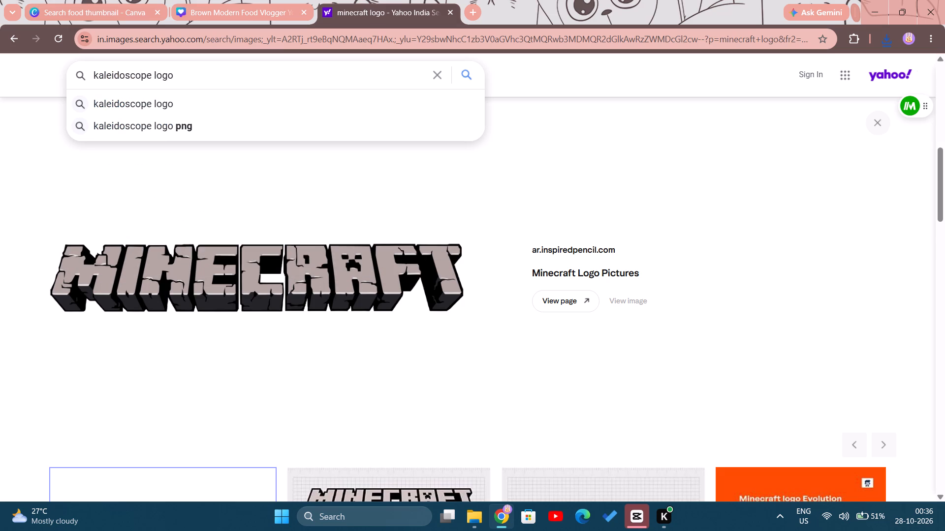
key(Return)
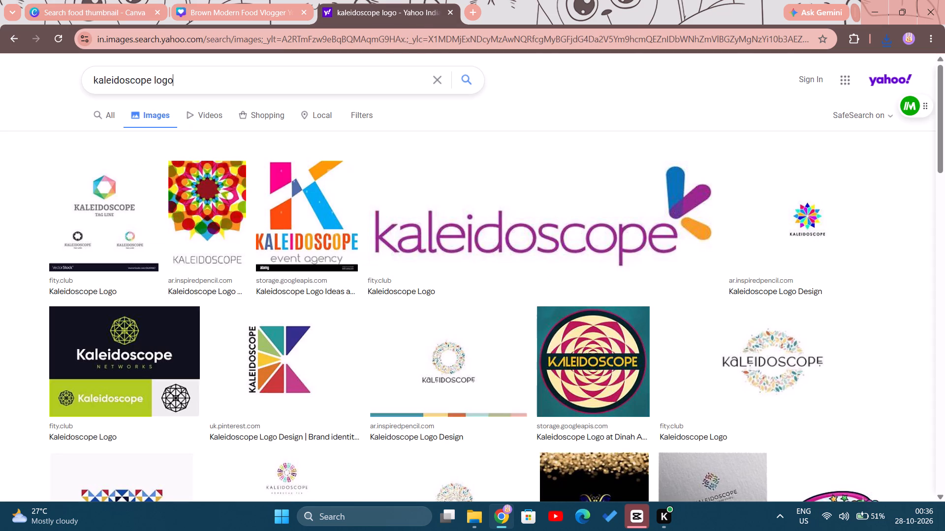
Refine the image search to "kaleidoscope immersive eating logo" and look through the results for a logo matching the mod.
click(149, 81)
click(151, 79)
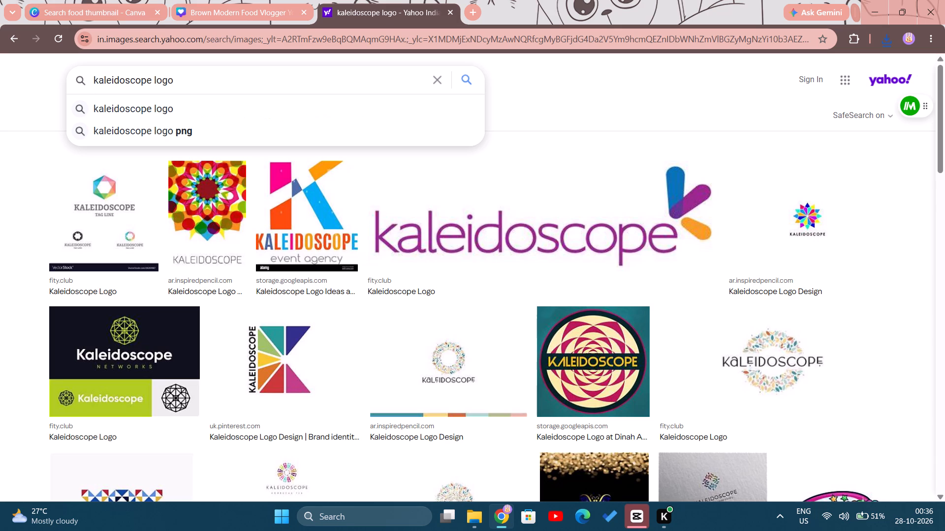
scroll(319, 249, down, 4)
scroll(319, 249, up, 4)
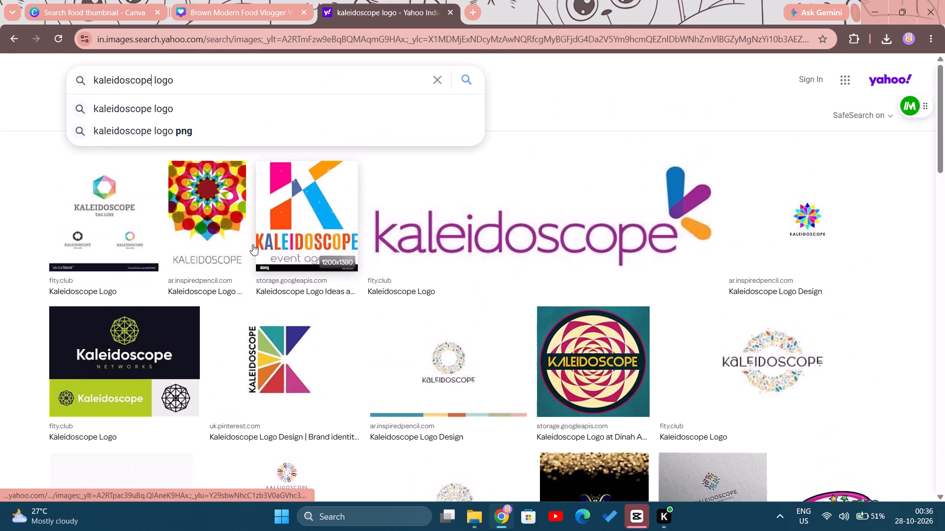
key(space)
text(immersive eating)
key(Return)
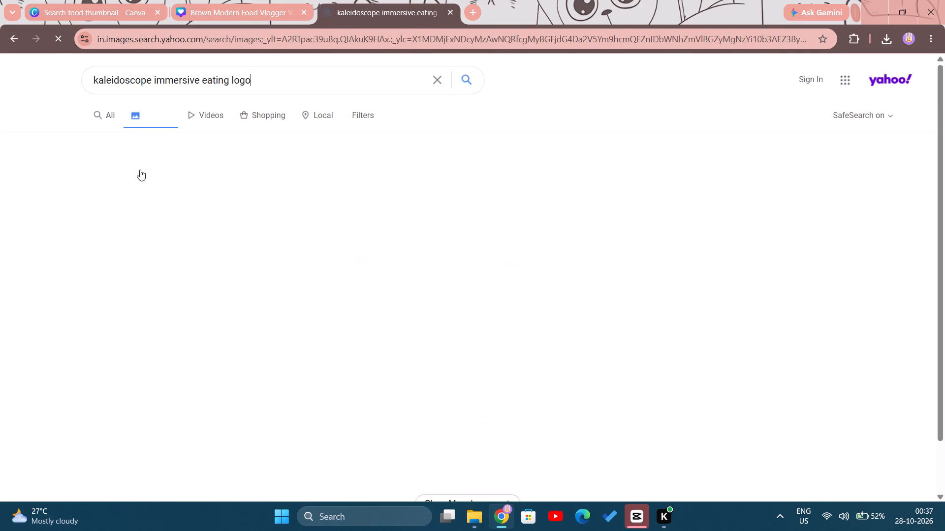
scroll(59, 295, down, 5)
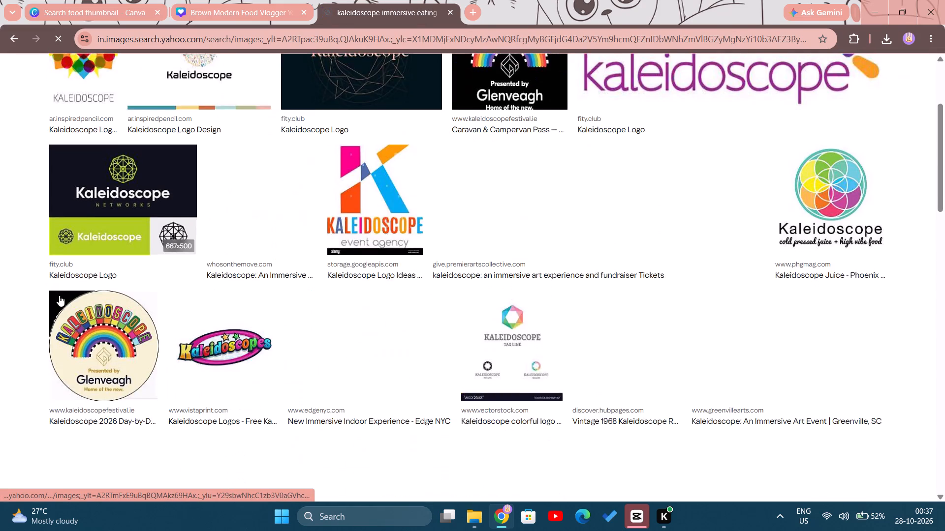
scroll(59, 295, down, 4)
scroll(59, 295, up, 7)
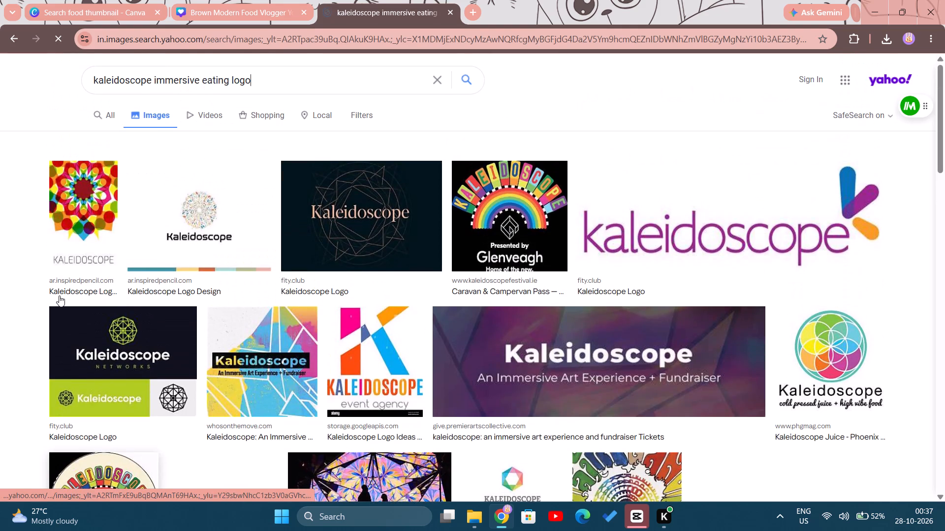
scroll(60, 295, up, 3)
scroll(60, 295, down, 5)
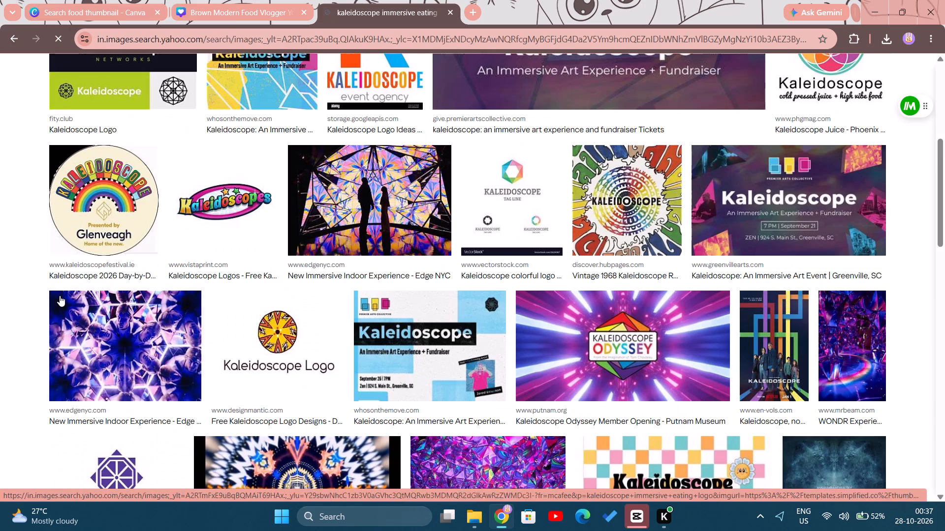
scroll(60, 295, down, 9)
scroll(60, 295, up, 4)
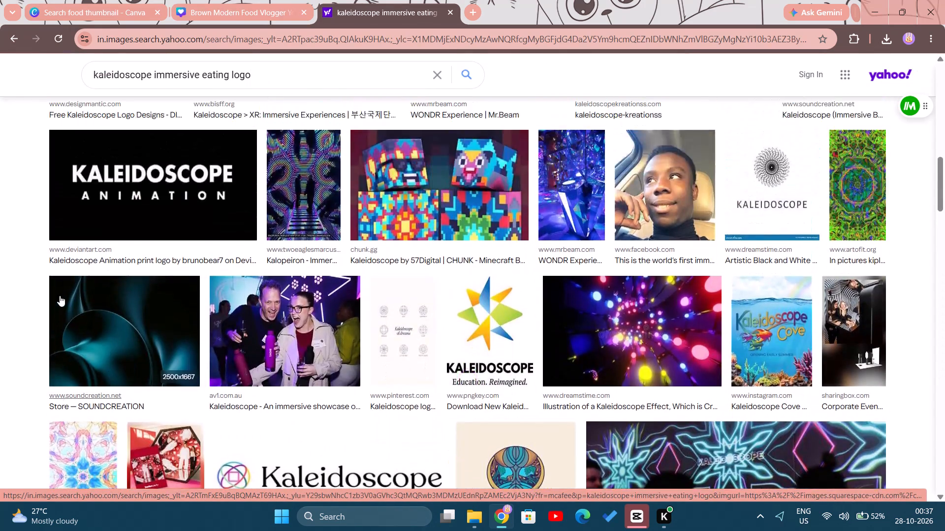
scroll(60, 295, up, 3)
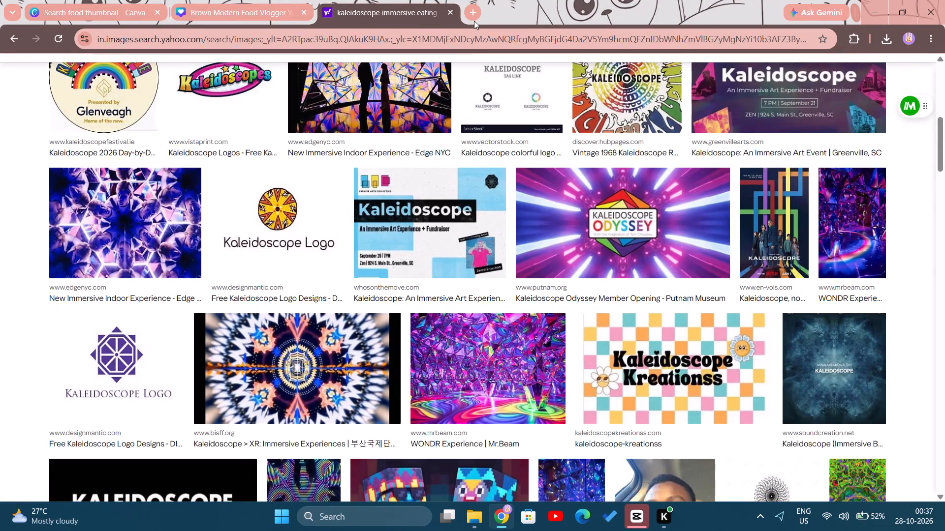
Open curseforge.com/minecraft in a new browser tab, search for "kaleidoscope", and open the Kaleidoscope: Immersive Eating mod page.
click(467, 15)
text(cu)
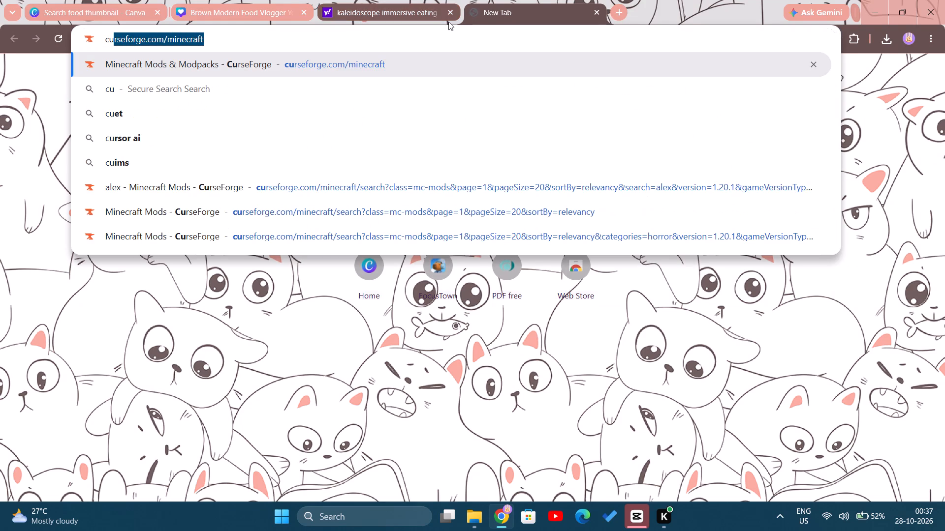
key(Return)
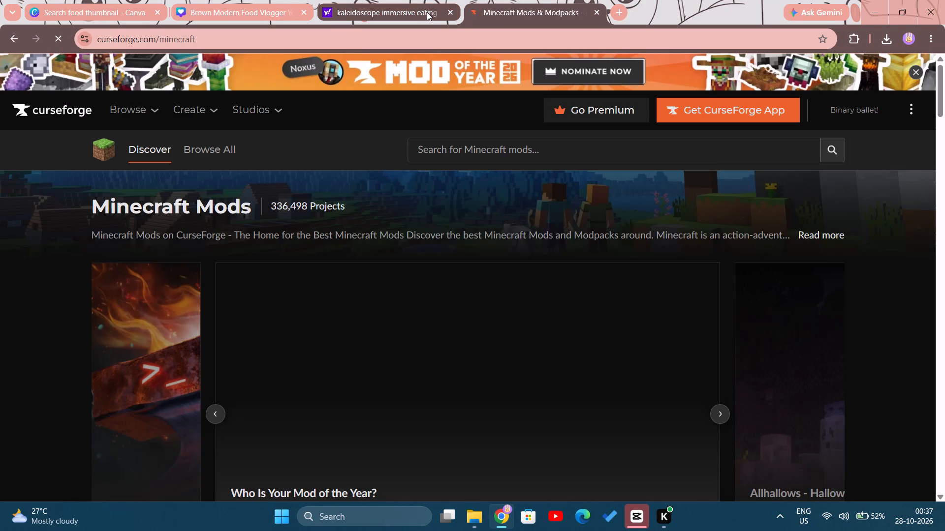
click(505, 145)
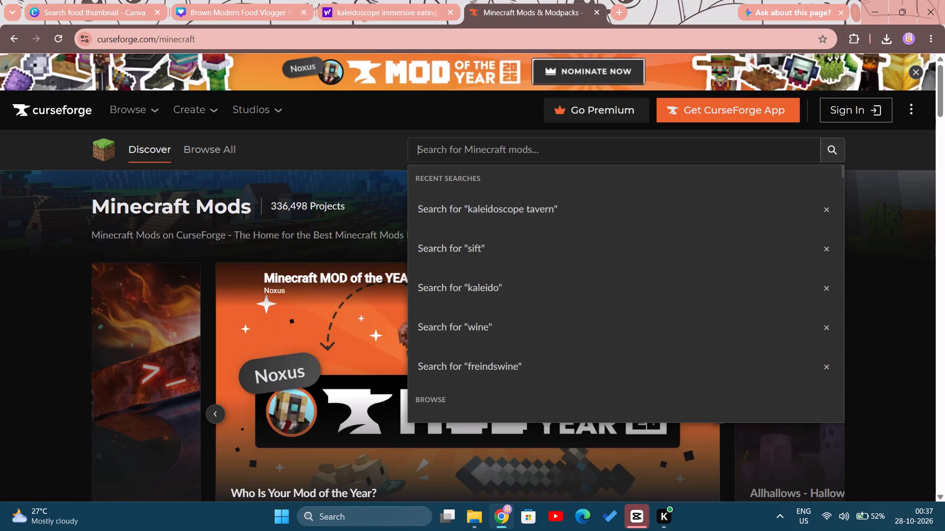
key(l)
key(BackSpace)
text(kaleidos)
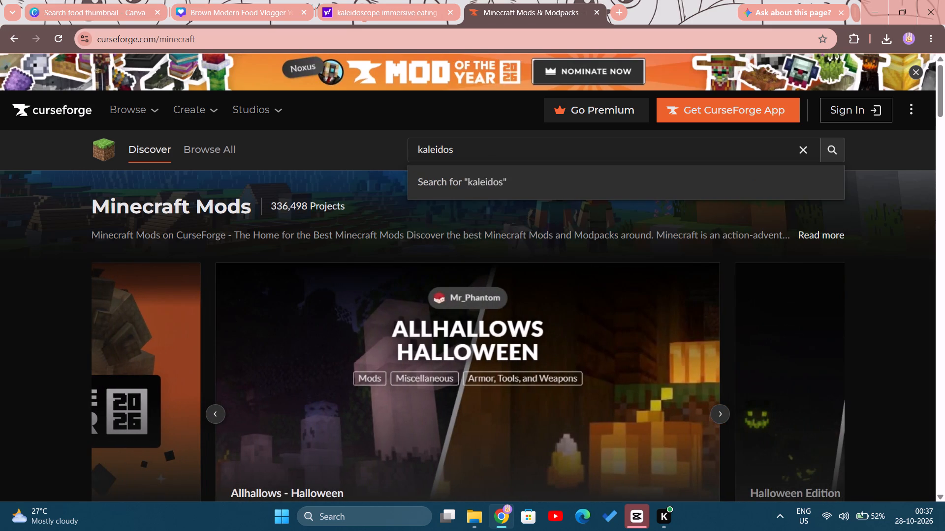
text(cope)
key(Return)
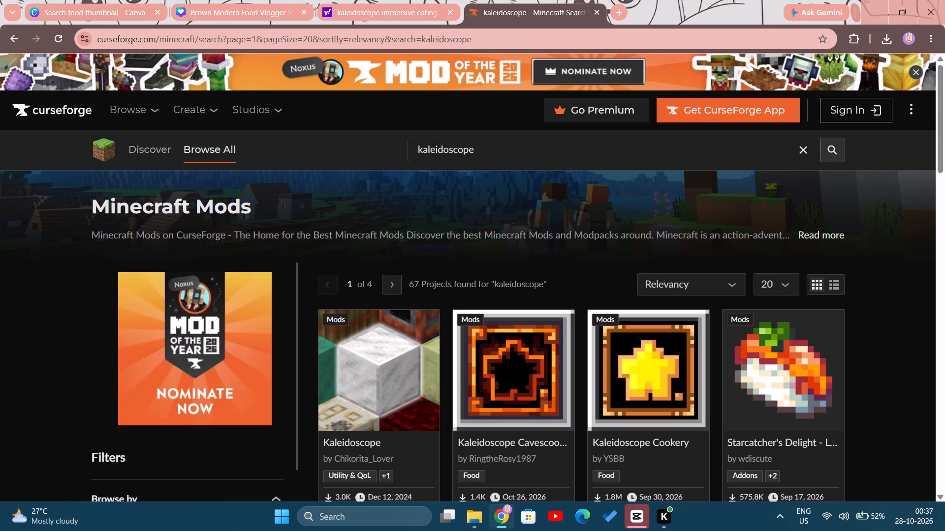
scroll(643, 455, down, 4)
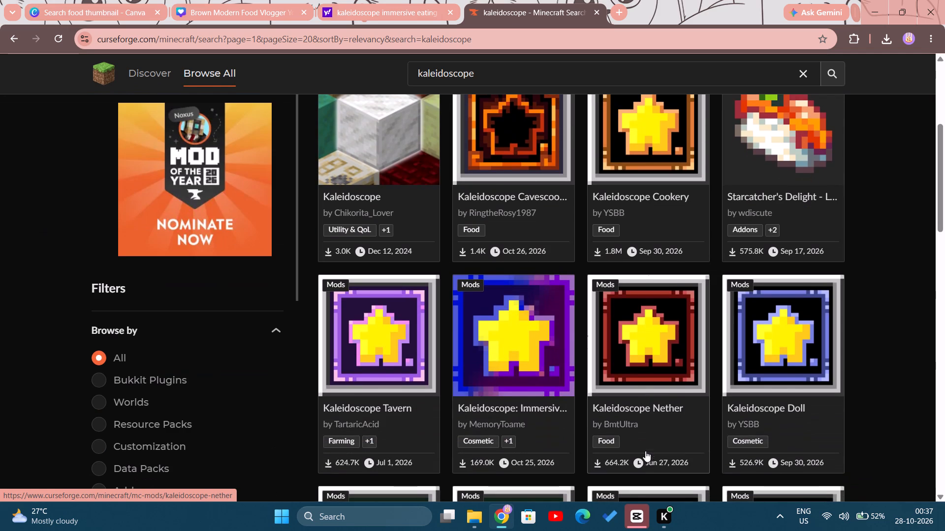
click(552, 410)
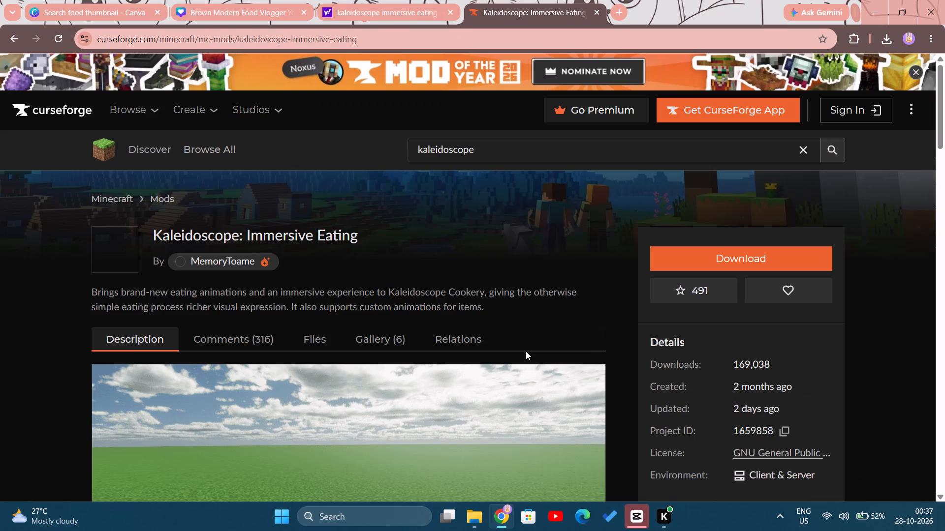
click(526, 351)
Save the yellow star icon of the Kaleidoscope: Immersive Eating mod to Downloads as a PNG.
right_click(127, 256)
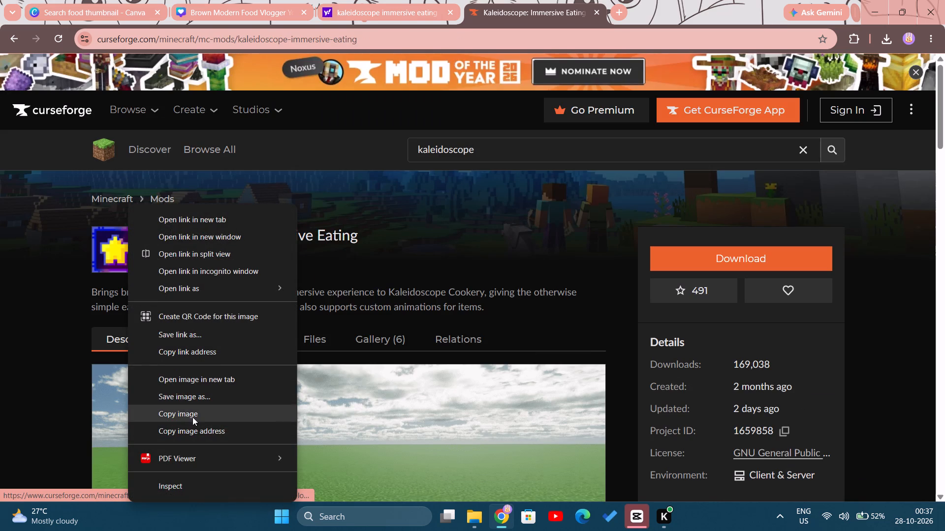
click(195, 399)
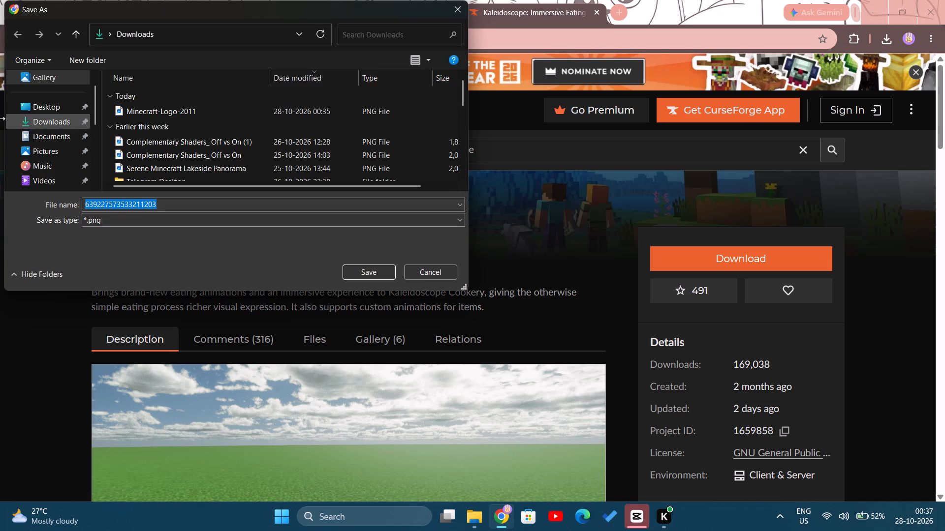
click(31, 130)
click(37, 121)
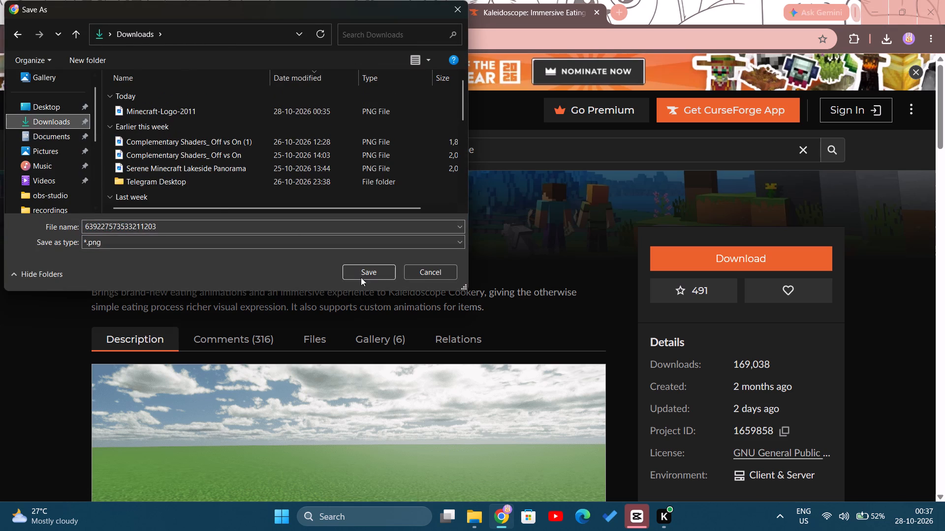
click(368, 271)
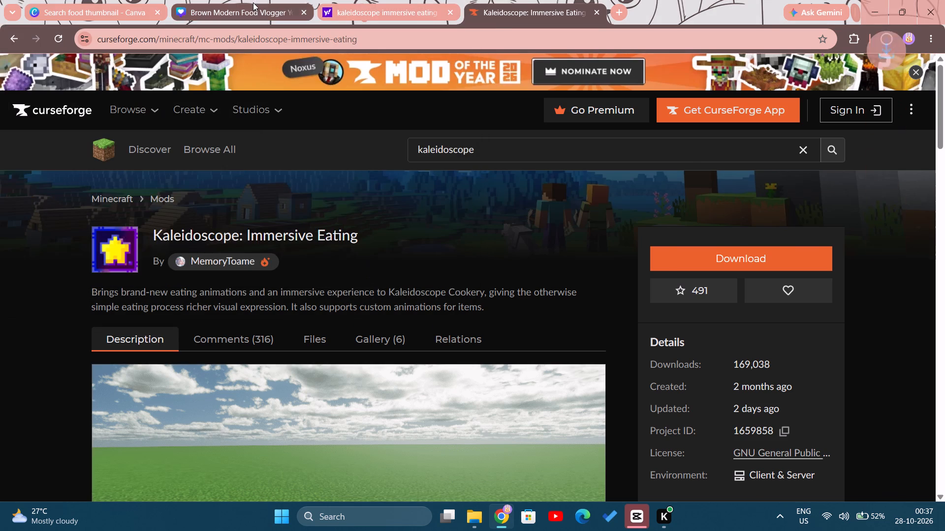
Return to the Canva thumbnail and remove the word "Kaleidoscope" from its title text box.
click(253, 2)
click(469, 171)
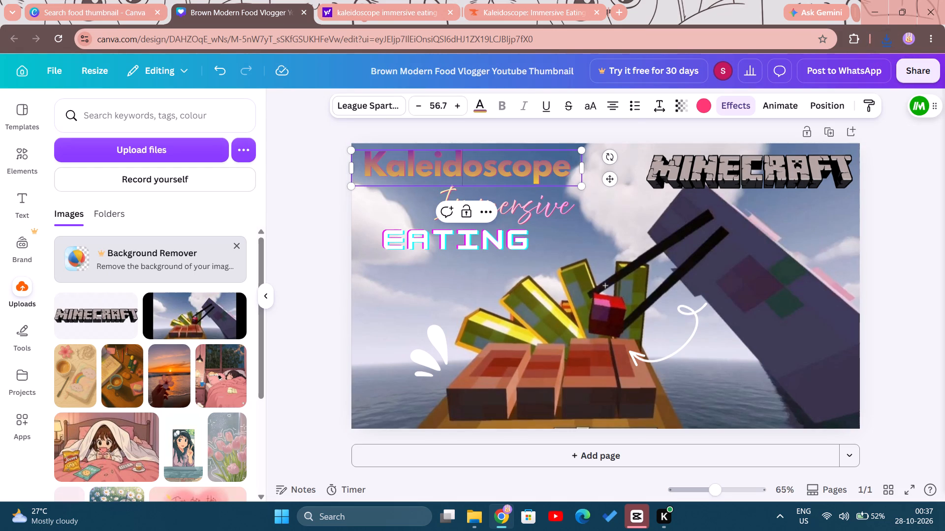
right_click(487, 163)
click(392, 173)
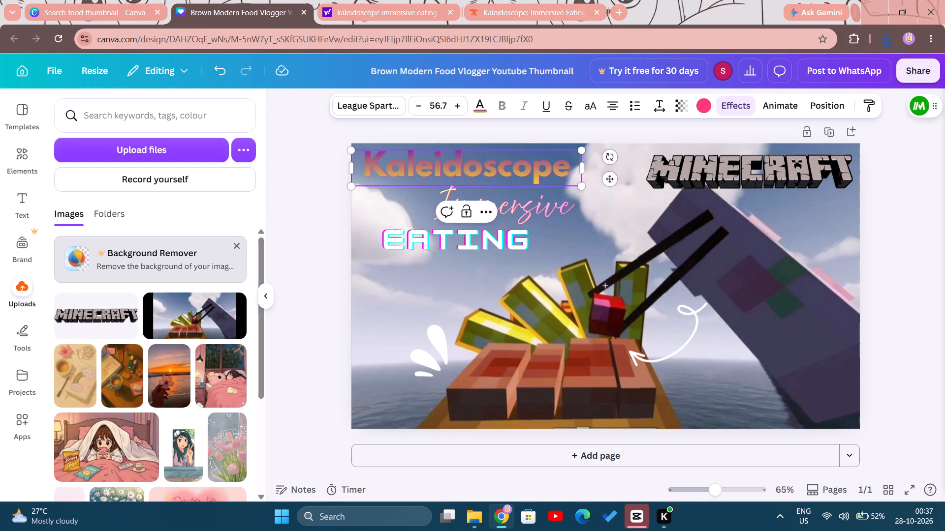
double_click(519, 158)
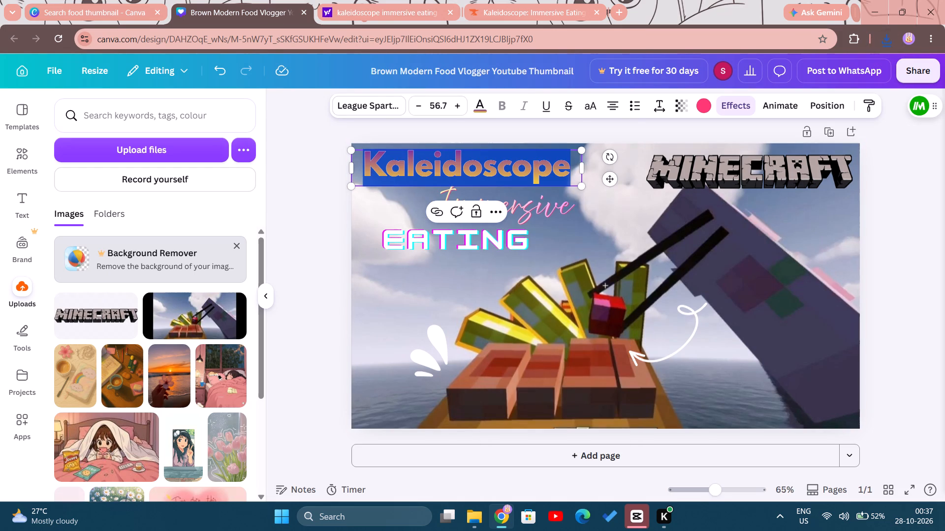
right_click(477, 158)
click(512, 216)
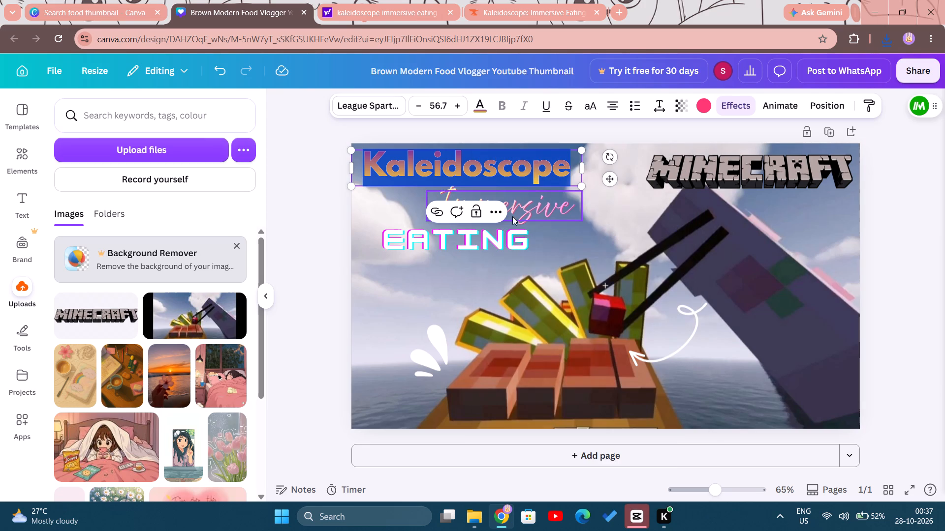
right_click(508, 173)
click(548, 207)
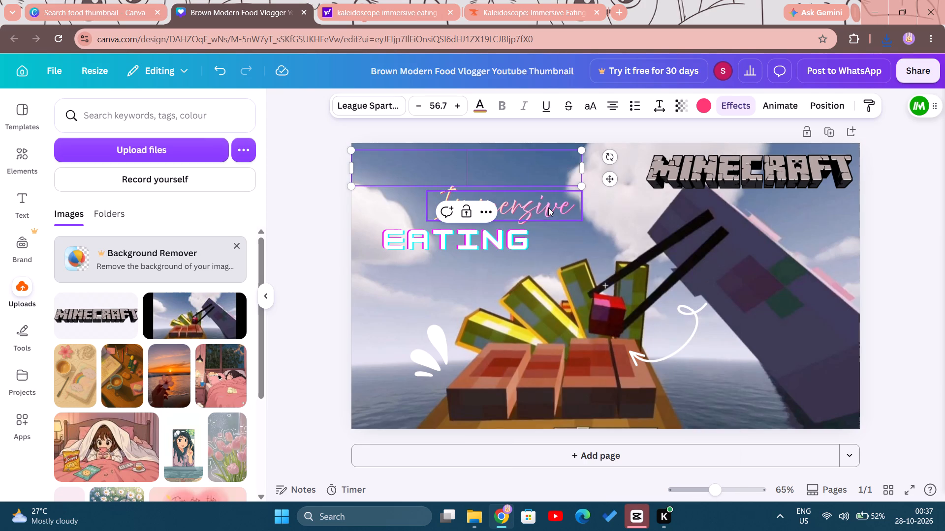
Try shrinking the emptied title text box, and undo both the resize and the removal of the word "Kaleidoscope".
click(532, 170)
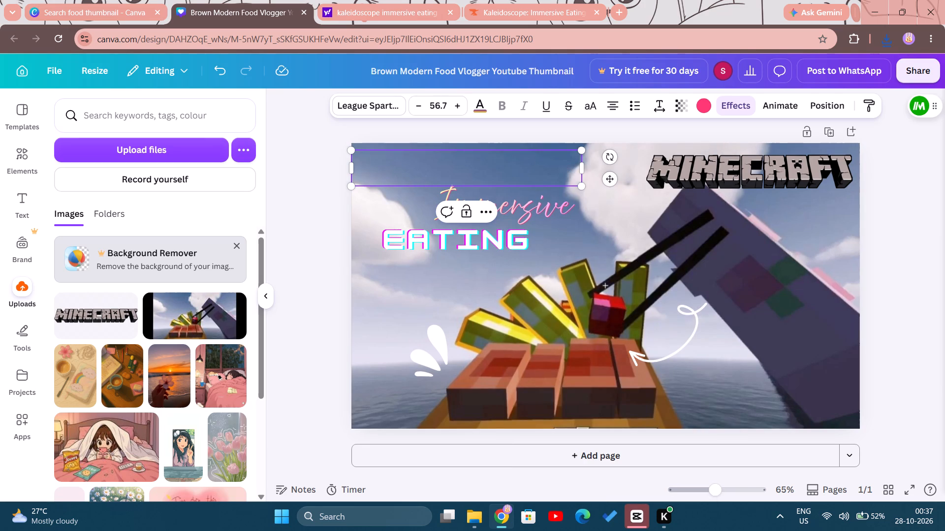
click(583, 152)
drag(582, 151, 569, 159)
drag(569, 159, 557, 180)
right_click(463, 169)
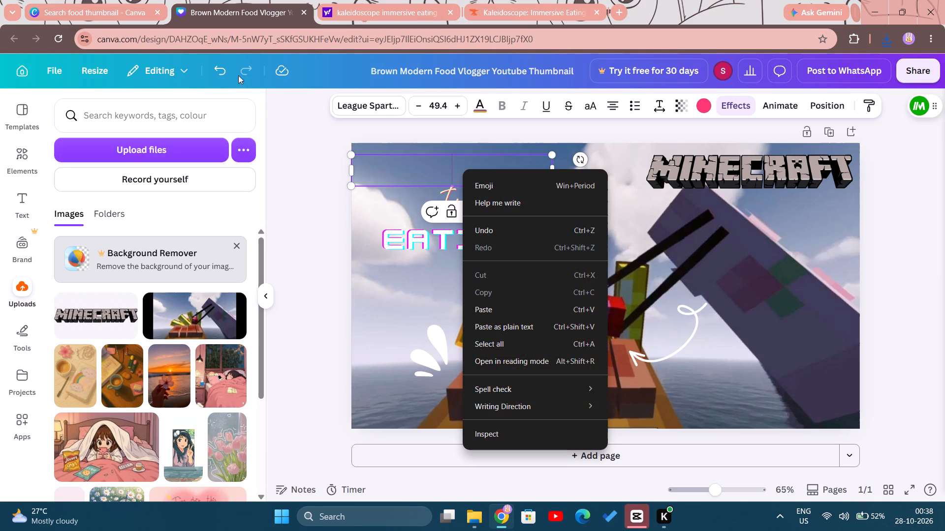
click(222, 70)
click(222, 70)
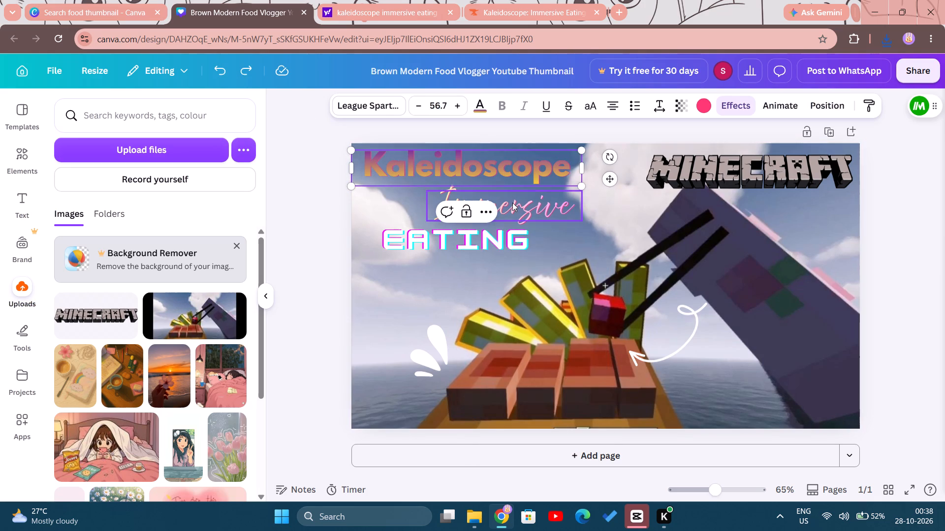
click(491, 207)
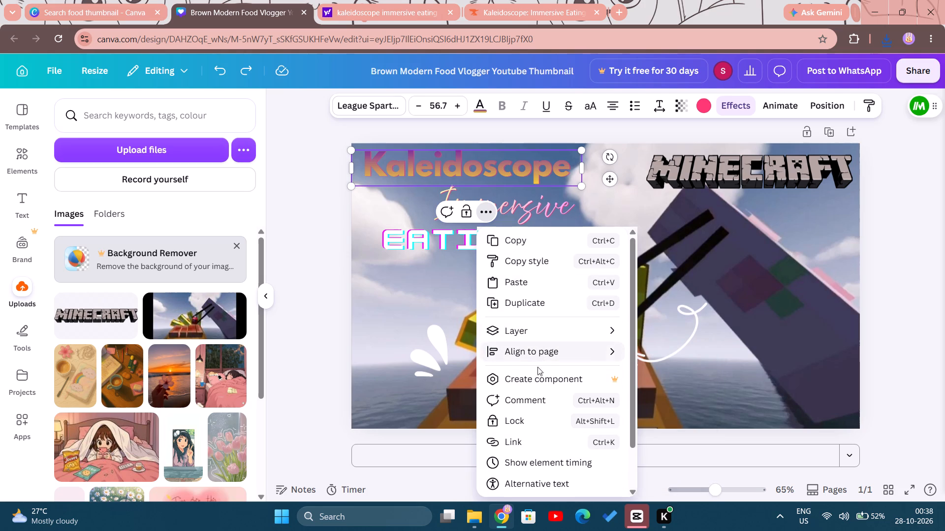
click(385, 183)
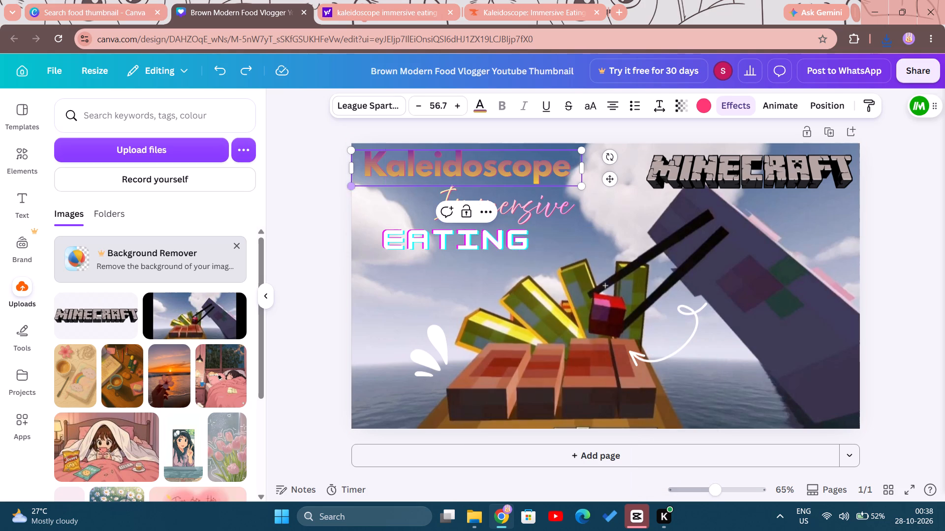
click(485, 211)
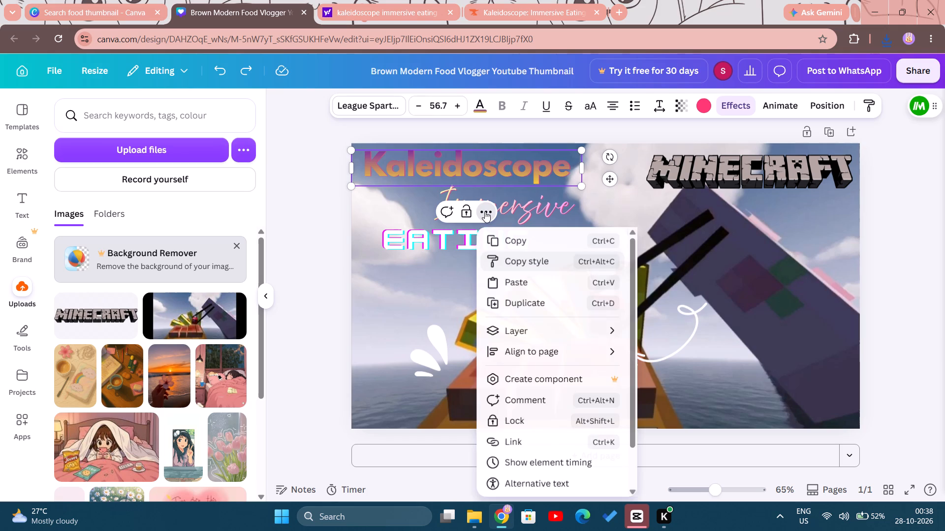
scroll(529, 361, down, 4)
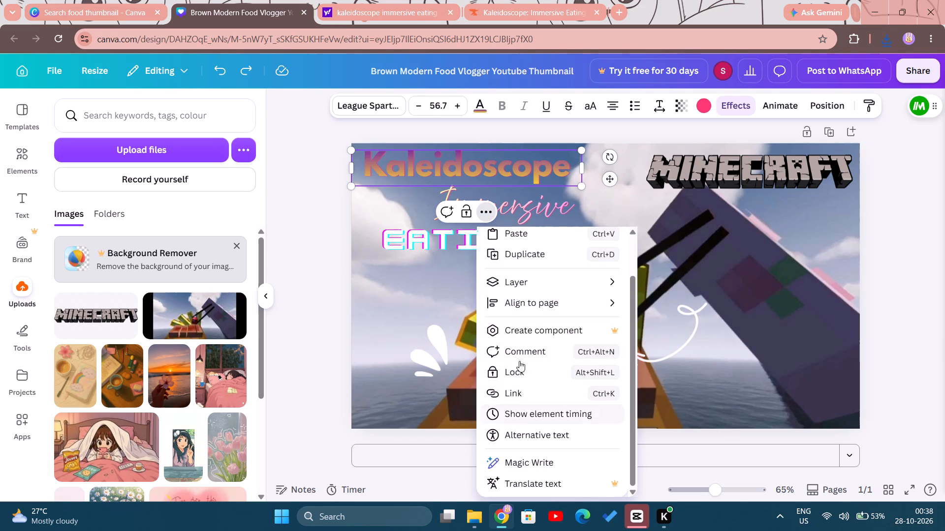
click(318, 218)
Delete the three title text boxes "Kaleidoscope", "Immersive" and "EATING" from the thumbnail.
click(479, 162)
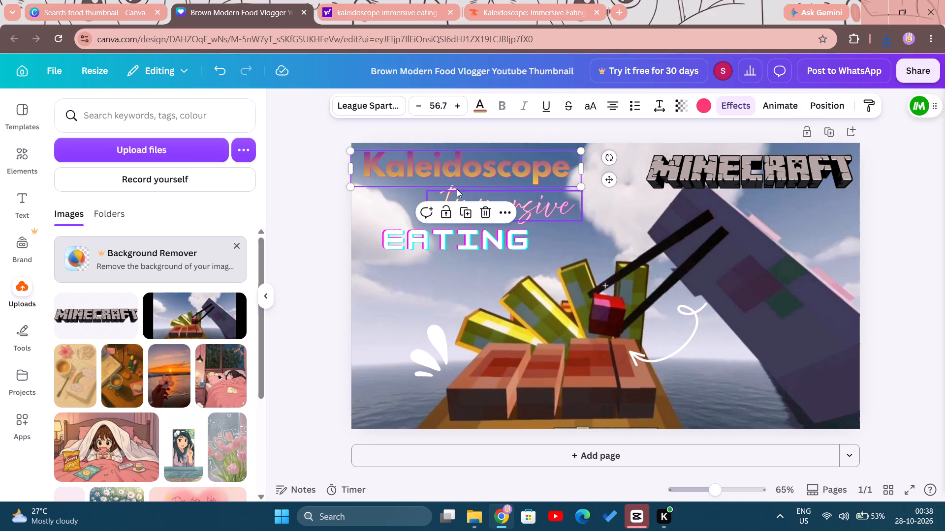
right_click(449, 171)
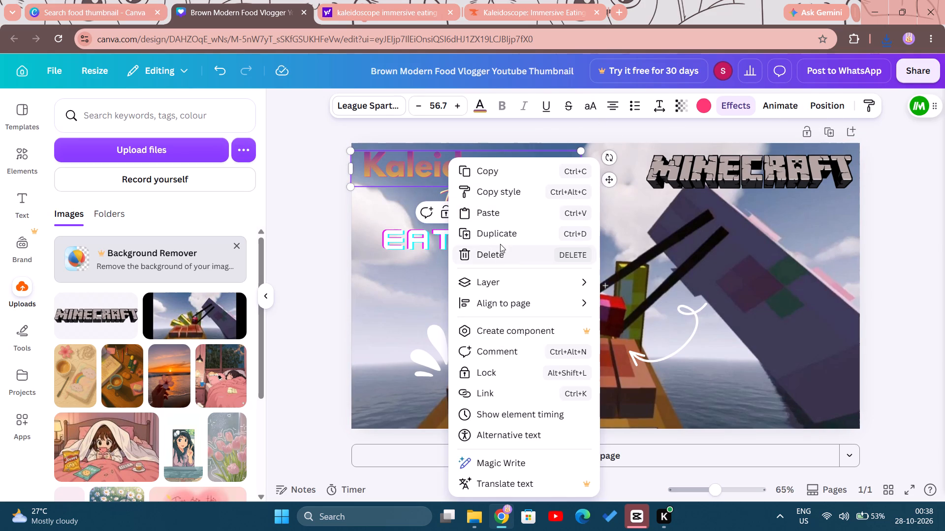
click(499, 251)
right_click(500, 203)
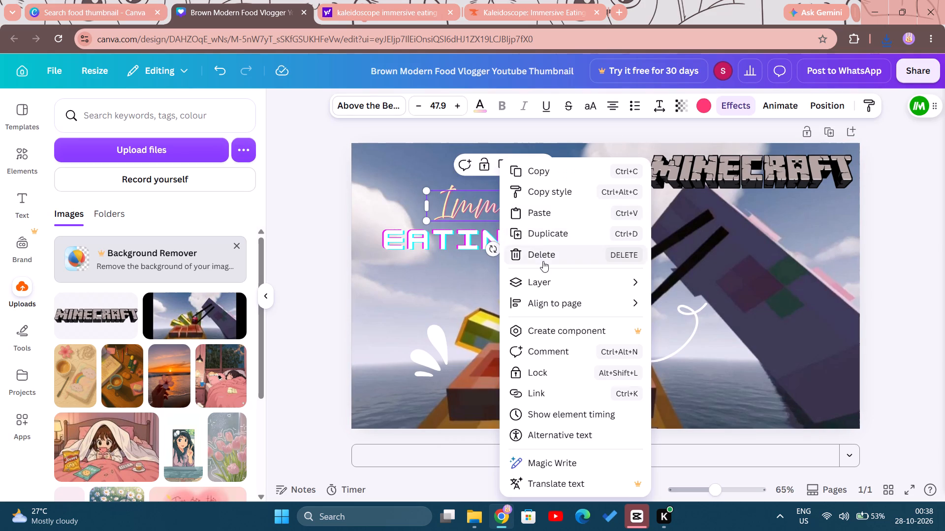
click(543, 261)
right_click(469, 235)
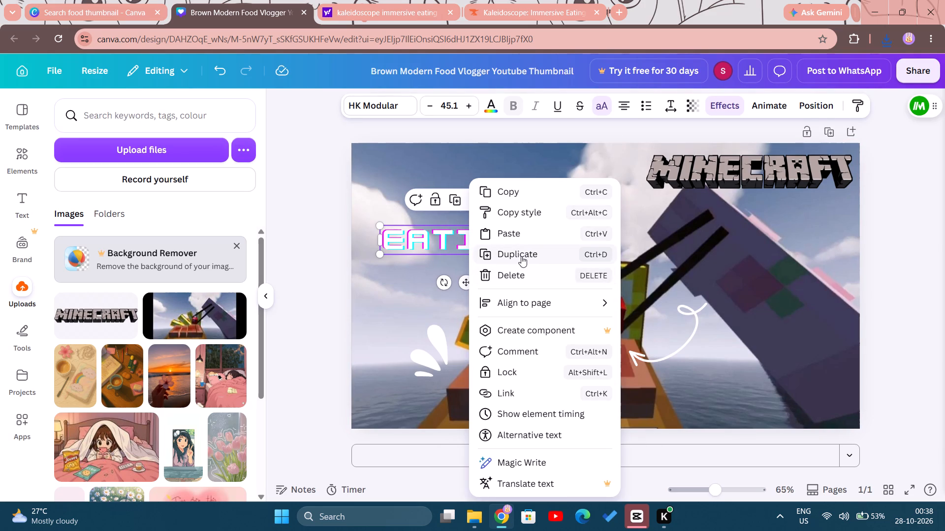
click(516, 271)
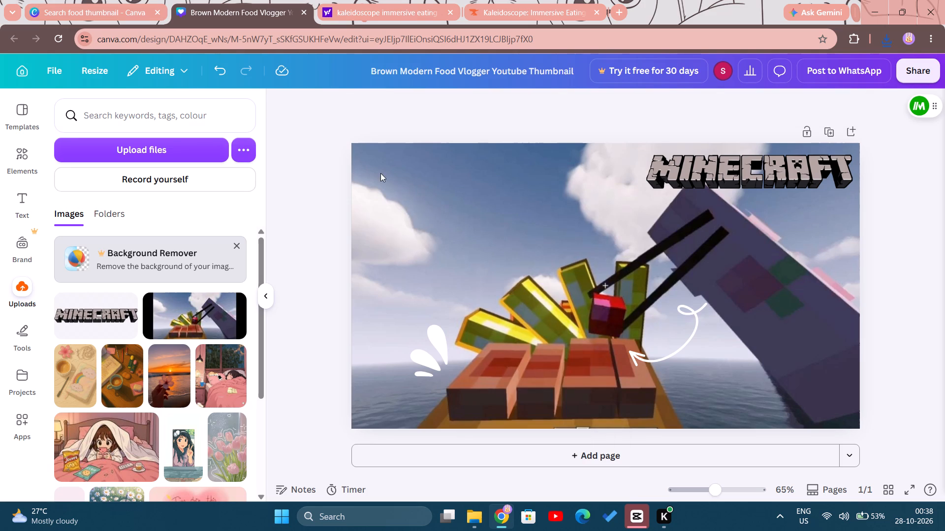
Upload the saved yellow star icon from Downloads and add it to the thumbnail.
click(22, 170)
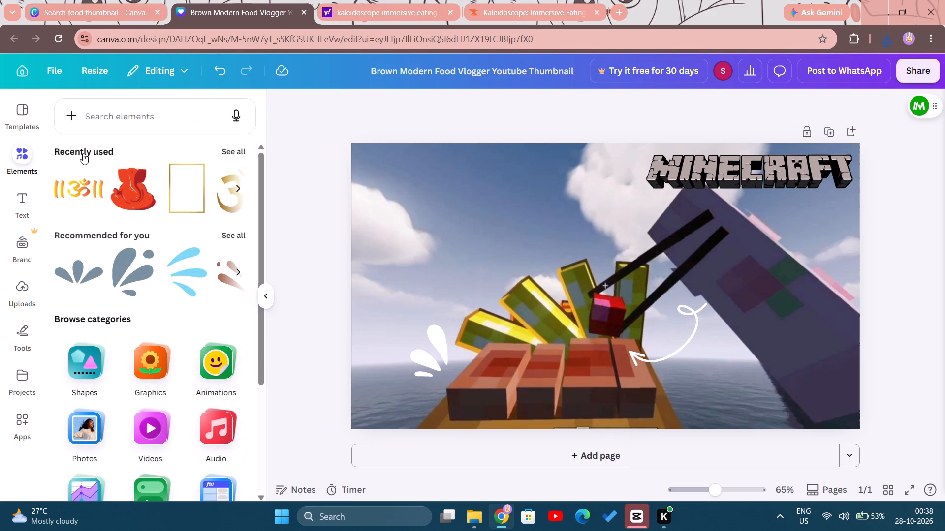
click(17, 293)
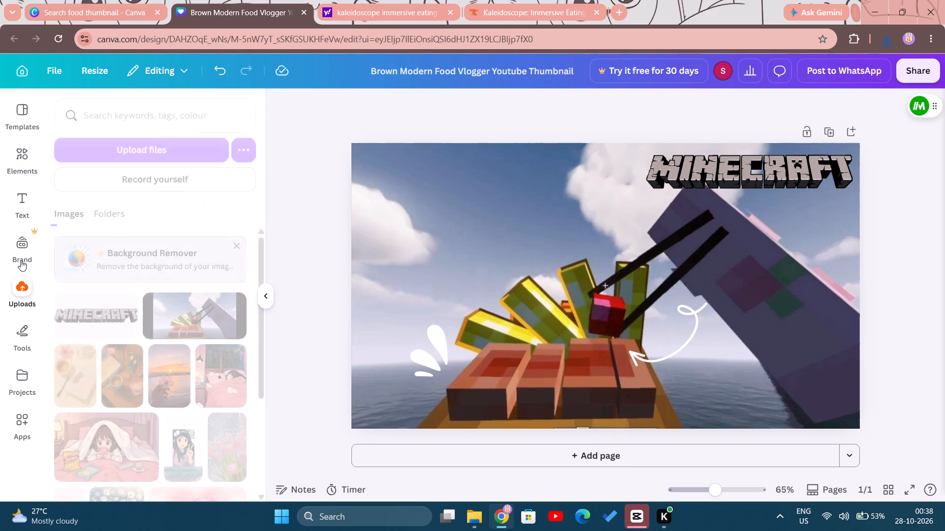
click(107, 149)
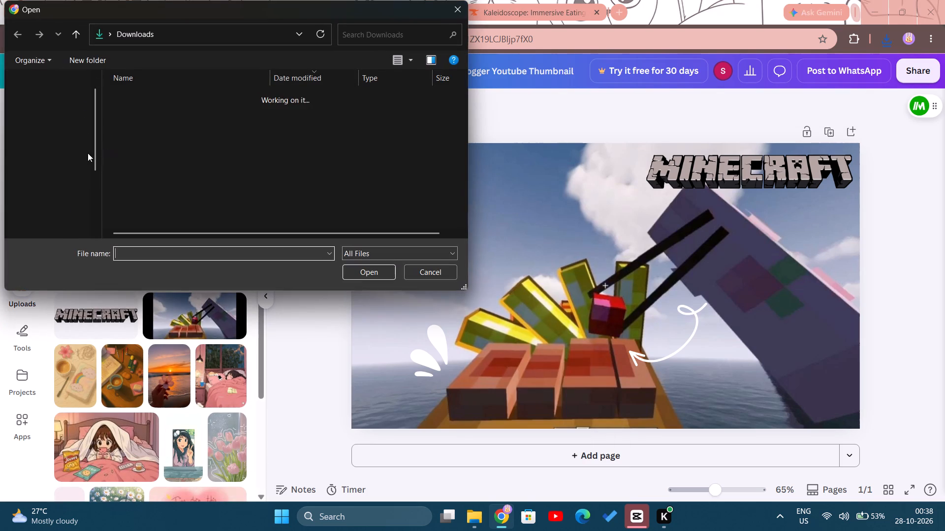
click(135, 117)
click(356, 271)
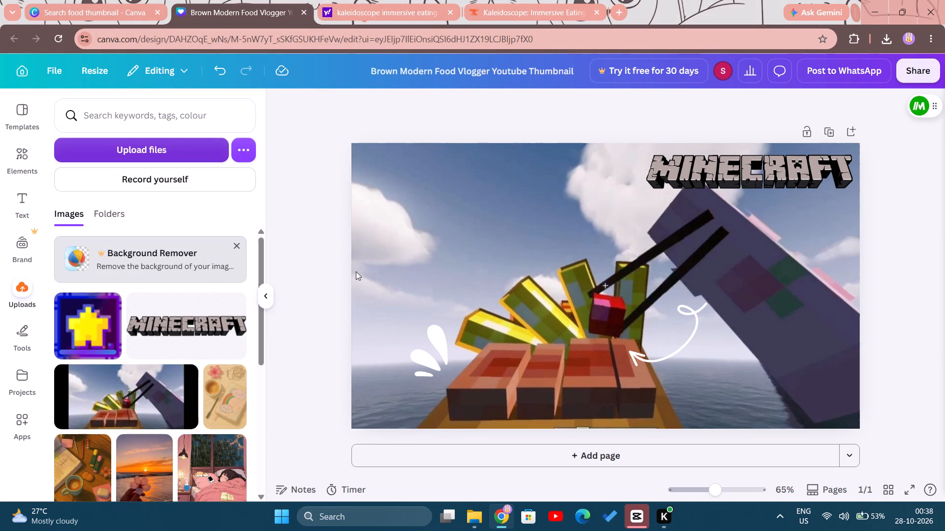
click(101, 315)
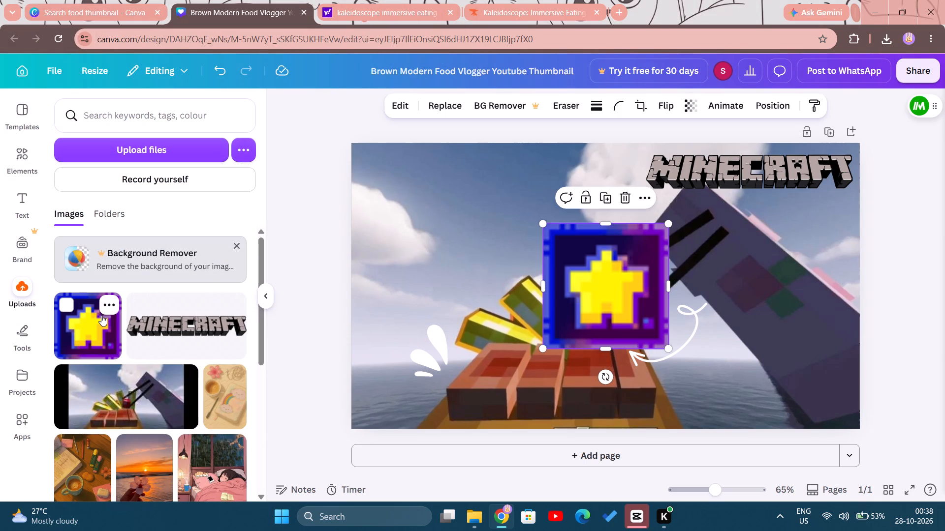
Shrink the star icon to a small badge and place it in the thumbnail's upper-left corner.
drag(617, 296, 427, 212)
drag(479, 265, 434, 215)
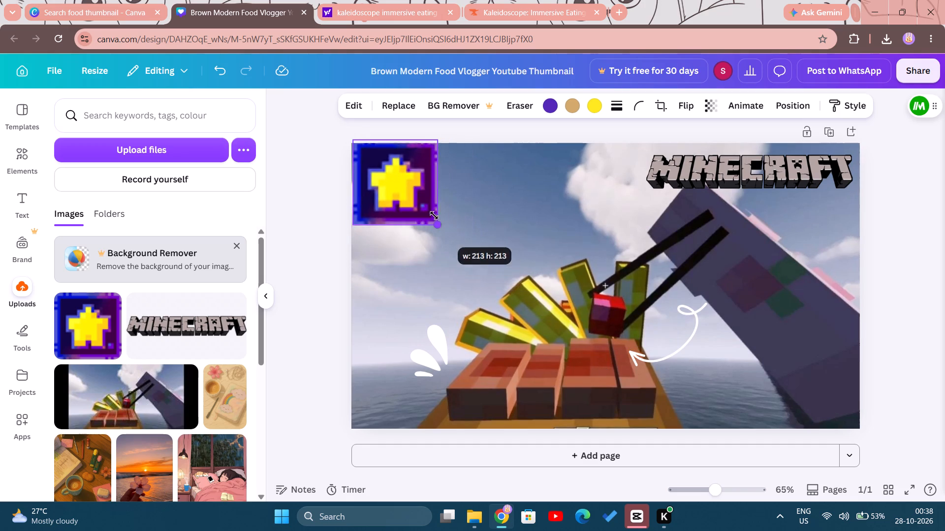
drag(434, 215, 407, 180)
drag(380, 162, 396, 179)
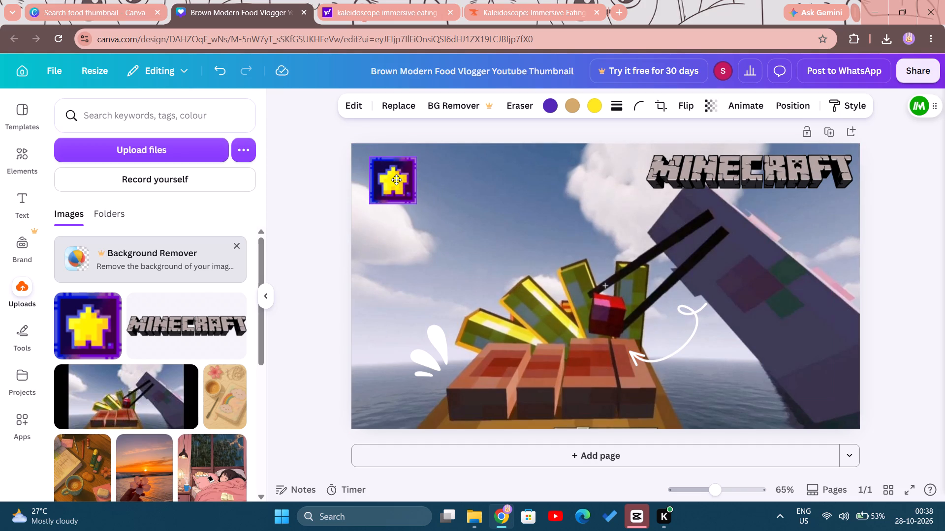
drag(396, 179, 400, 177)
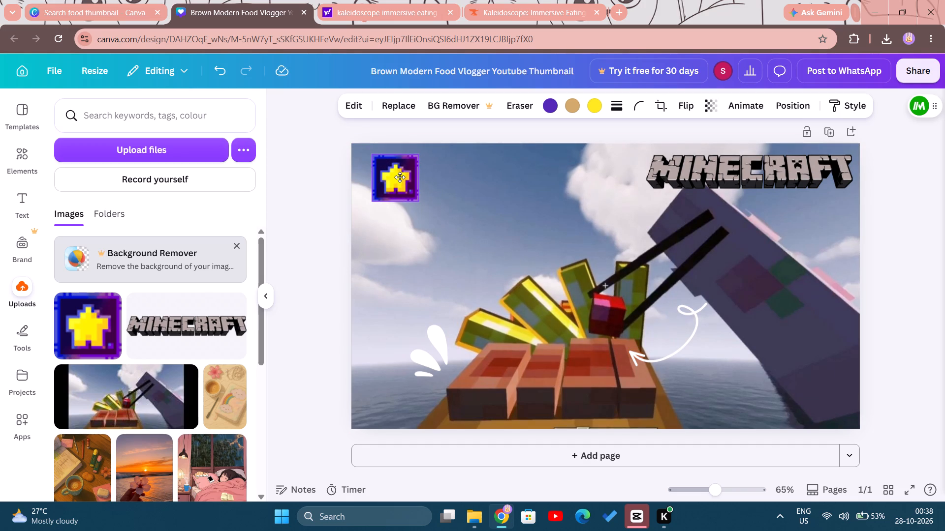
drag(400, 177, 398, 175)
Make the Minecraft logo slightly smaller and reposition it in the thumbnail's upper-right corner.
drag(824, 182, 825, 194)
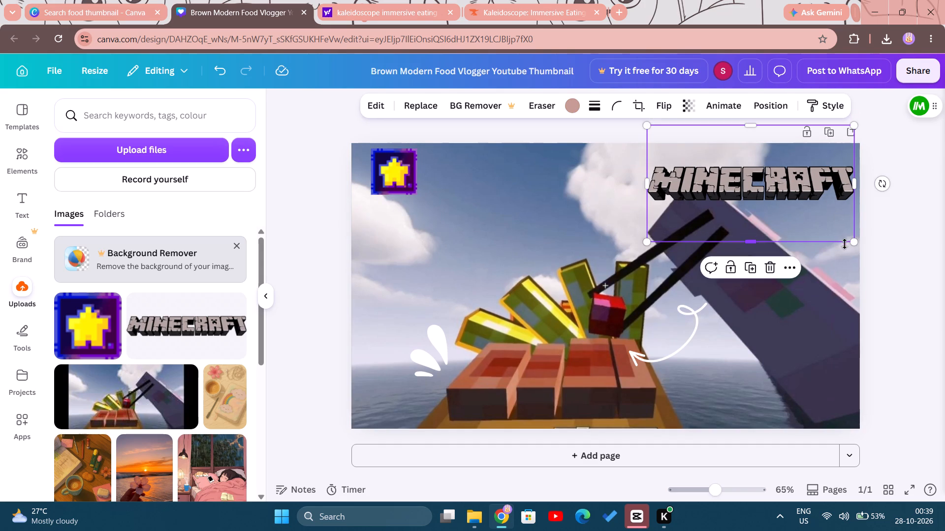
drag(853, 241, 846, 231)
drag(787, 204, 797, 196)
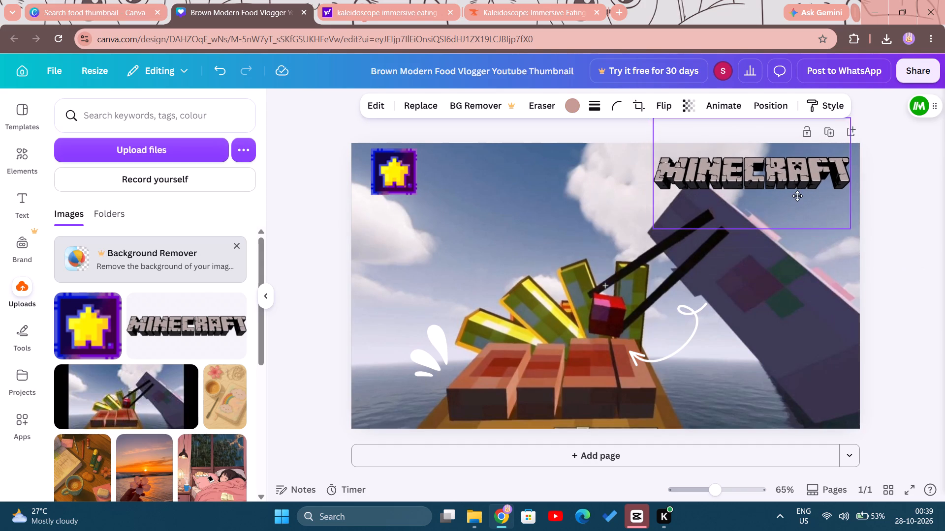
drag(797, 196, 795, 193)
click(925, 311)
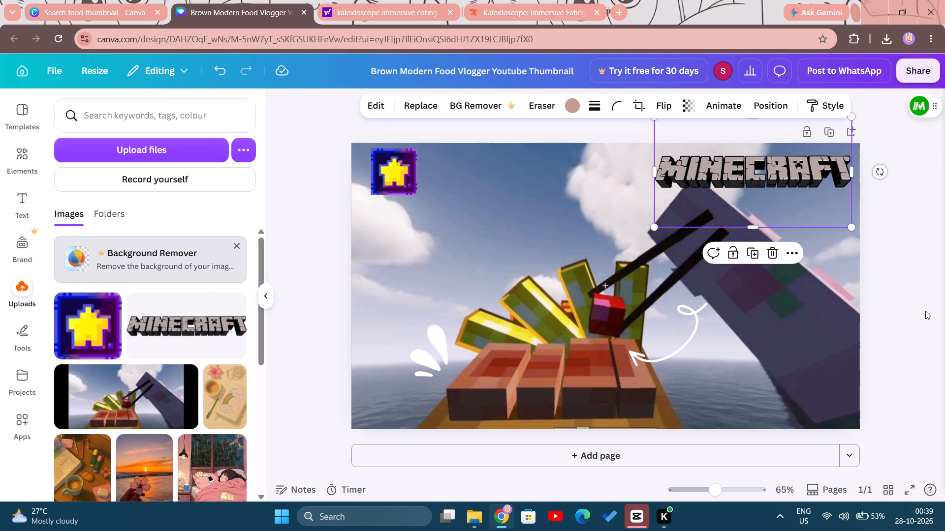
Nudge the star icon slightly down and toward the left edge, and fine-tune the Minecraft logo's position opposite it.
drag(401, 174, 397, 178)
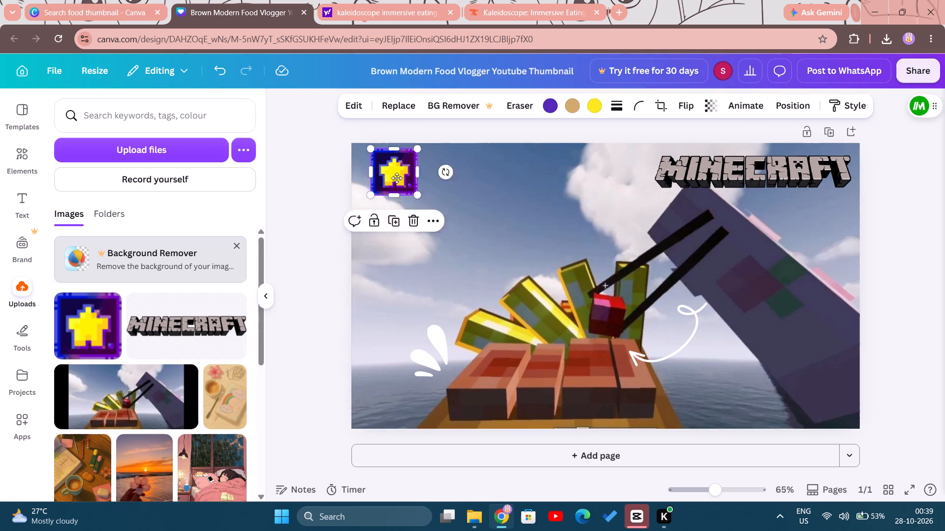
drag(397, 178, 395, 180)
click(796, 174)
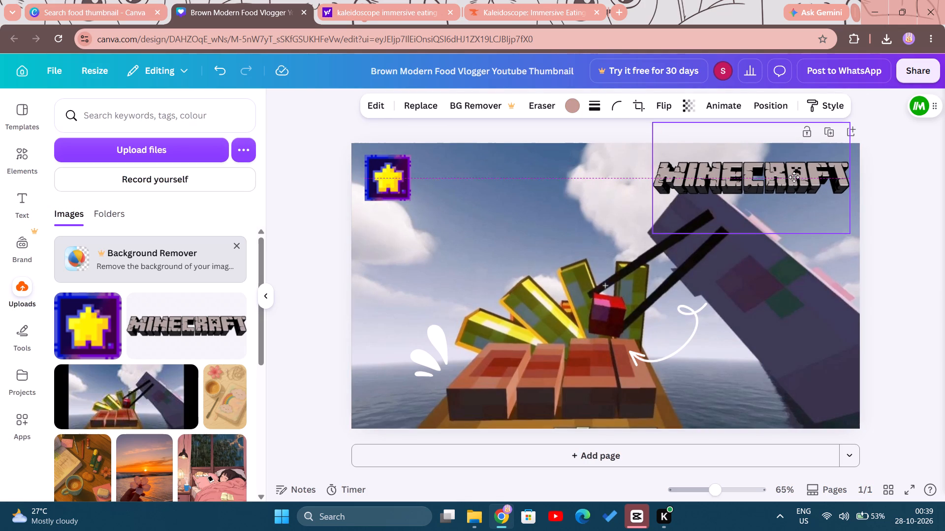
click(914, 221)
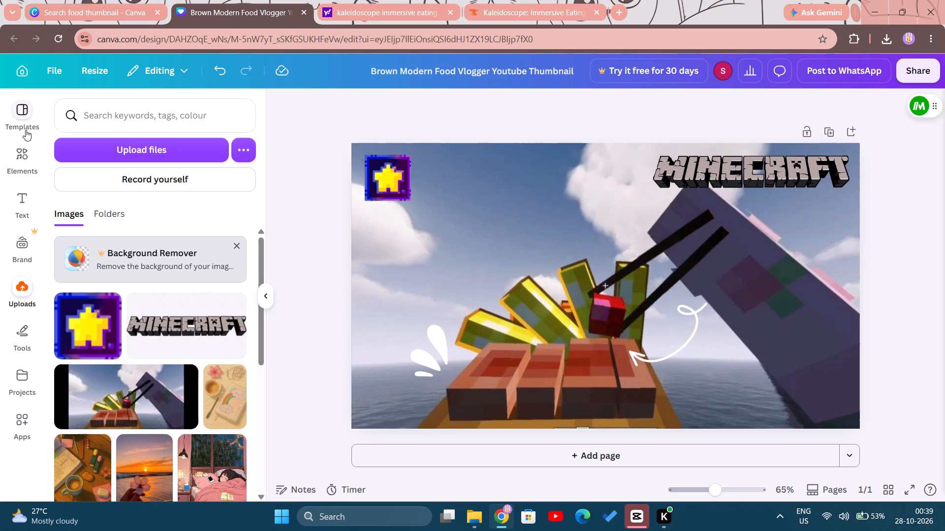
Look through all the recommended graphic elements for a decoration that suits the thumbnail.
click(27, 154)
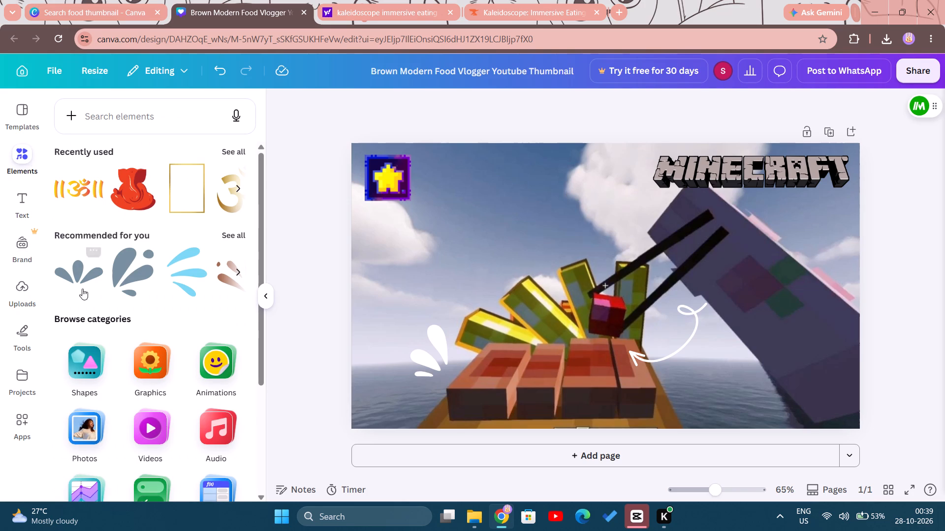
click(236, 232)
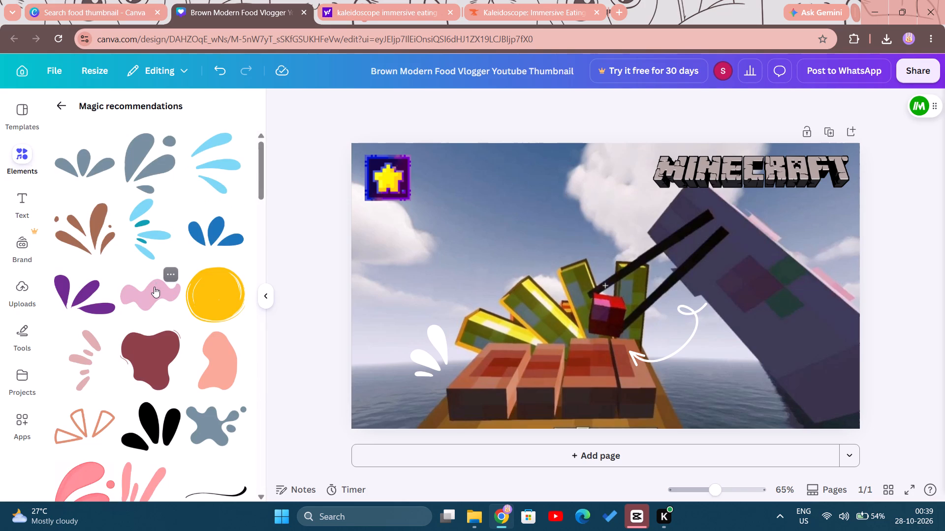
scroll(145, 340, down, 6)
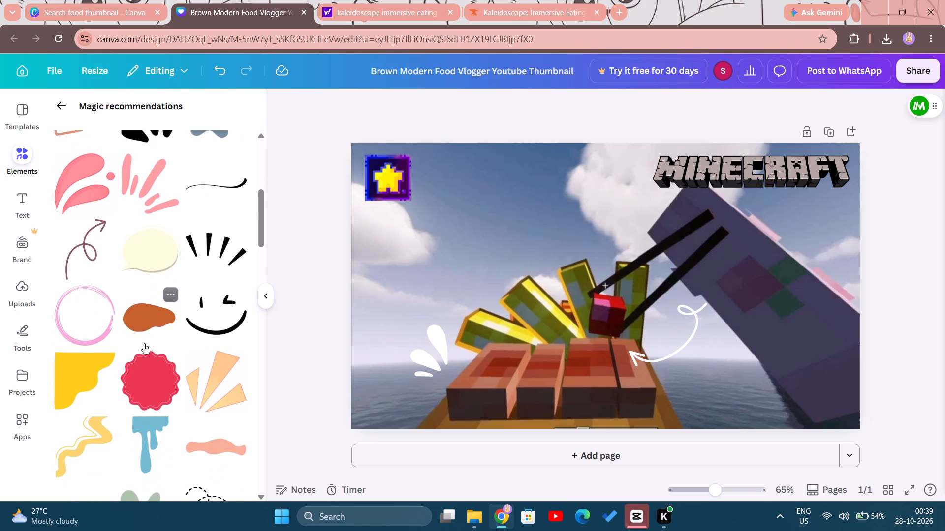
scroll(144, 343, down, 4)
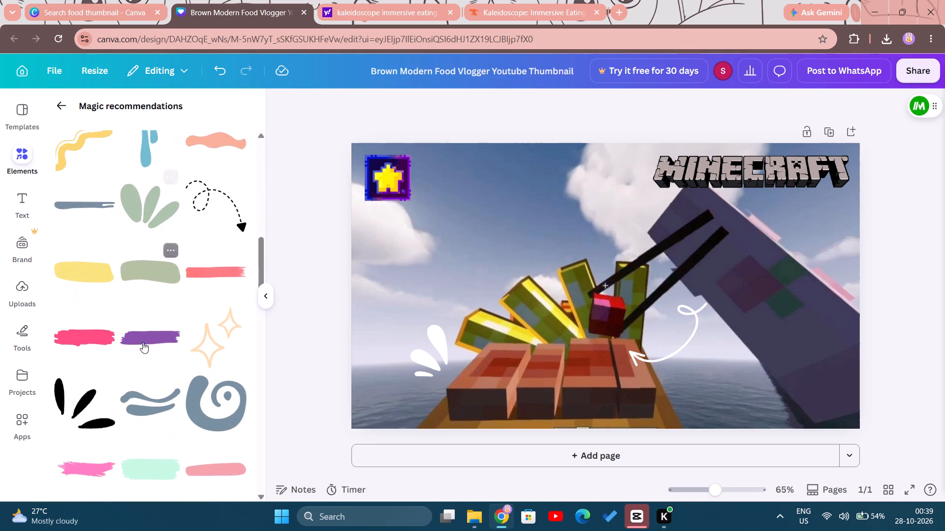
scroll(143, 342, down, 7)
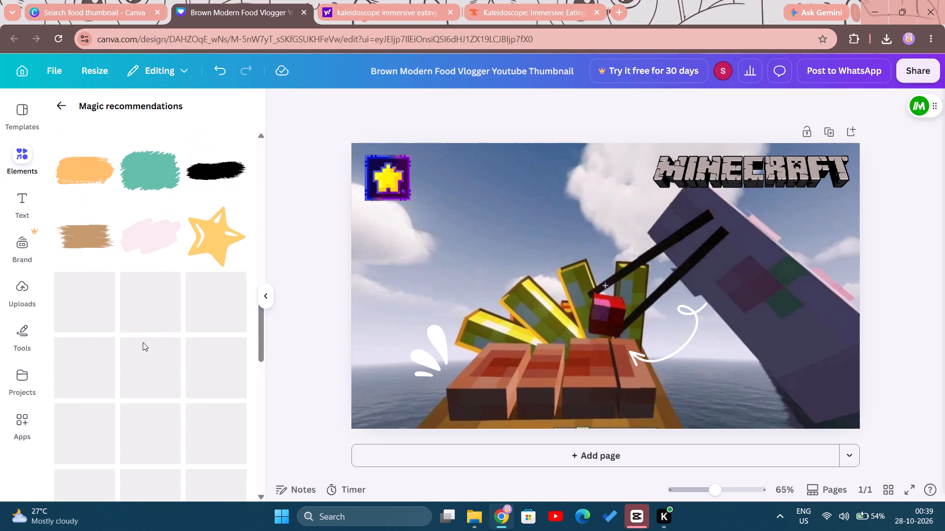
scroll(125, 345, up, 3)
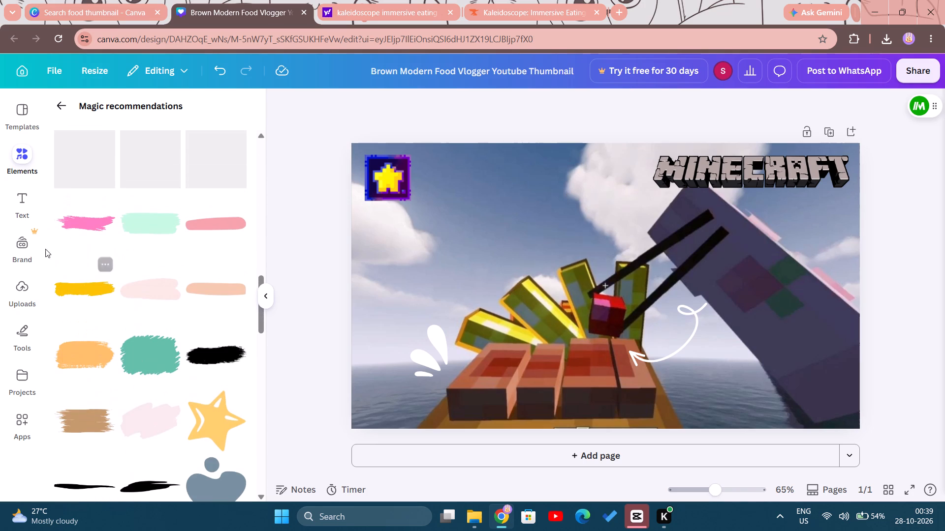
Search the elements library for "smoke" and show all the matching graphics.
click(27, 162)
click(21, 169)
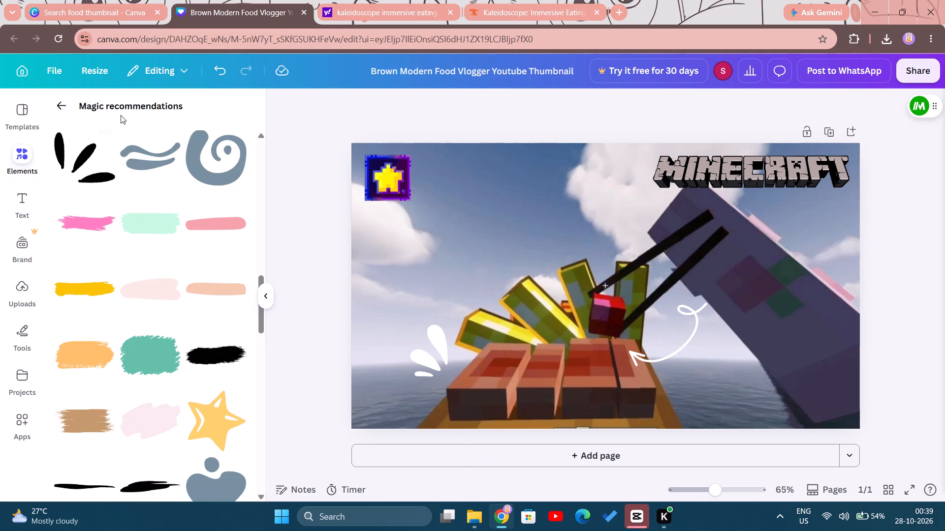
click(63, 109)
click(149, 121)
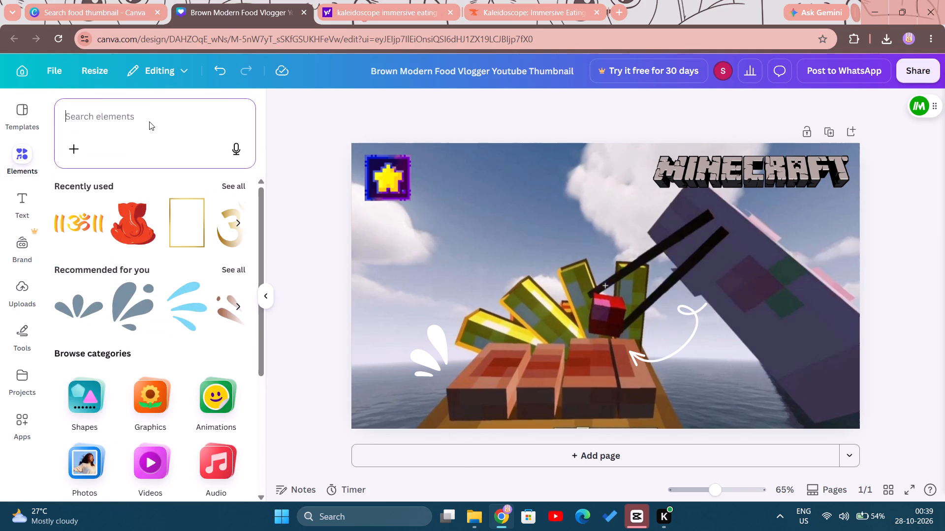
text(smoke)
key(Return)
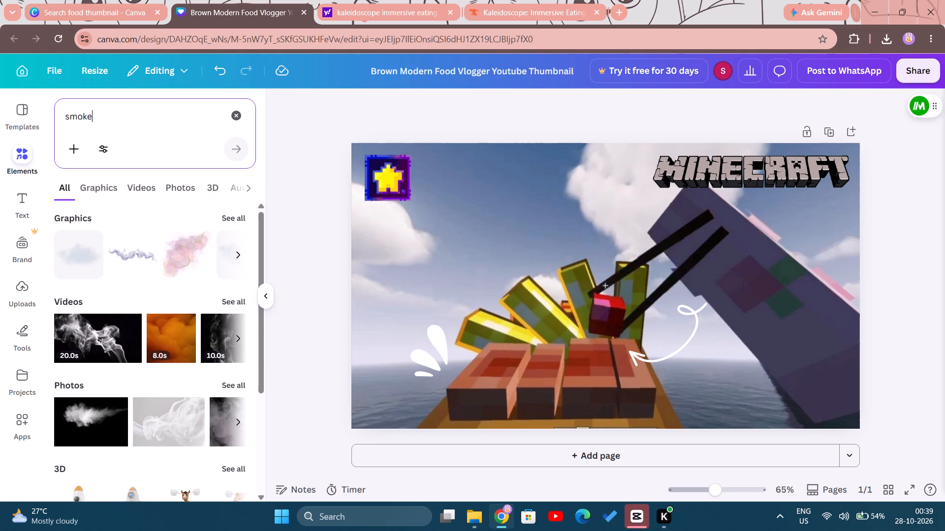
click(225, 215)
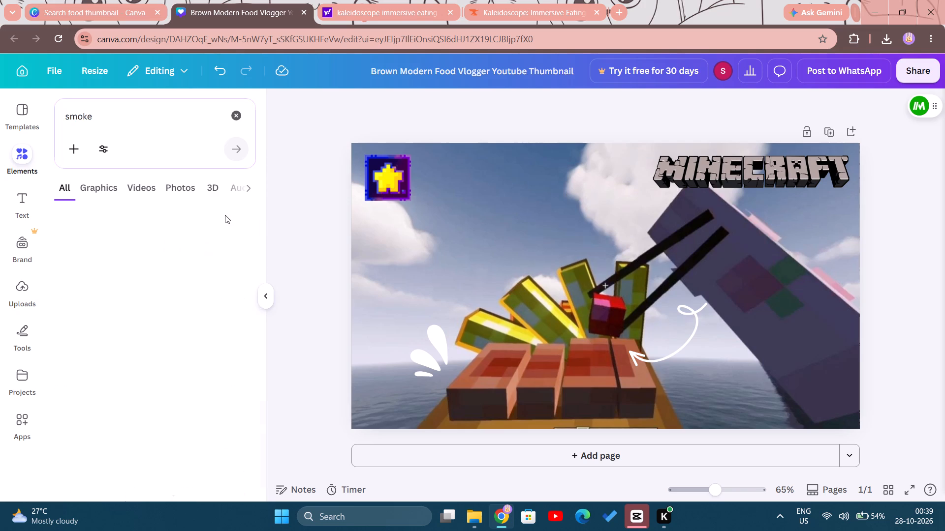
Add the thin grey smoke graphic with two wavy lines and place it in the sky above the sushi.
scroll(146, 350, down, 3)
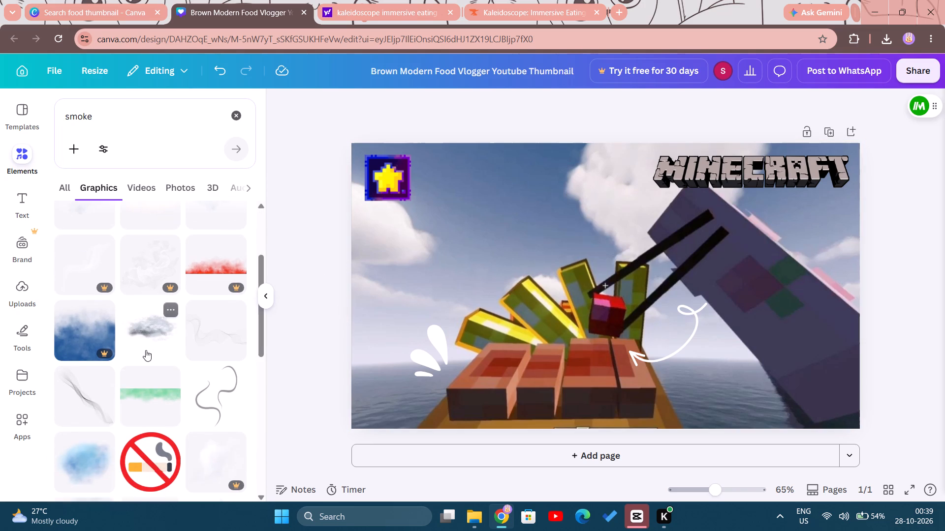
scroll(146, 350, down, 1)
click(215, 345)
drag(609, 297, 540, 226)
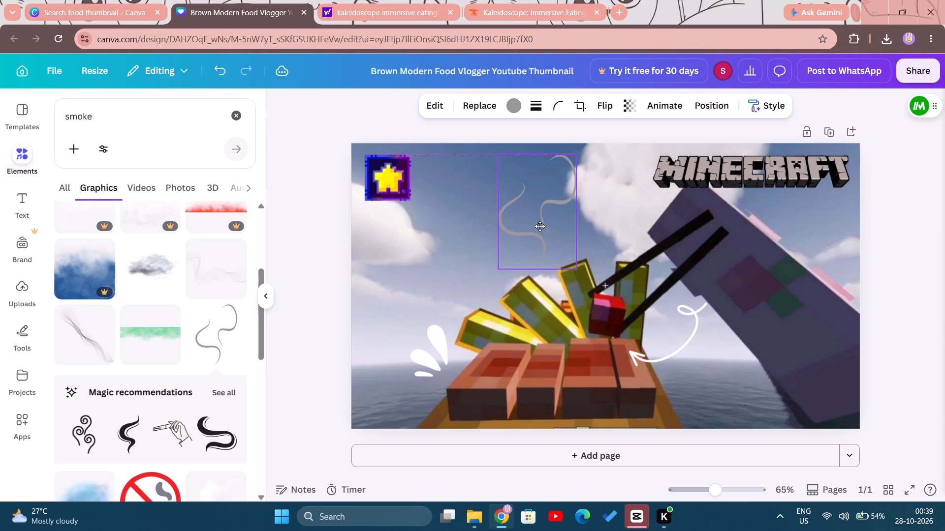
drag(540, 226, 542, 231)
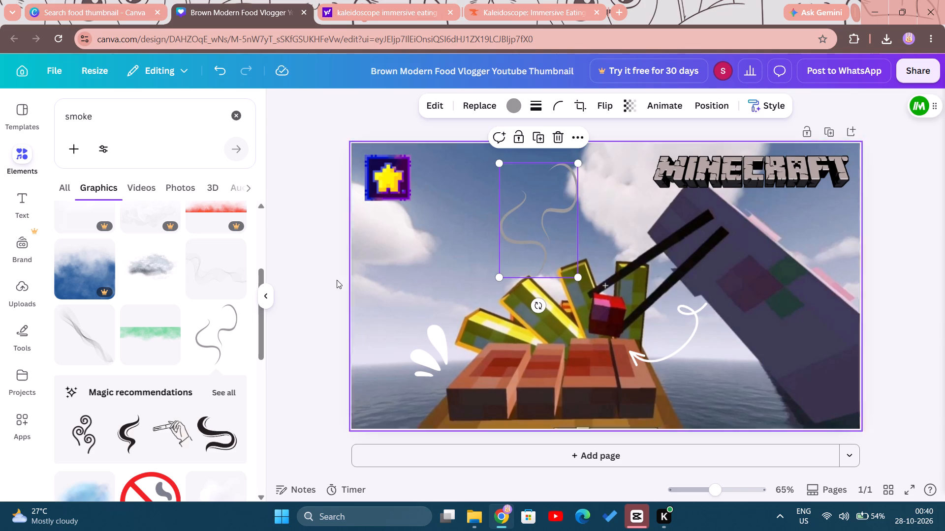
Look through the remaining smoke graphics for a better steam effect for the sushi.
scroll(141, 362, down, 9)
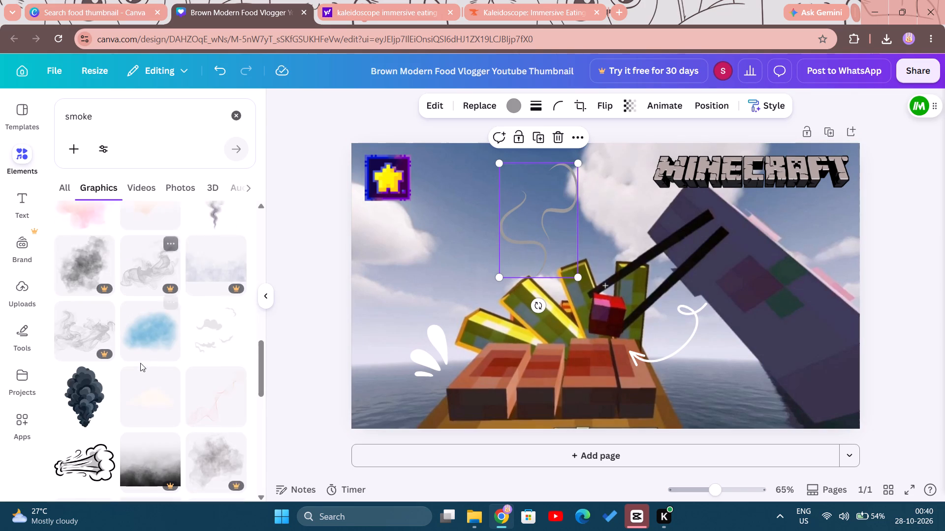
scroll(140, 363, down, 6)
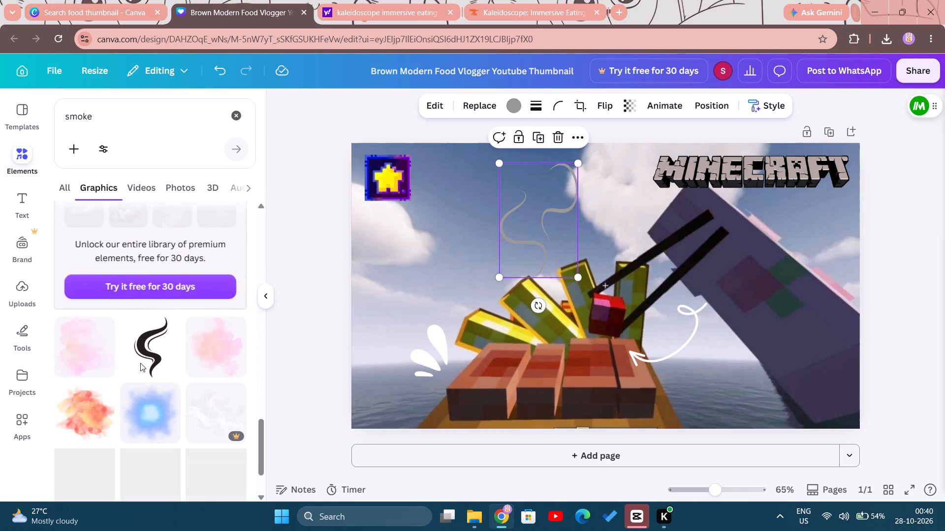
scroll(140, 363, down, 6)
scroll(140, 363, up, 2)
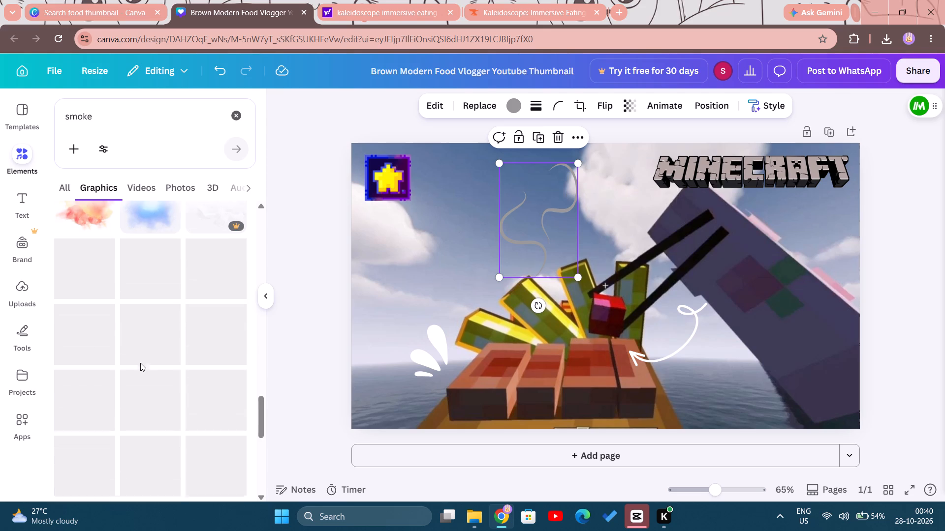
scroll(140, 355, down, 3)
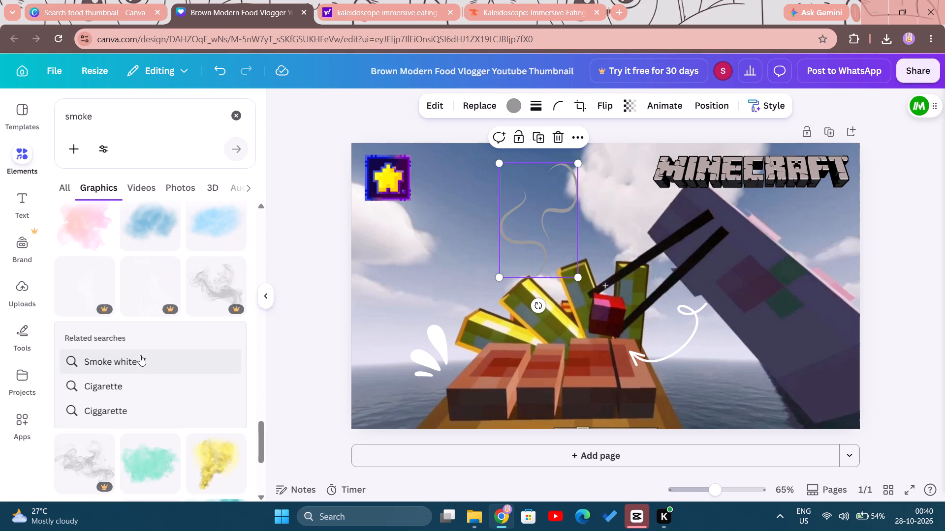
scroll(140, 355, up, 1)
scroll(140, 355, down, 5)
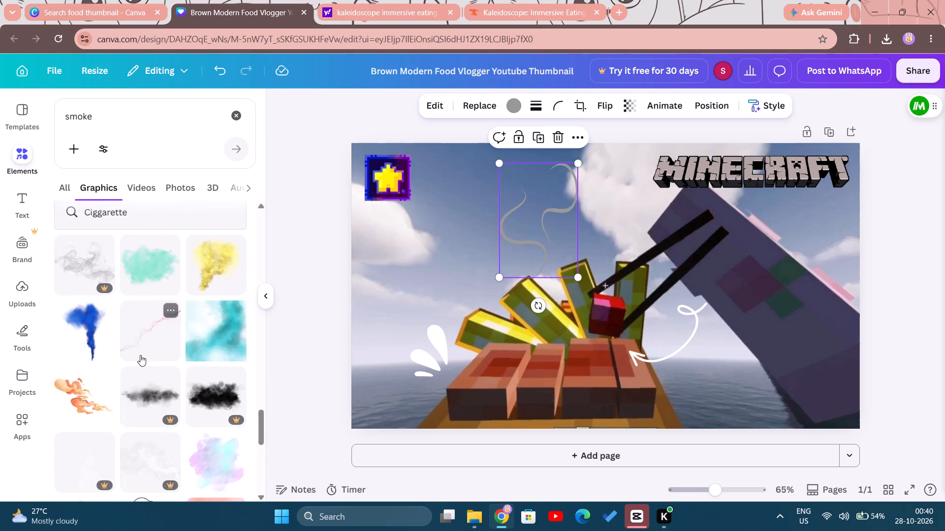
scroll(140, 355, down, 7)
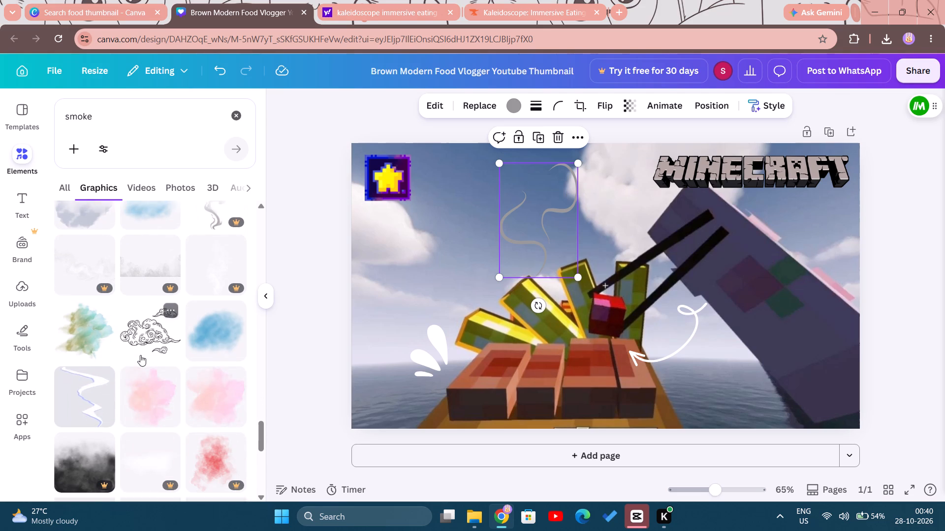
scroll(140, 355, down, 2)
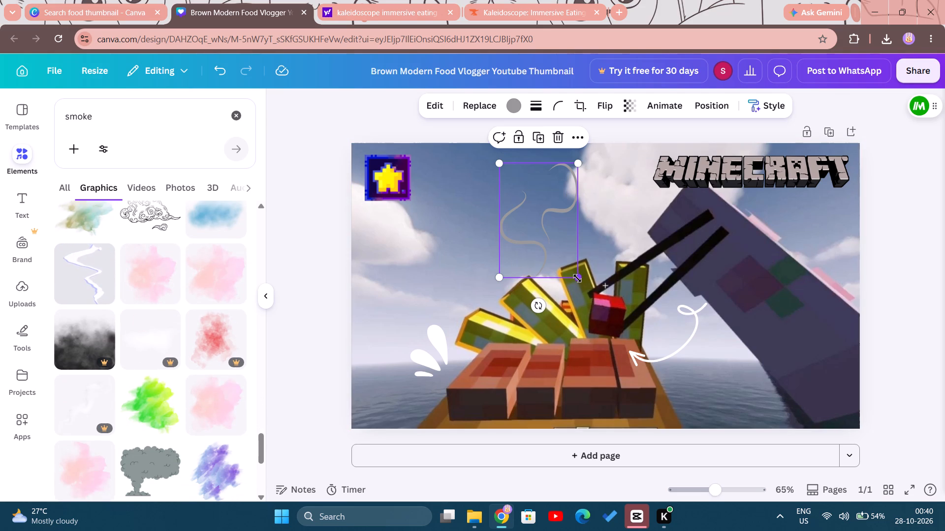
Shrink the wavy smoke graphic slightly and reposition it just above the green pieces behind the sushi.
drag(577, 278, 565, 271)
drag(541, 247, 555, 252)
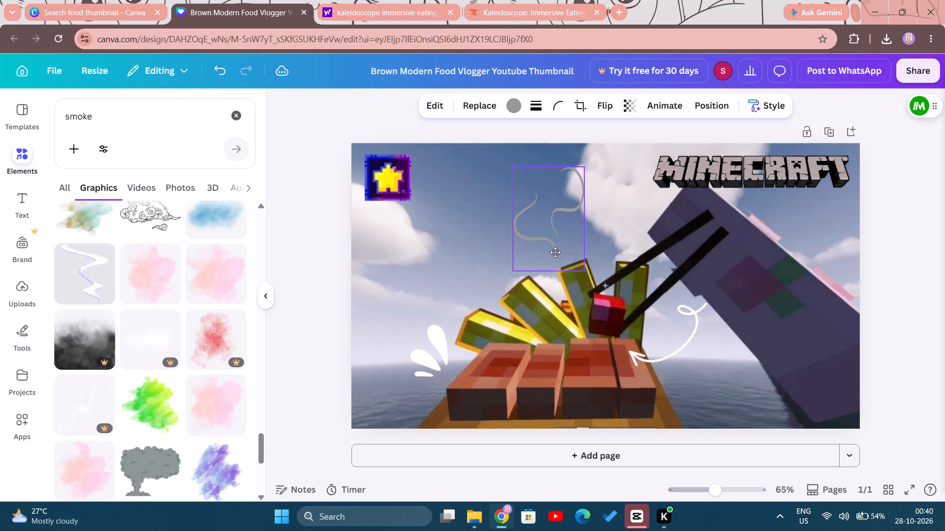
drag(555, 252, 554, 253)
Delete the white splash accent beside the sushi.
click(441, 347)
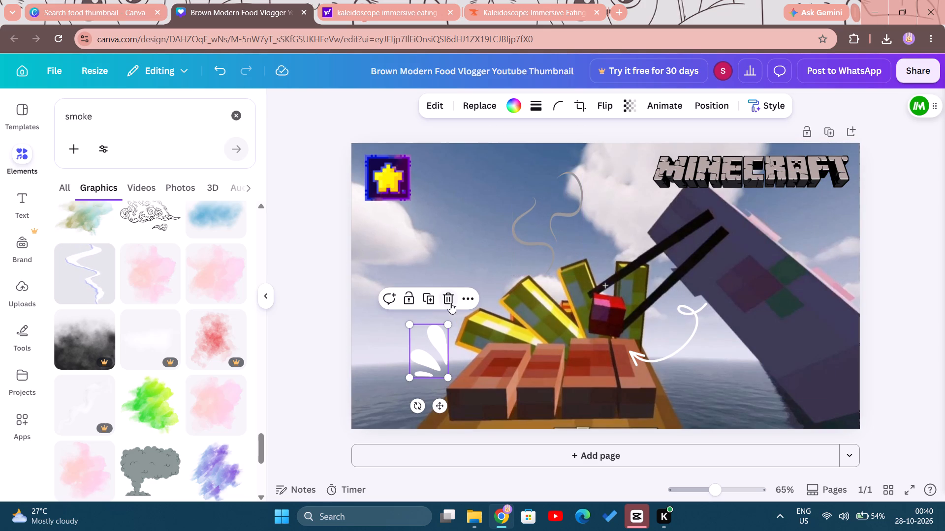
click(450, 302)
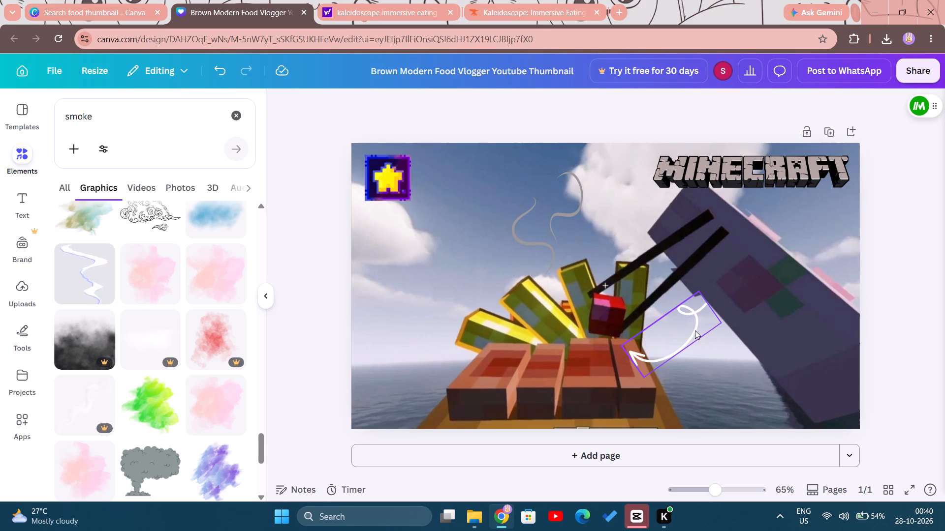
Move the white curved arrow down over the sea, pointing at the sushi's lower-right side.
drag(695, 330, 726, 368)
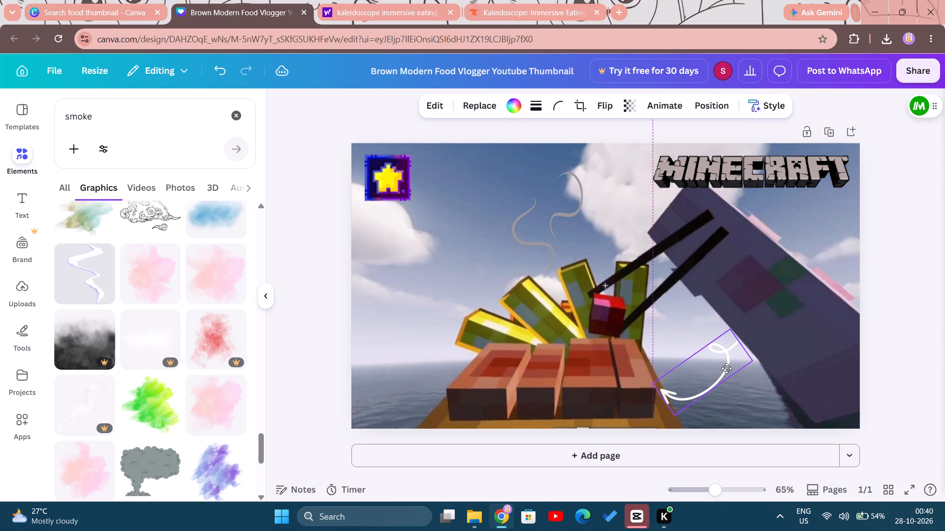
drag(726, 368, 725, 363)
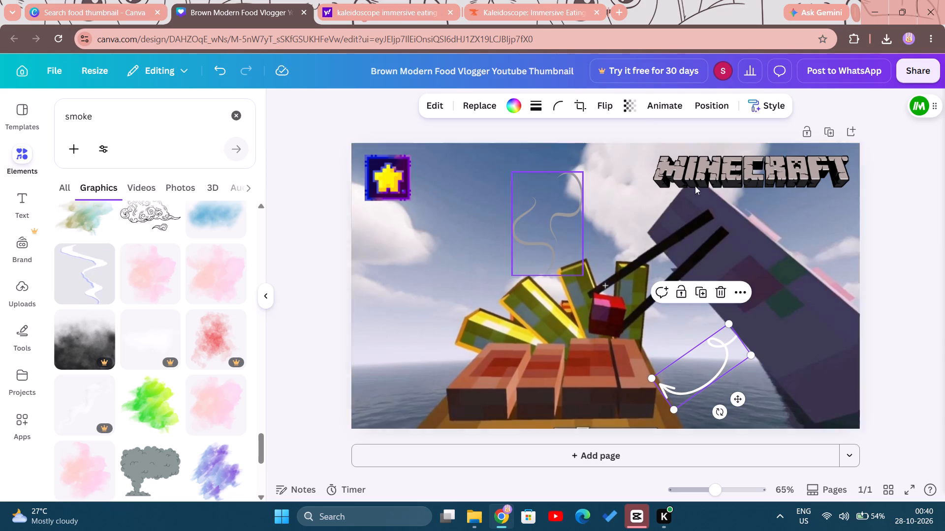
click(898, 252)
Recolour the wavy smoke graphic to the Lightorange photo colour #dbd6d1.
click(538, 195)
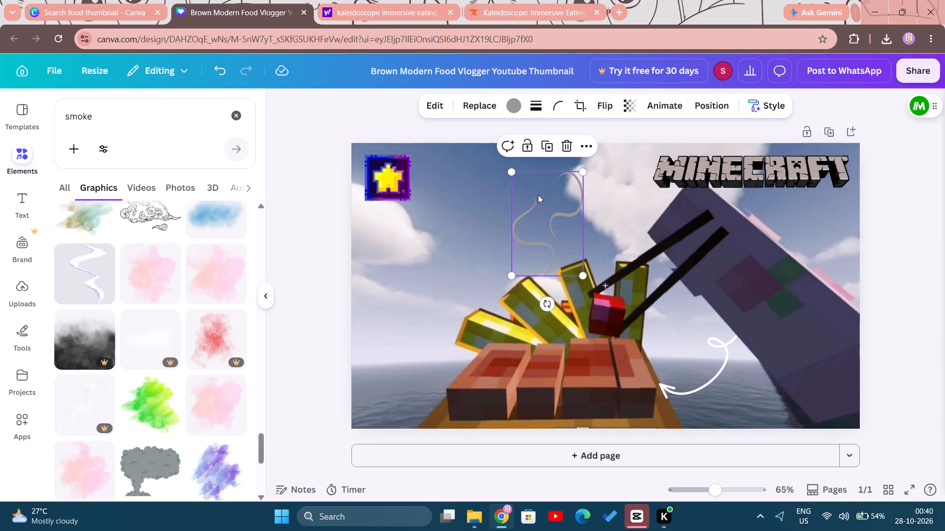
click(514, 109)
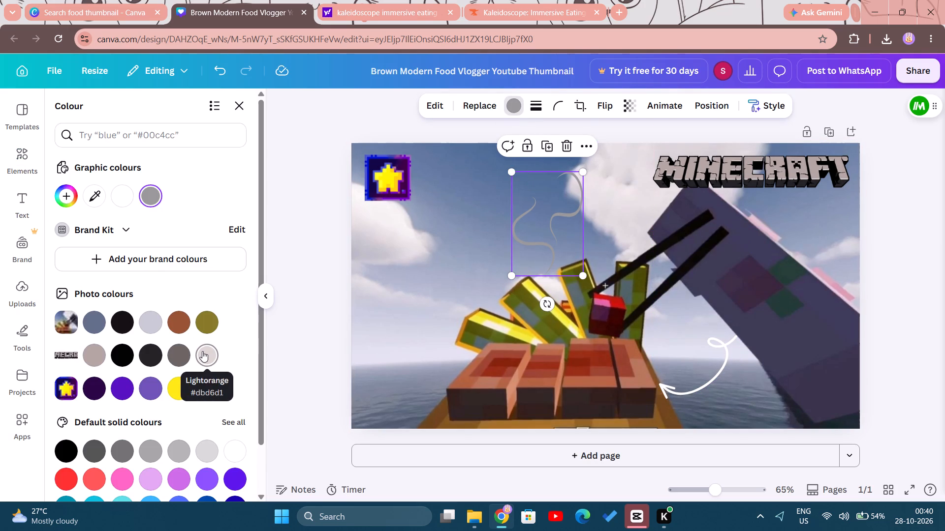
click(202, 351)
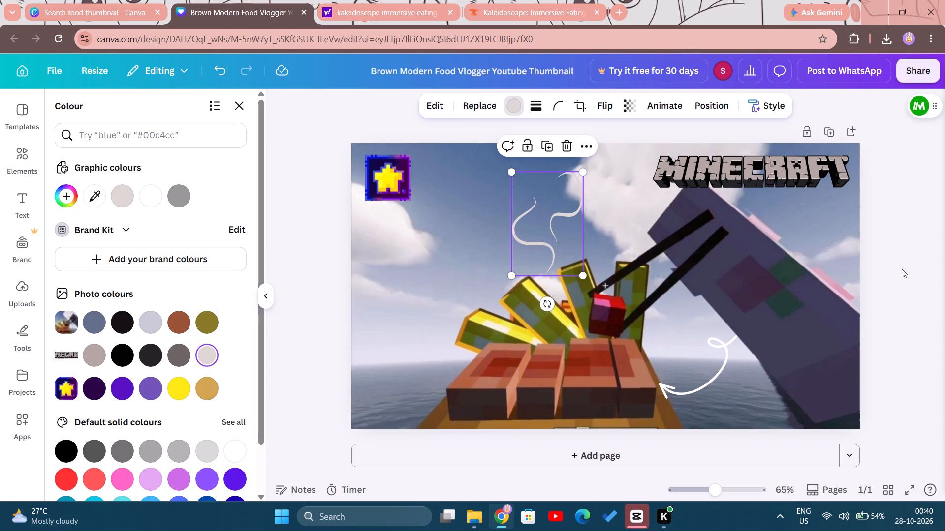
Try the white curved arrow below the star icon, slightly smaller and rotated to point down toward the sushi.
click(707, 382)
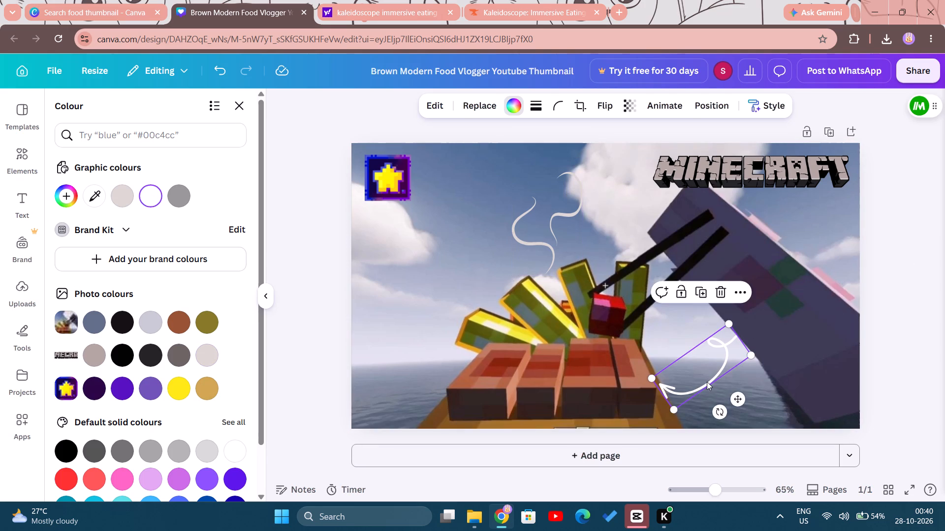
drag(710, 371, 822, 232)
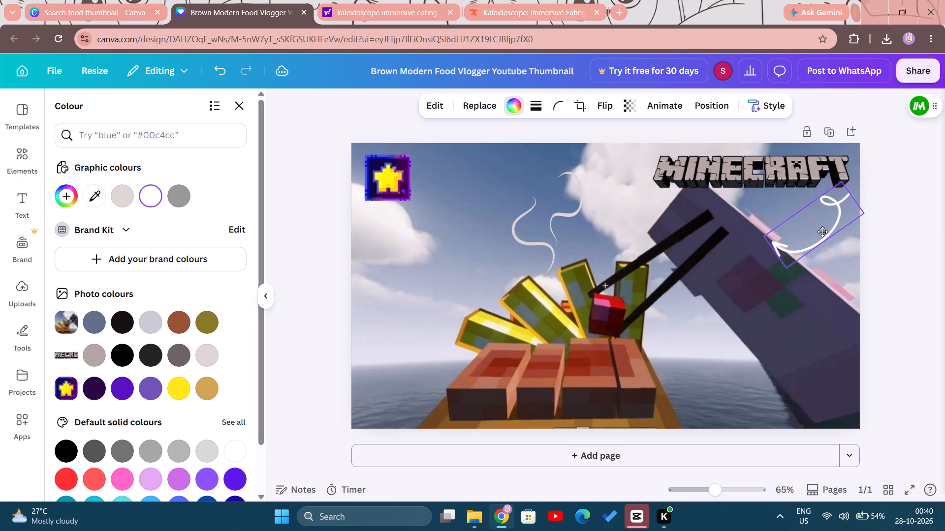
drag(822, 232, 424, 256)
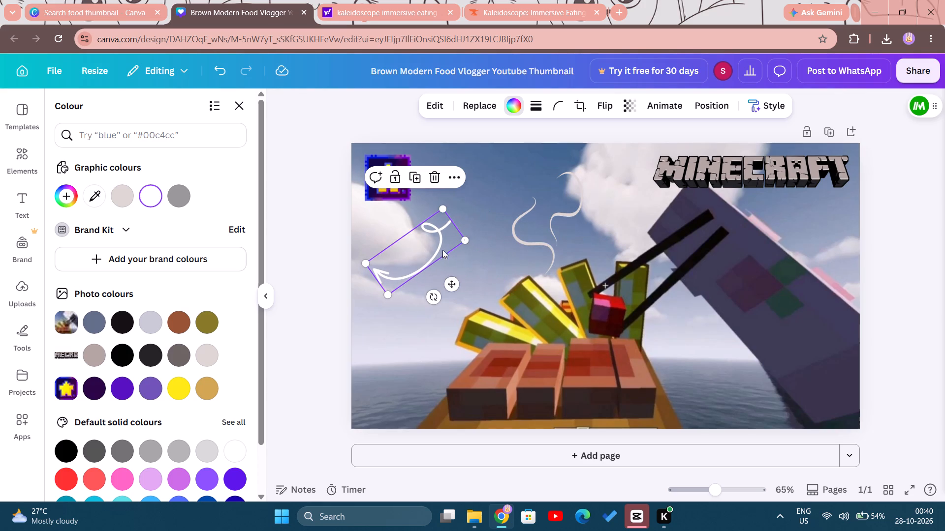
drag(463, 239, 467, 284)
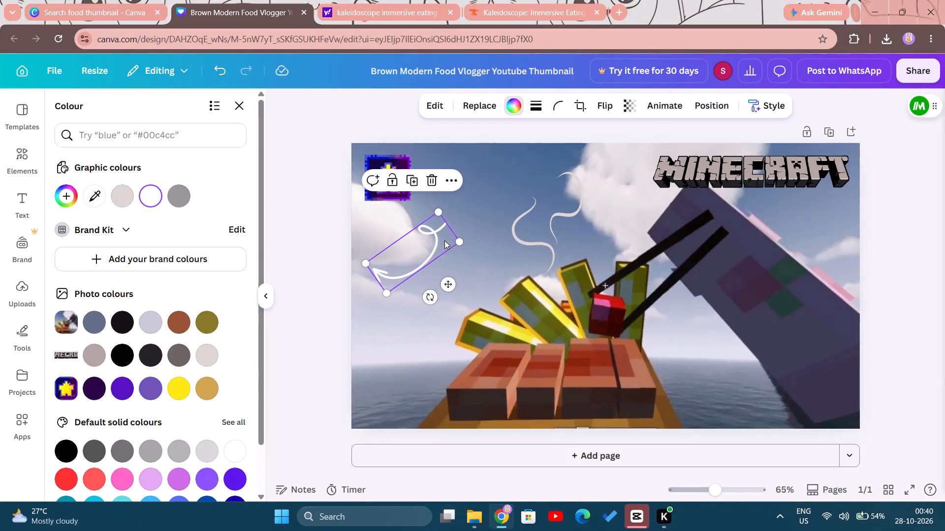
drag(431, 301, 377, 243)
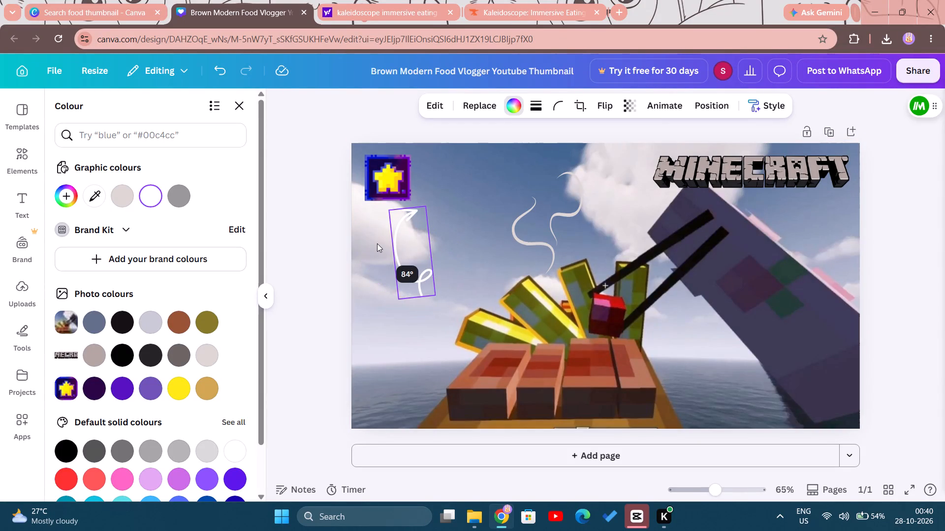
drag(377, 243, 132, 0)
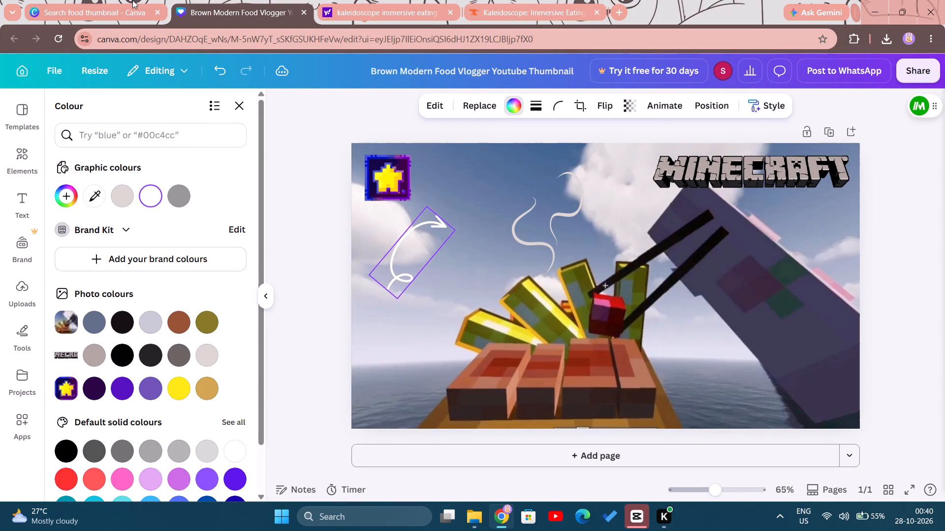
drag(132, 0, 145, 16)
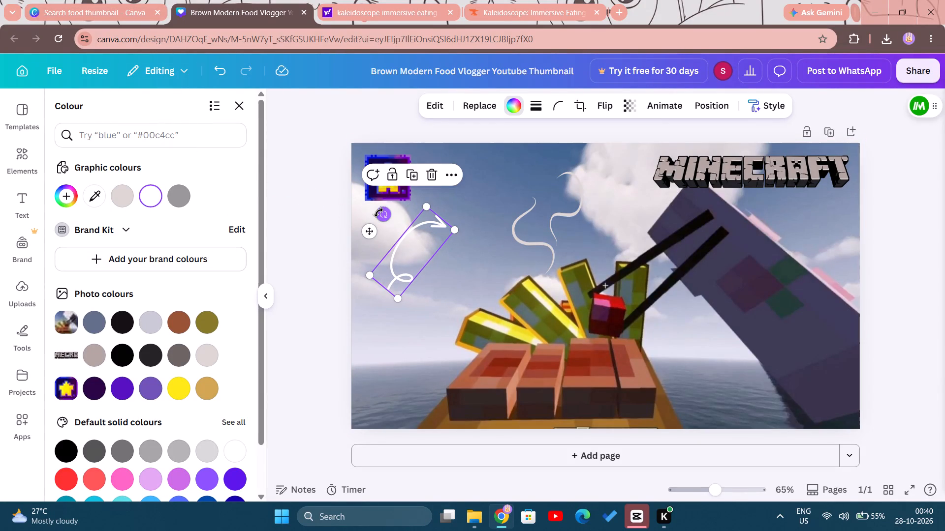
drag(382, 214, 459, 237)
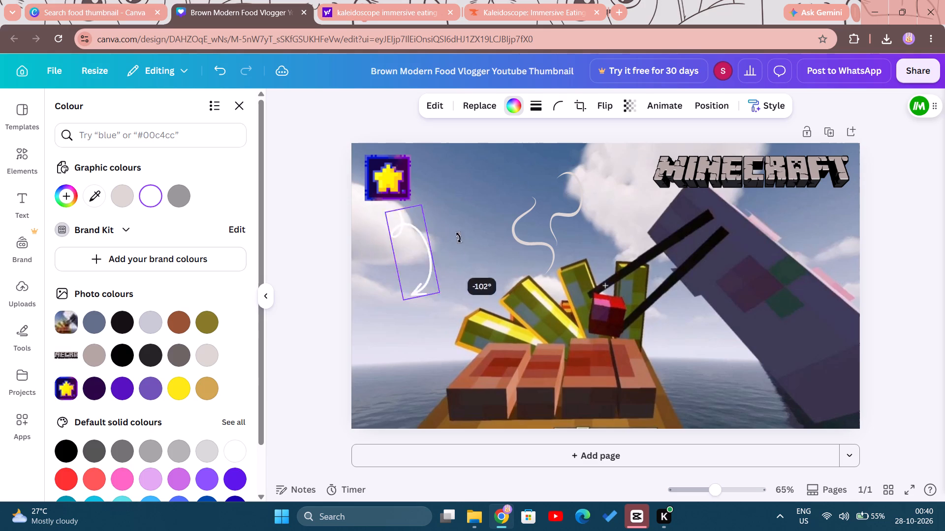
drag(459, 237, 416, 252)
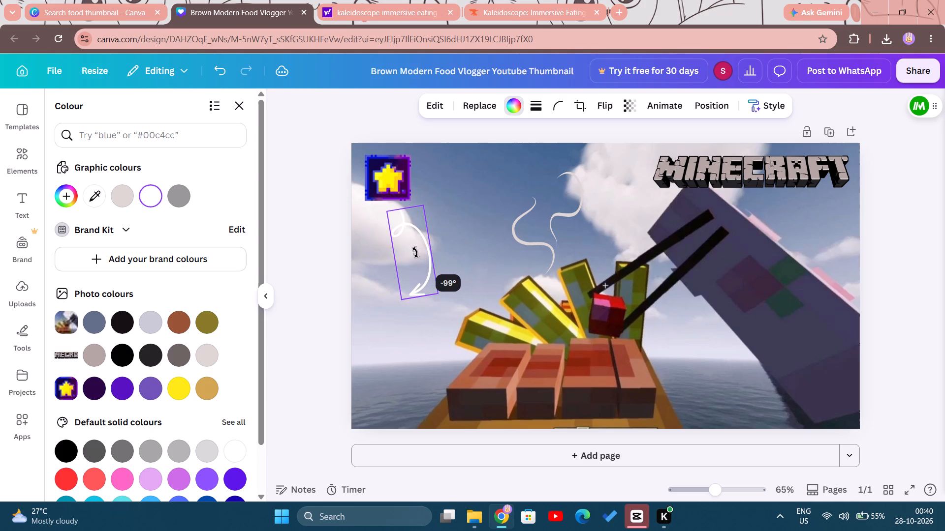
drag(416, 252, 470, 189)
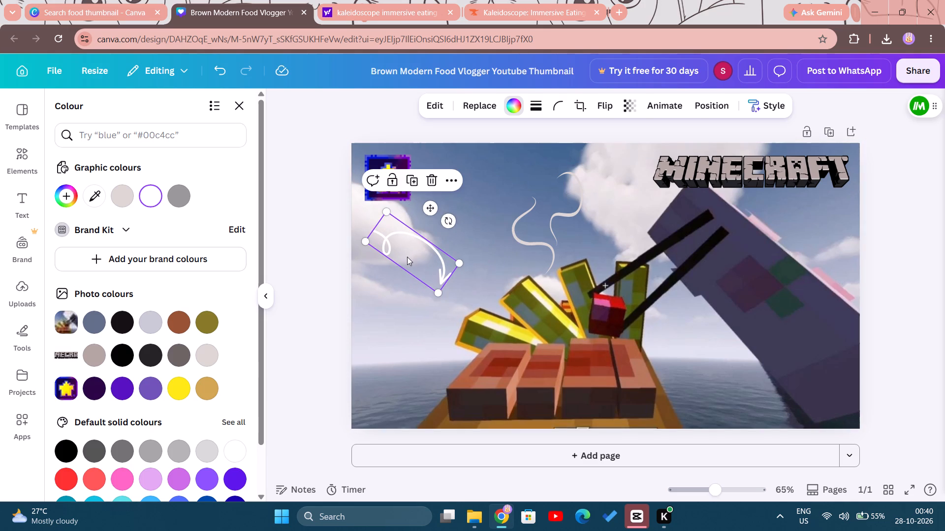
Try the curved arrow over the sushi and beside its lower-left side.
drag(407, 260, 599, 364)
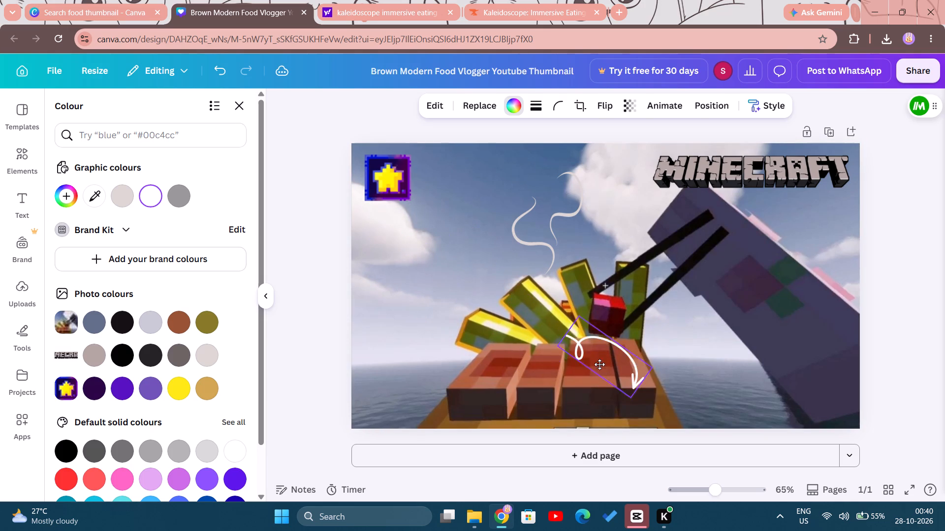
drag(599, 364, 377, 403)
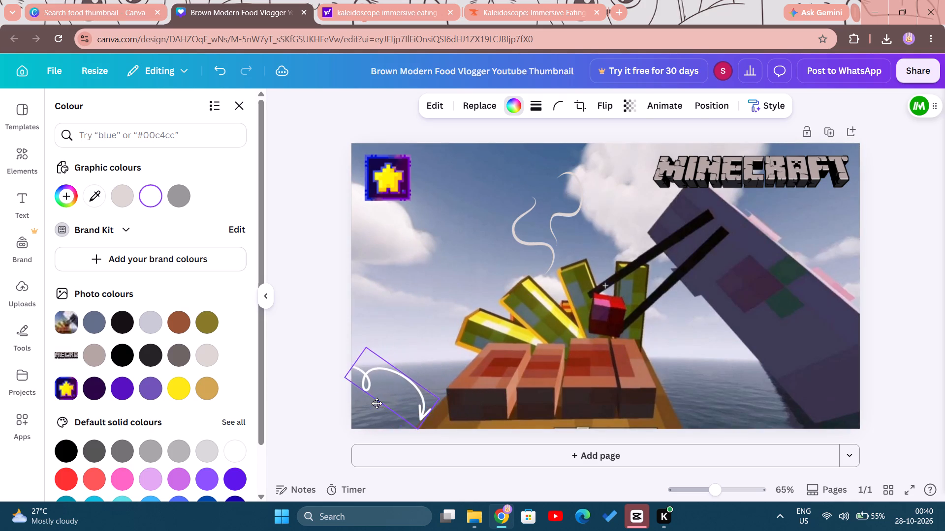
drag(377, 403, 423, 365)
Delete the white curved arrow from the thumbnail.
click(447, 284)
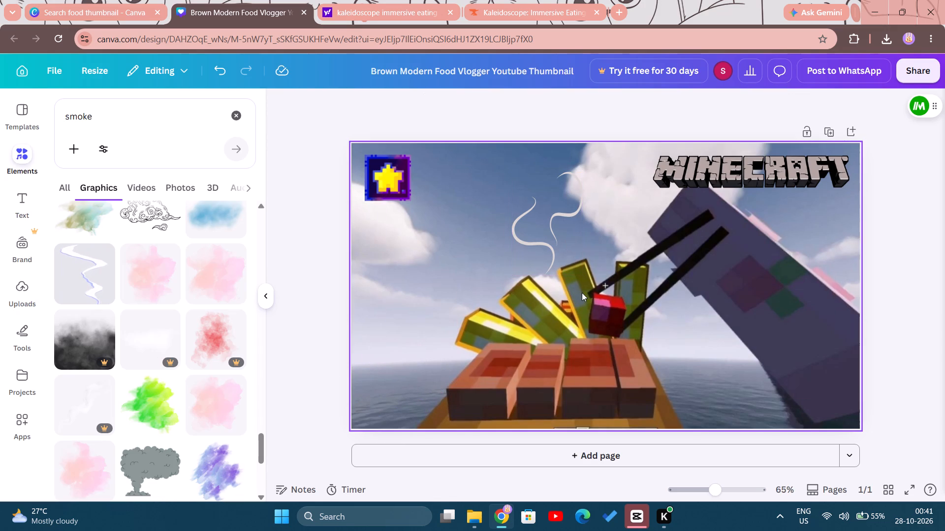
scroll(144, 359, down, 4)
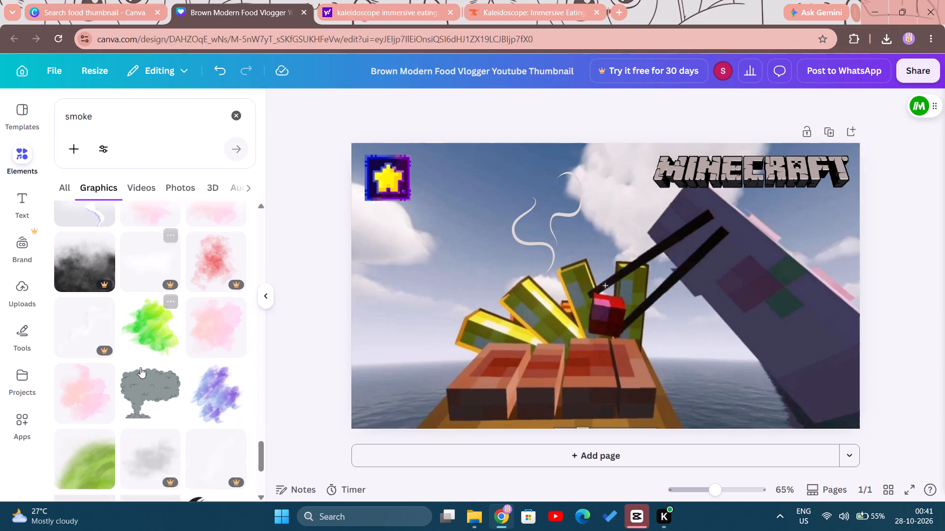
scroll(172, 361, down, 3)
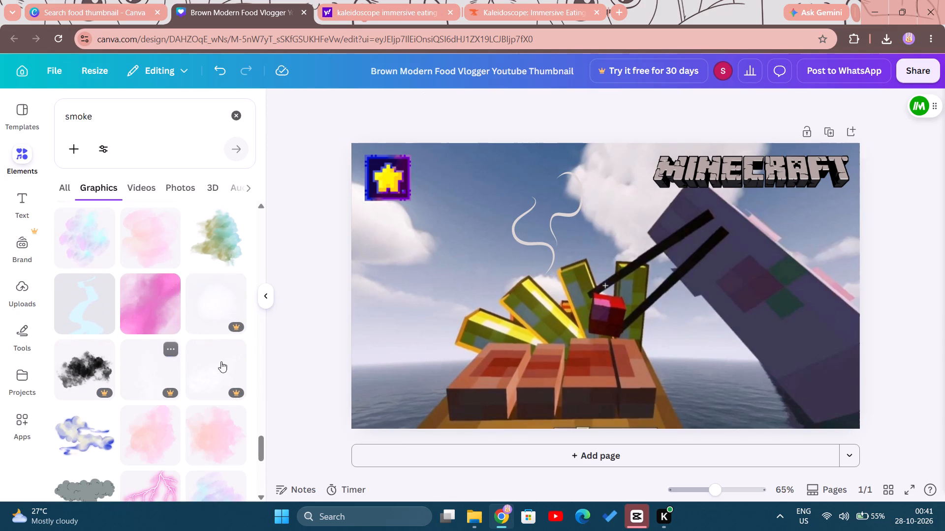
Make the Minecraft logo slightly smaller and position it just inside the thumbnail's upper-right corner.
drag(749, 170, 753, 166)
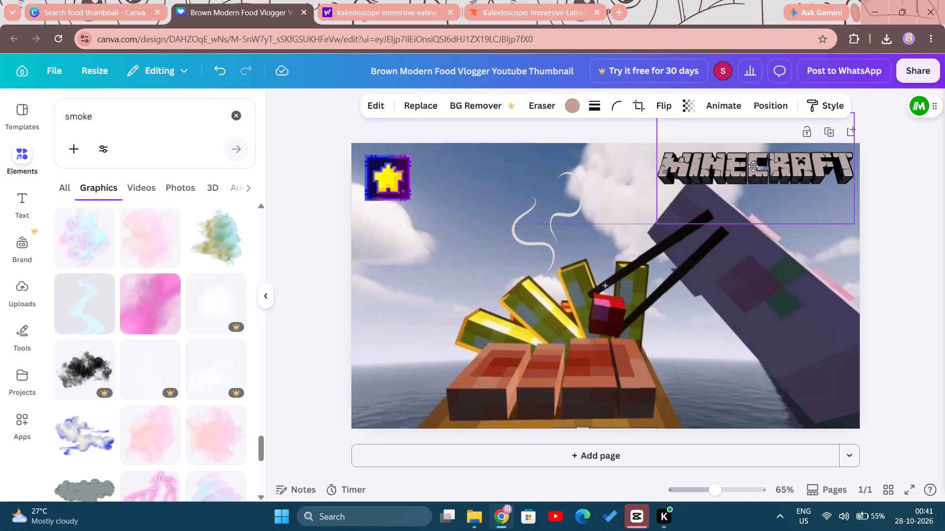
drag(753, 166, 753, 163)
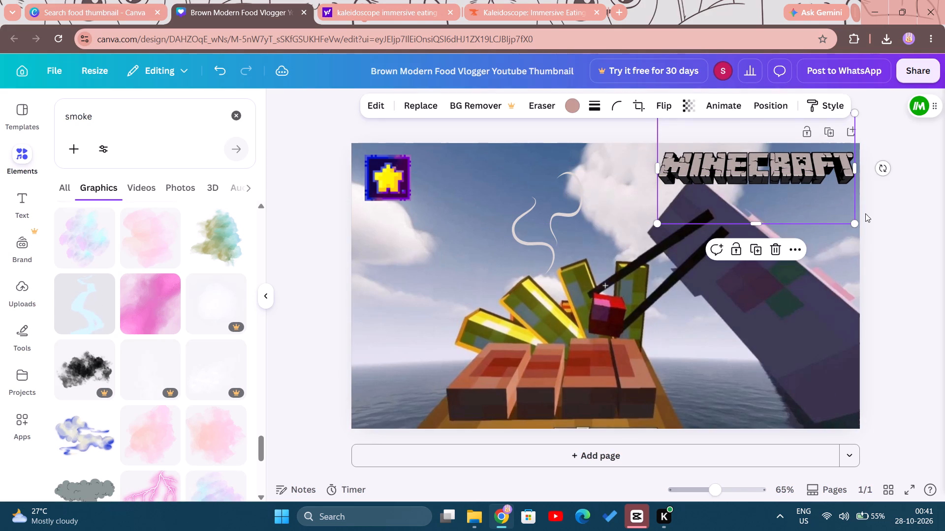
drag(854, 224, 835, 205)
drag(747, 176, 771, 178)
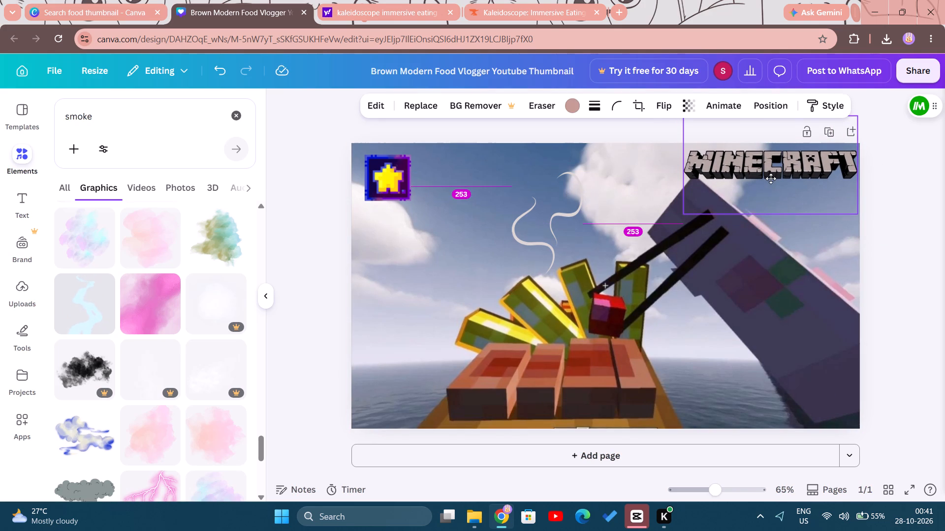
drag(771, 178, 768, 185)
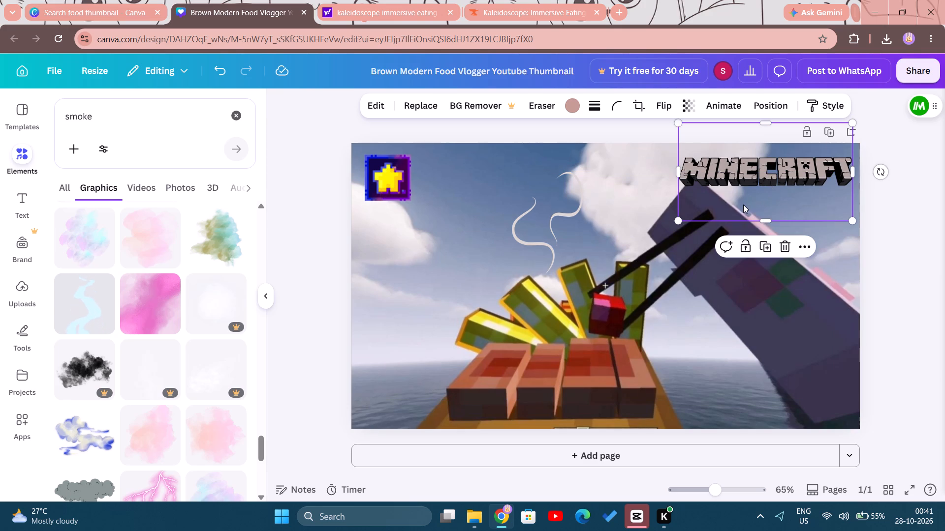
click(921, 265)
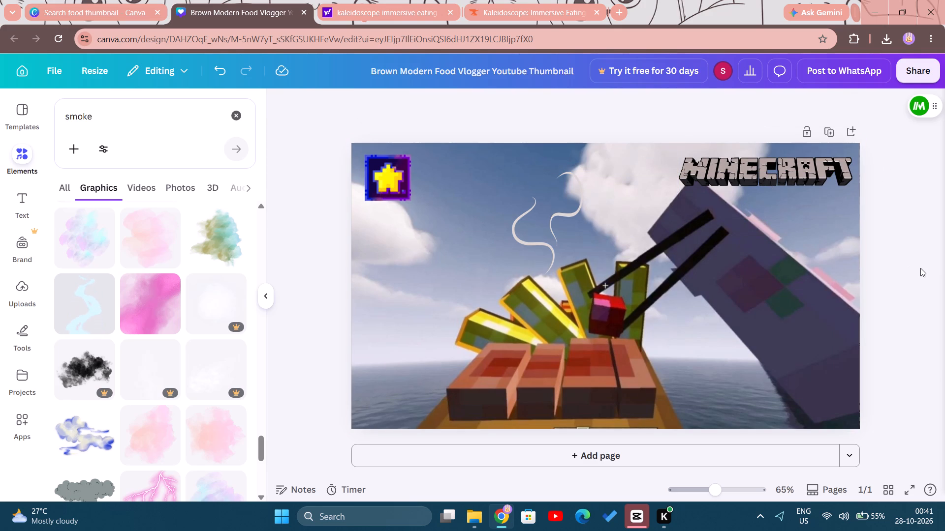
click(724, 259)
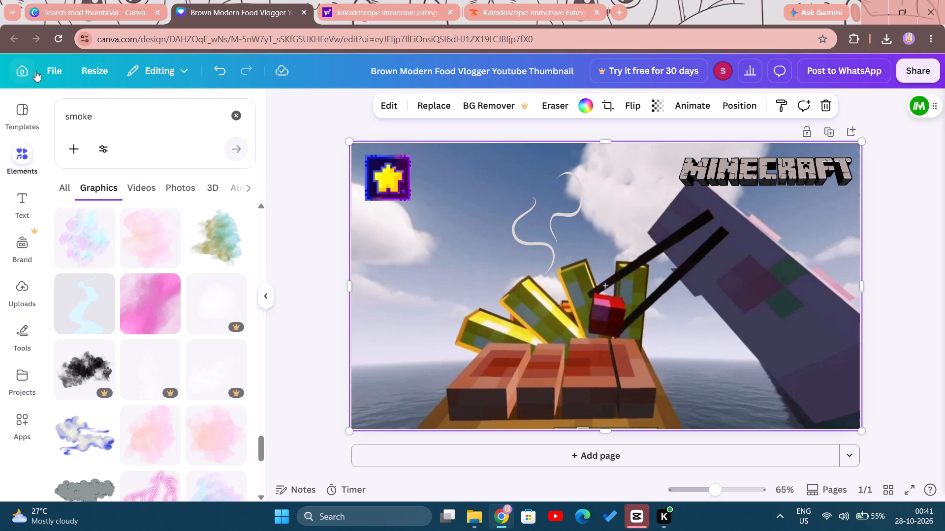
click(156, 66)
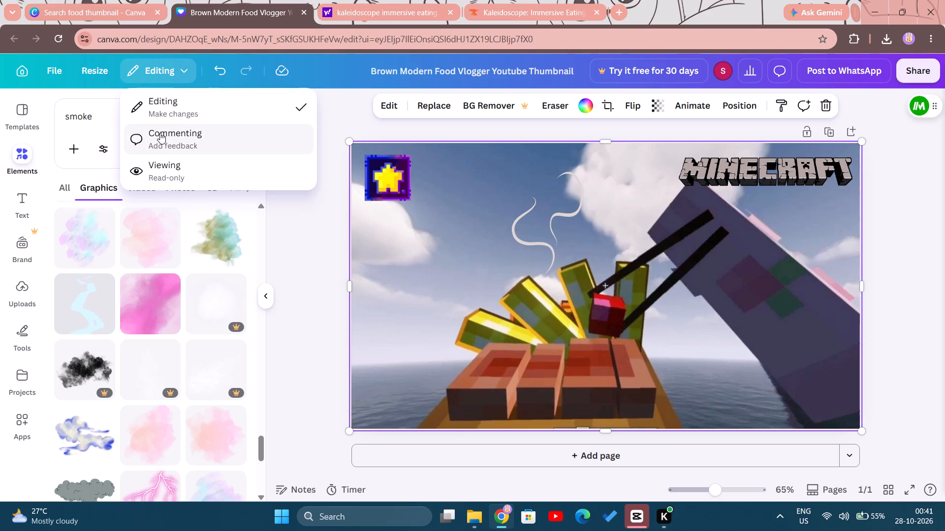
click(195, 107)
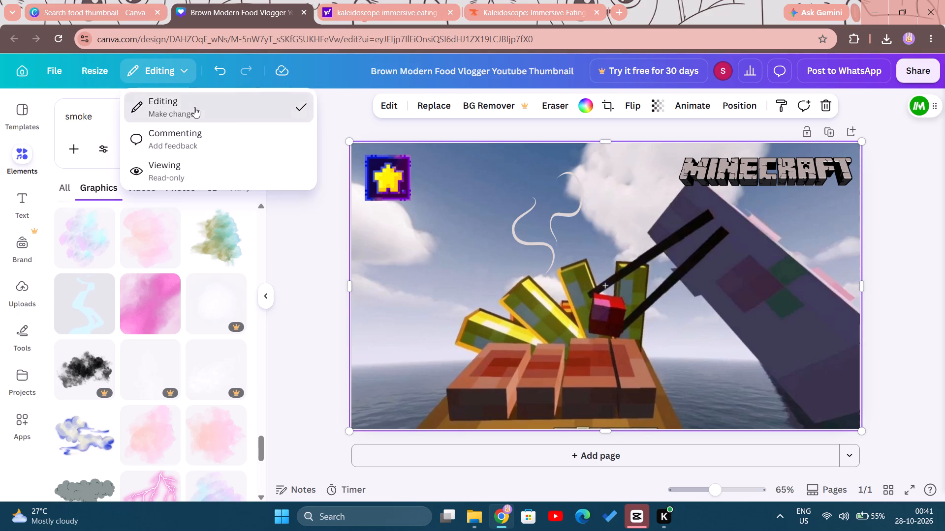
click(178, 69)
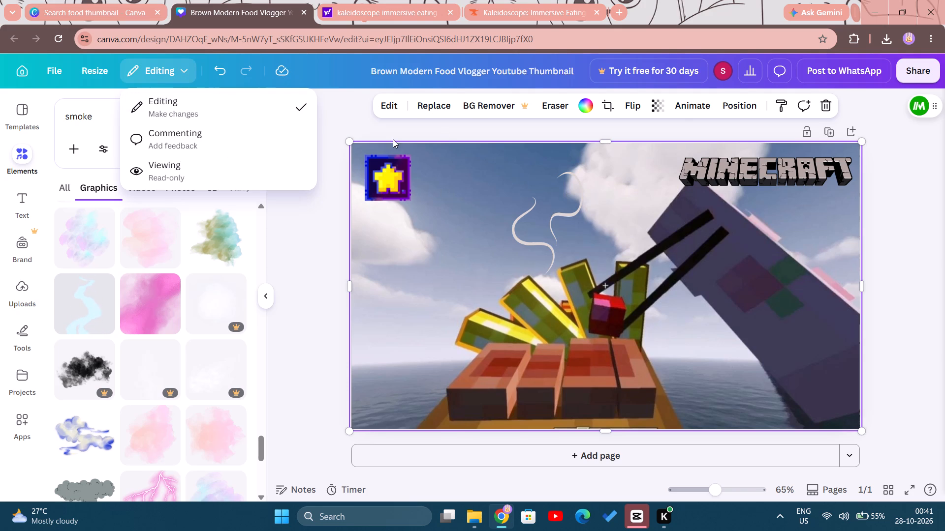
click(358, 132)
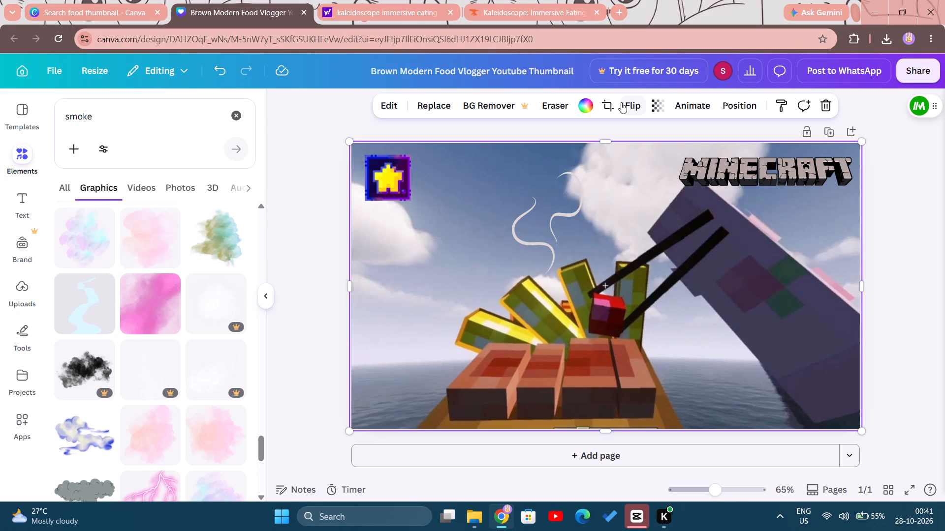
Resize the background sushi screenshot to 1,280 × 720 so it fits the page edges.
click(350, 143)
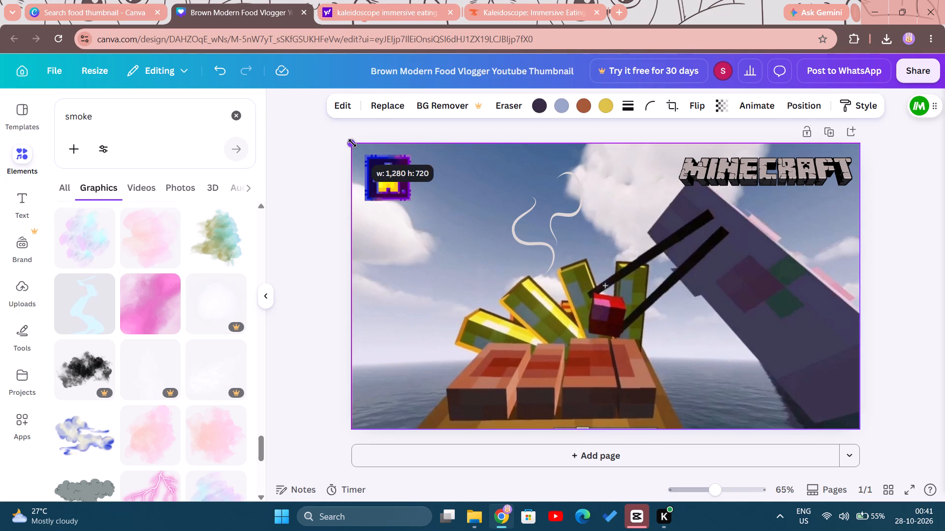
click(944, 247)
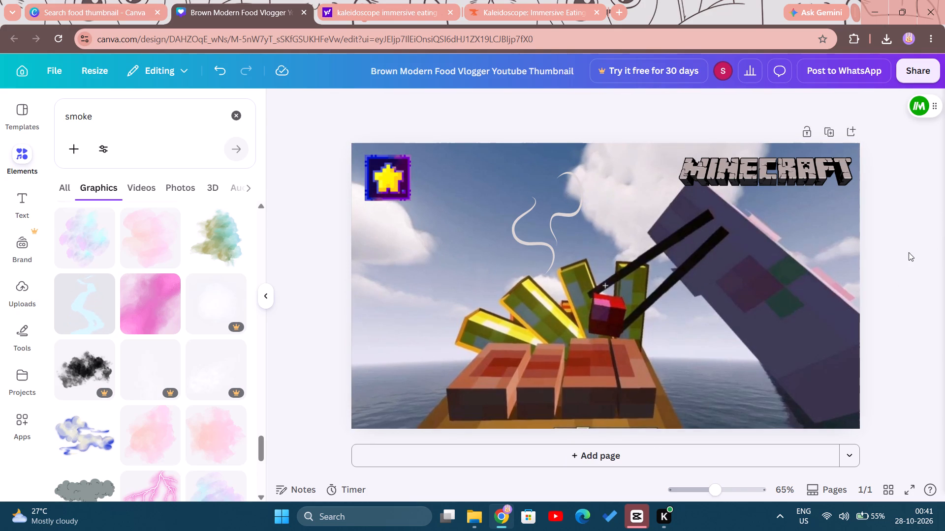
Make the star icon in the thumbnail's upper-left corner slightly smaller.
click(386, 190)
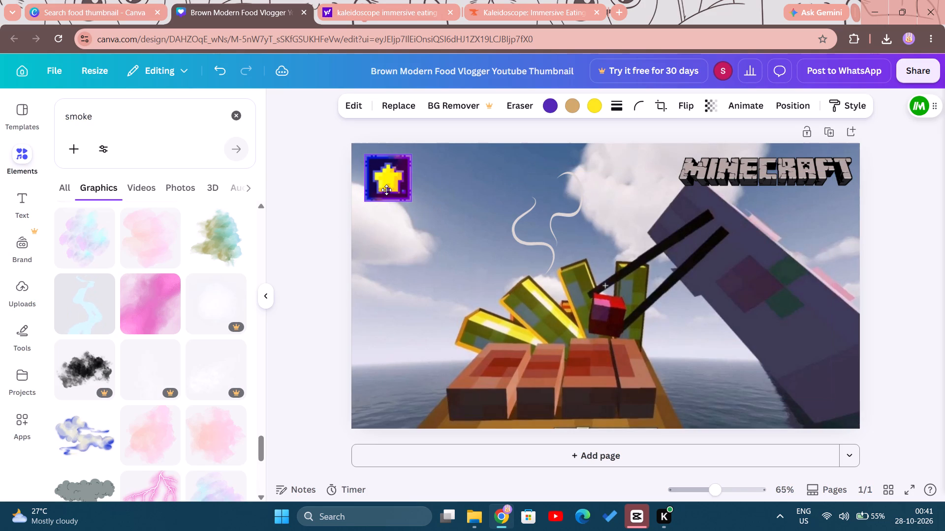
drag(409, 203, 405, 198)
click(481, 134)
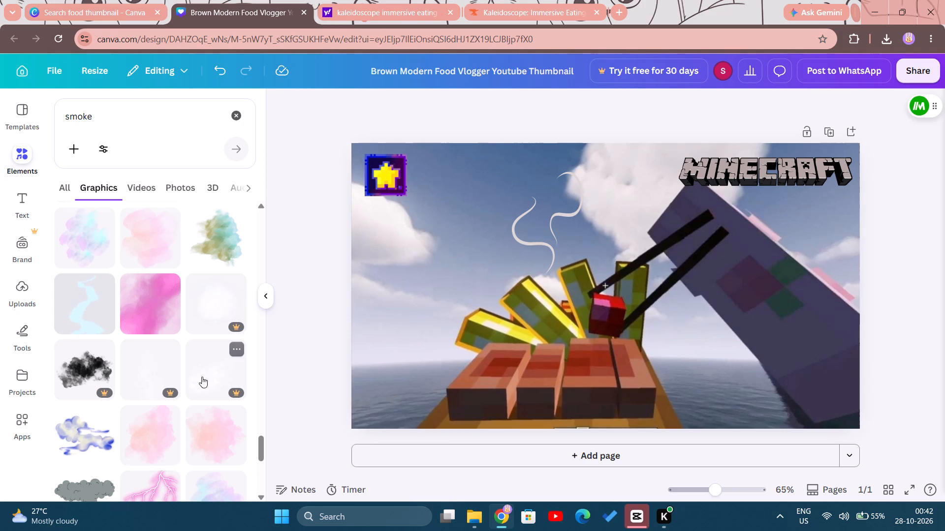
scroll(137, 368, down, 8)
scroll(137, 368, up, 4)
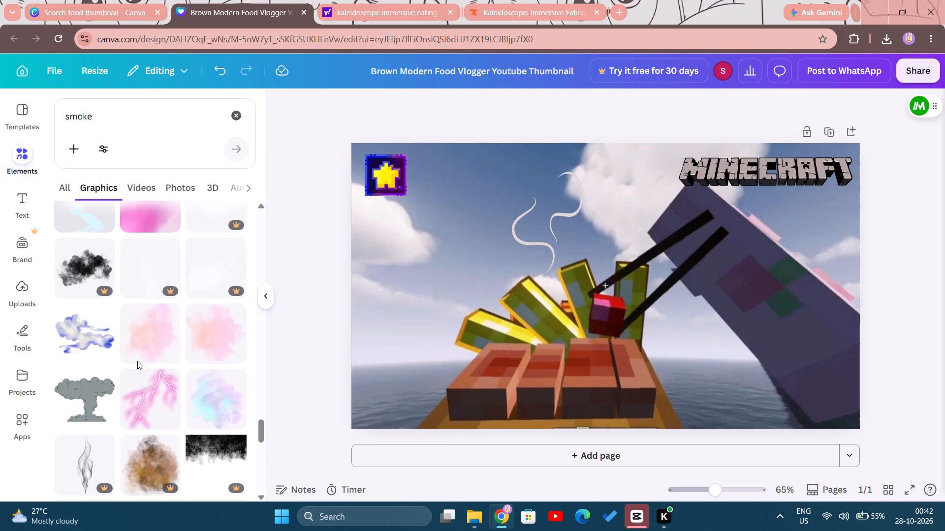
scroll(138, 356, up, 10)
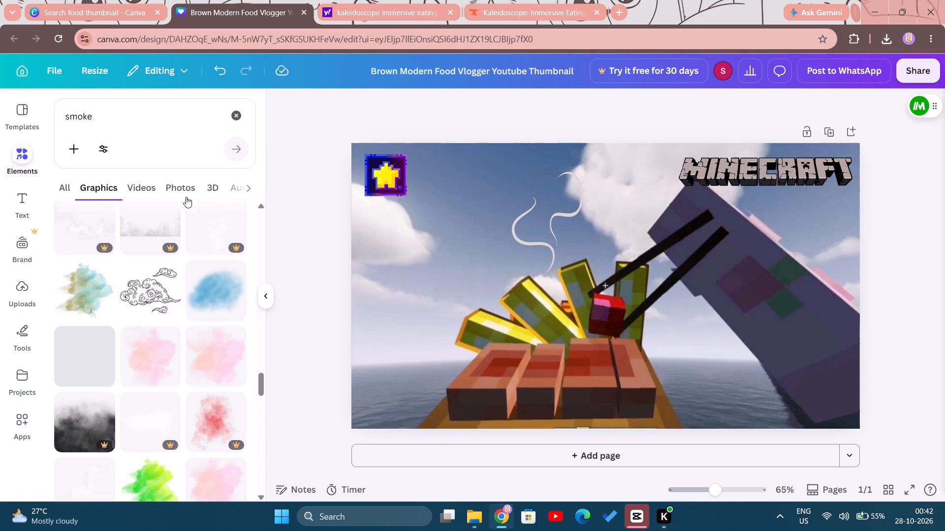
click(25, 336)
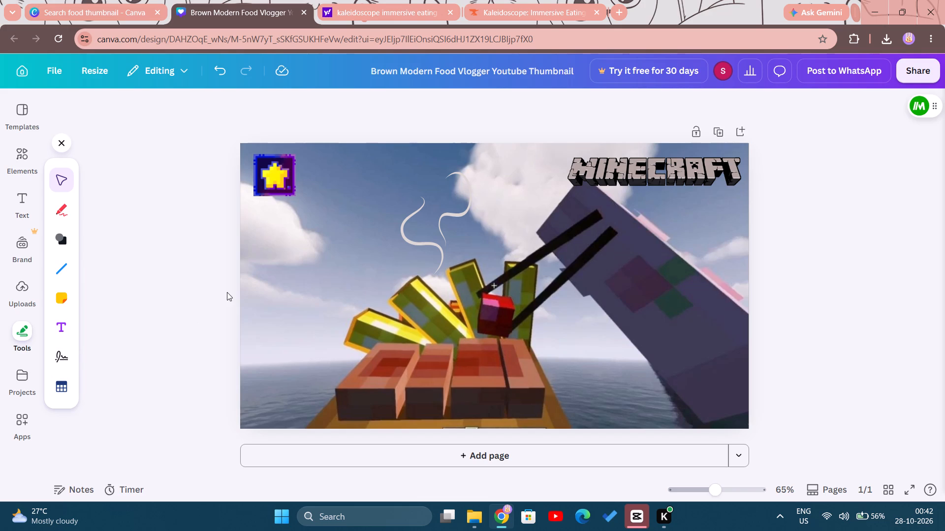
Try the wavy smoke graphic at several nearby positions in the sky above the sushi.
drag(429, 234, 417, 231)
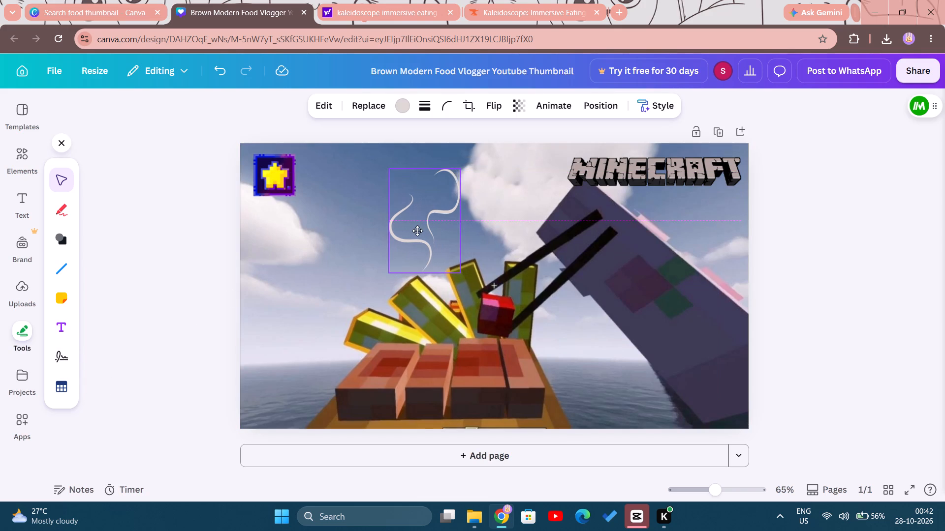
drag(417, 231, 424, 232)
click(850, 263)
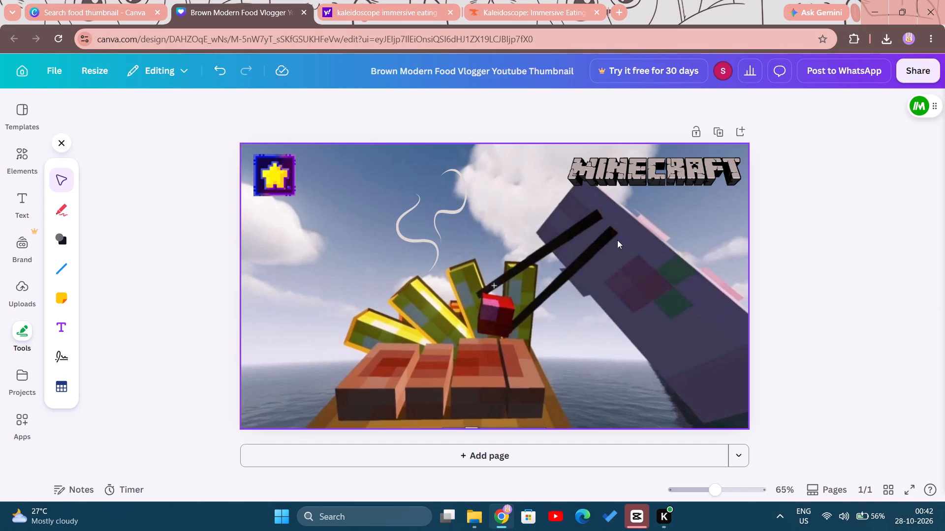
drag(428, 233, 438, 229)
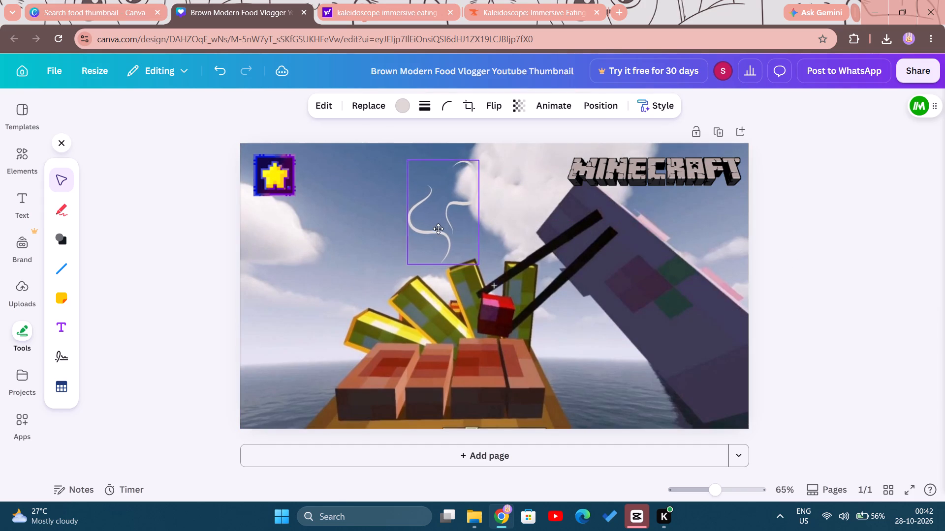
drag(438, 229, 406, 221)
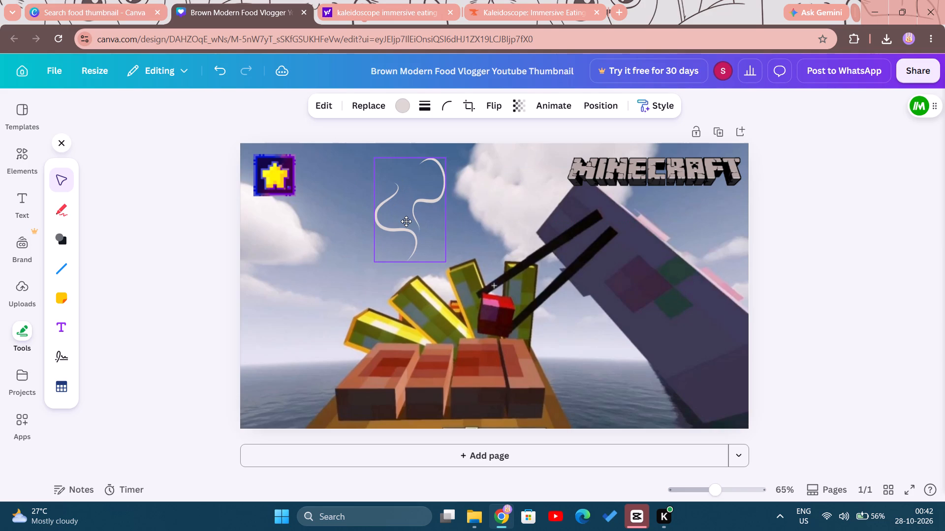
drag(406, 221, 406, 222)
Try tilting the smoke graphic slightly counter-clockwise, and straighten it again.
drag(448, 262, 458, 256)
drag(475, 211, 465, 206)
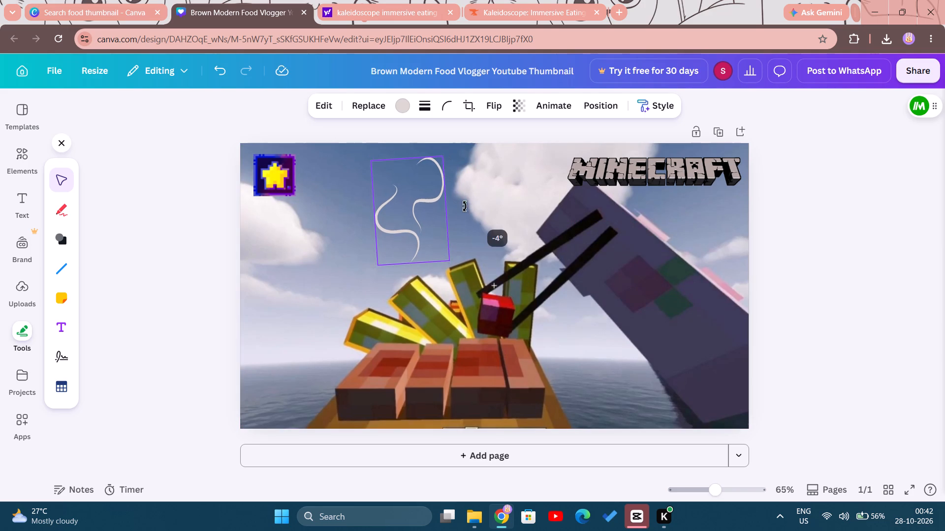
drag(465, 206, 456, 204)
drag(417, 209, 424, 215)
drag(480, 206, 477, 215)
Reposition the smoke graphic, trying it over the sushi and beside its left end, and settle it just above the yellow-green pieces.
drag(387, 225, 409, 222)
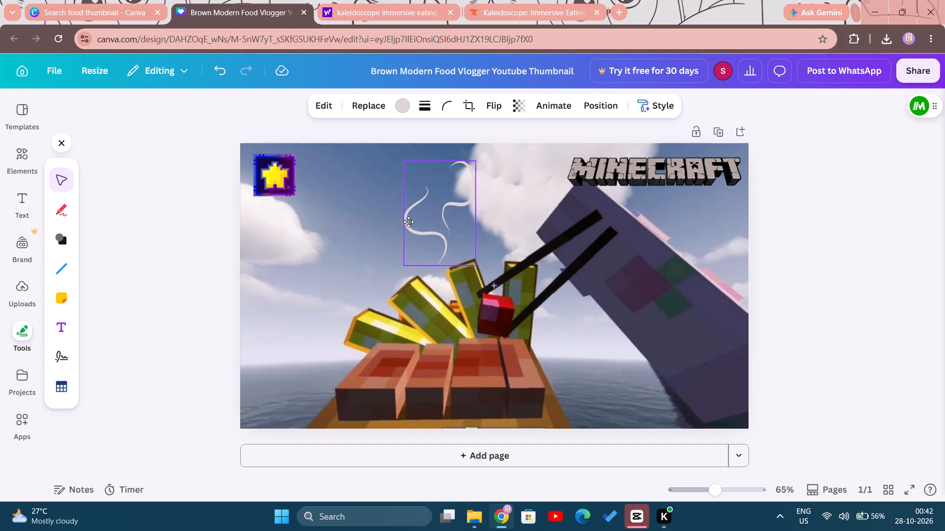
drag(409, 222, 406, 221)
click(825, 258)
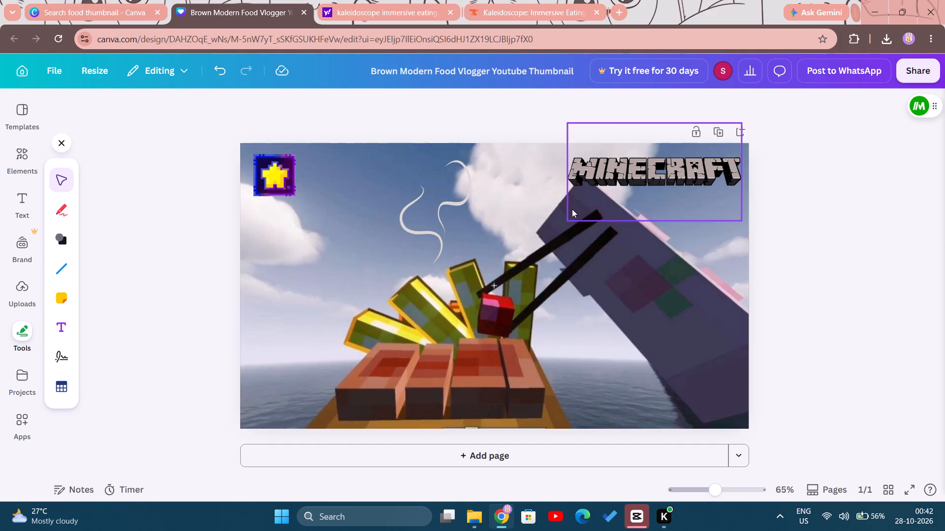
drag(442, 221, 452, 316)
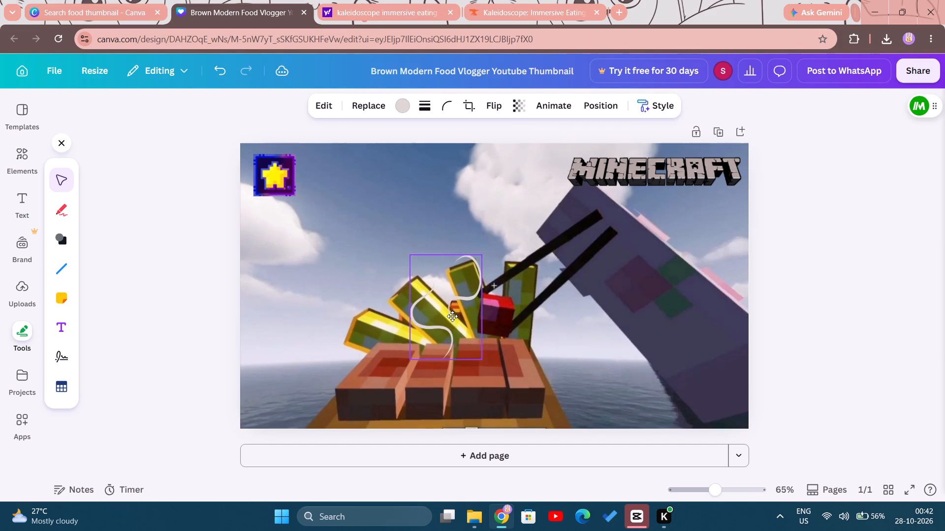
drag(452, 316, 354, 318)
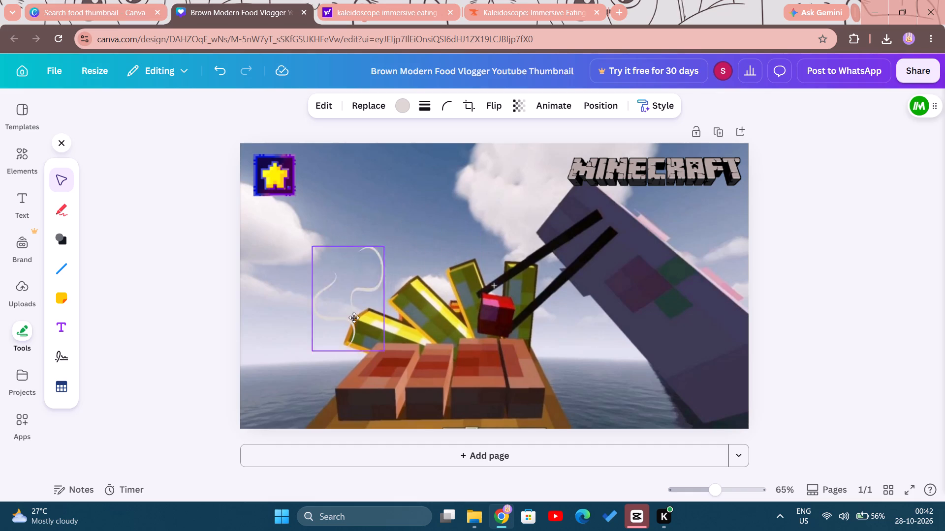
drag(354, 318, 440, 228)
click(854, 266)
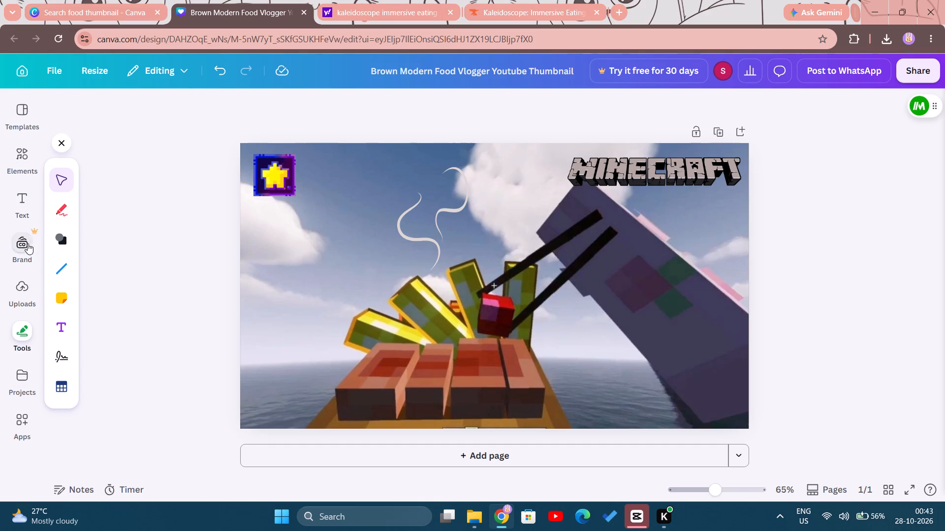
Browse the smoke search results among the element library's graphics, 3D, audio and shapes for more steam decoration.
click(26, 154)
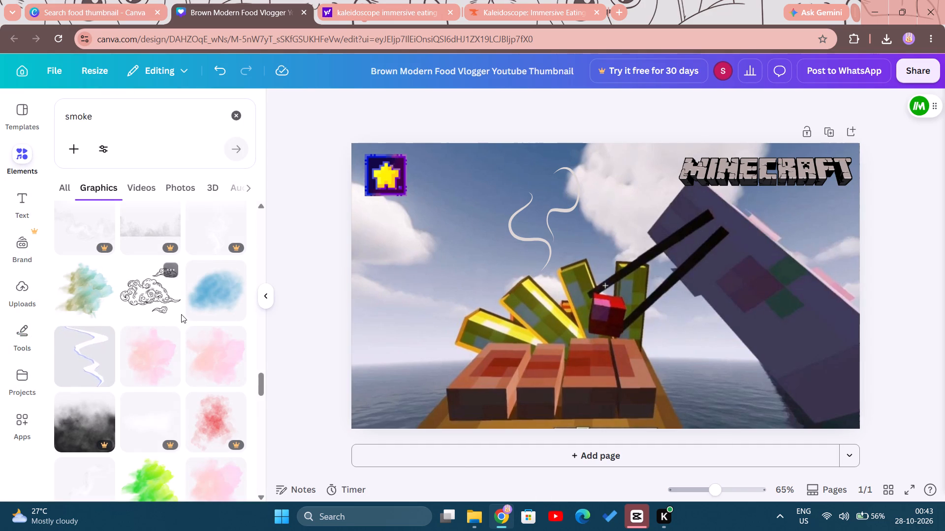
scroll(181, 314, down, 14)
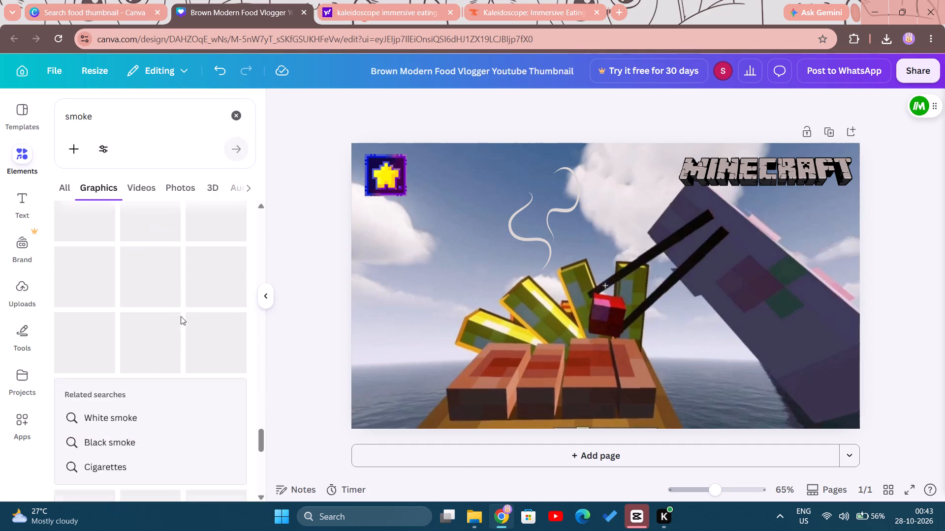
scroll(181, 316, down, 1)
scroll(181, 316, up, 4)
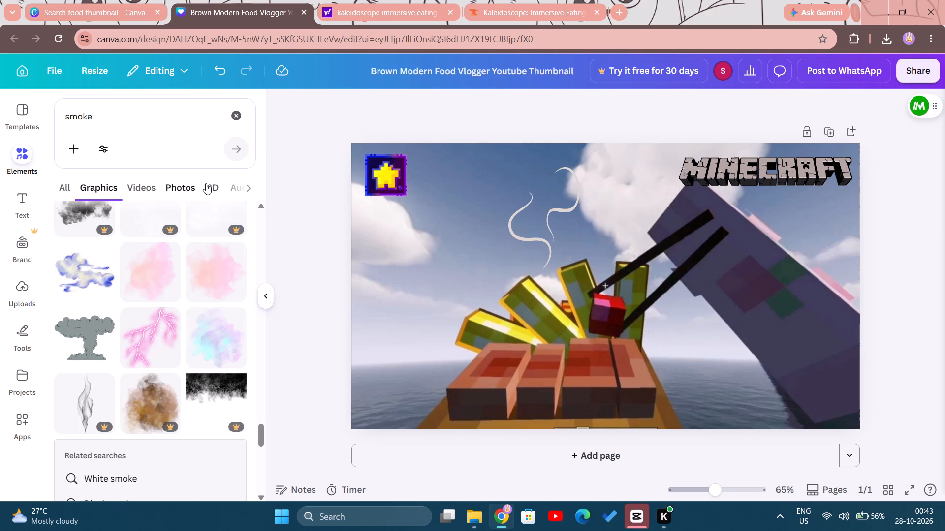
click(218, 190)
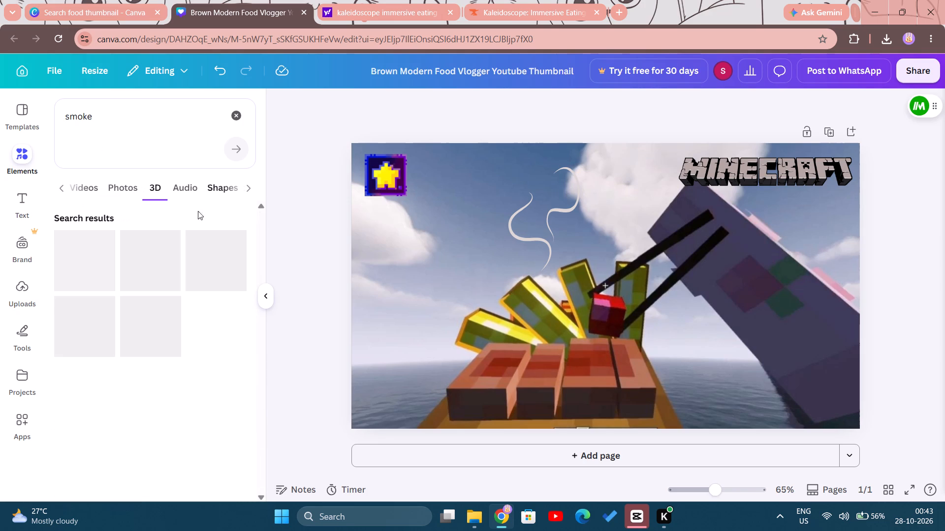
click(176, 185)
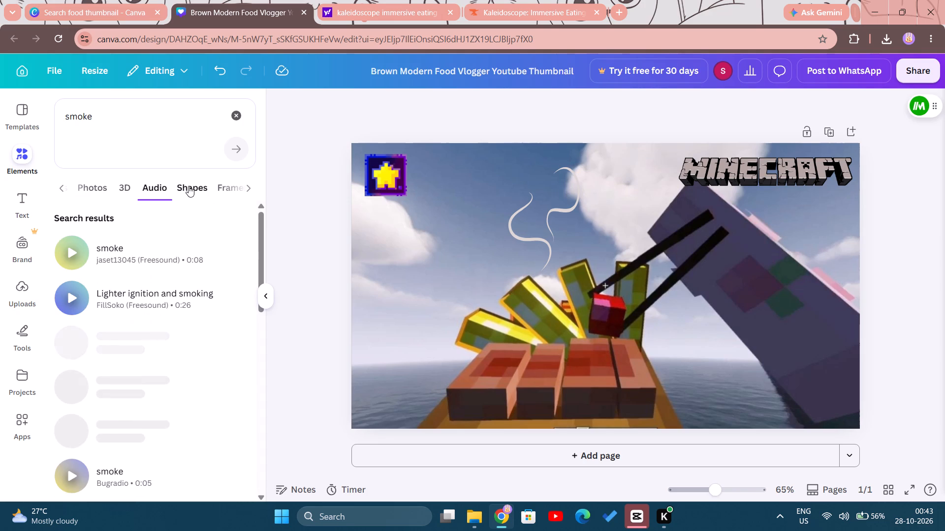
click(189, 186)
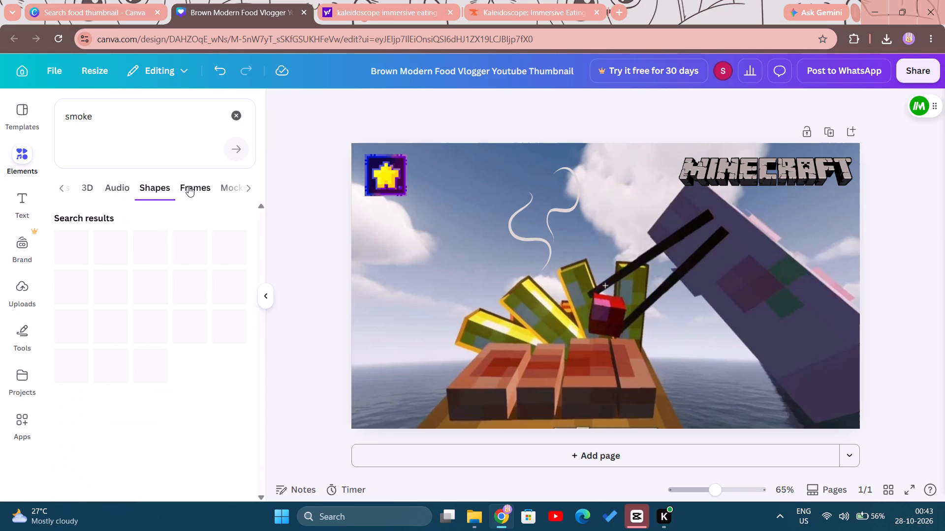
Clear the smoke search and look through the recently used, recommended and category listings of elements.
click(237, 118)
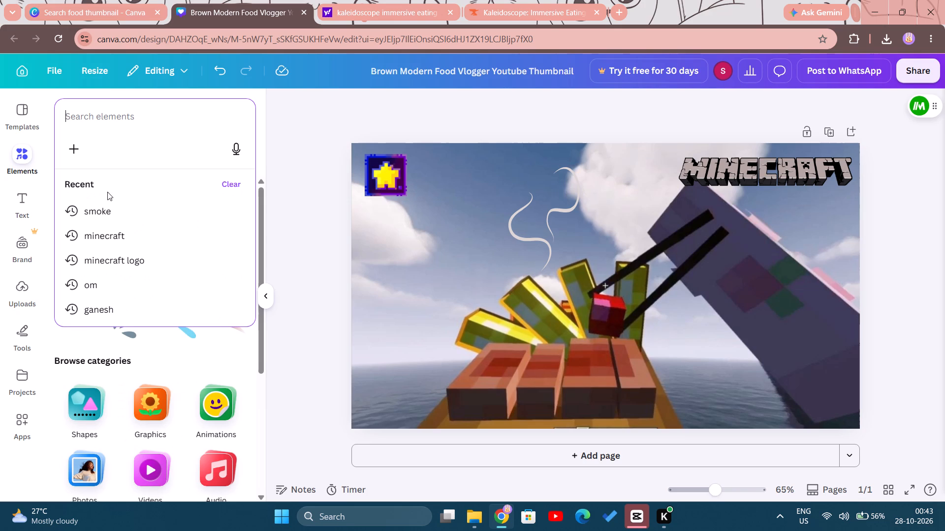
click(55, 337)
scroll(143, 295, down, 3)
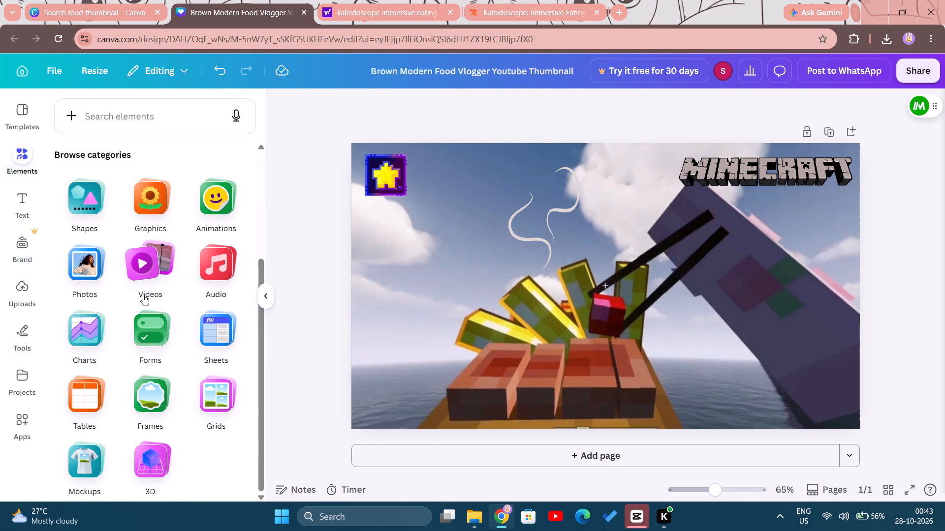
scroll(143, 295, down, 3)
scroll(143, 295, up, 2)
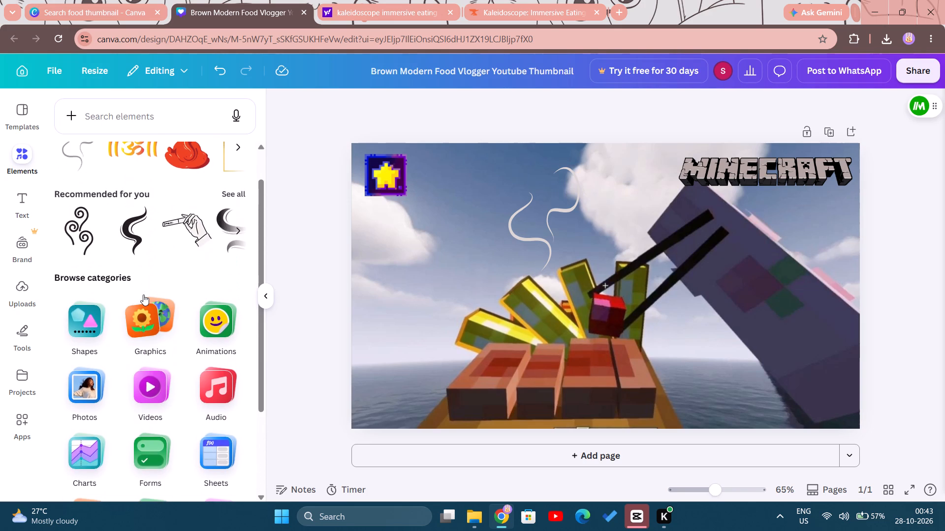
scroll(143, 295, up, 3)
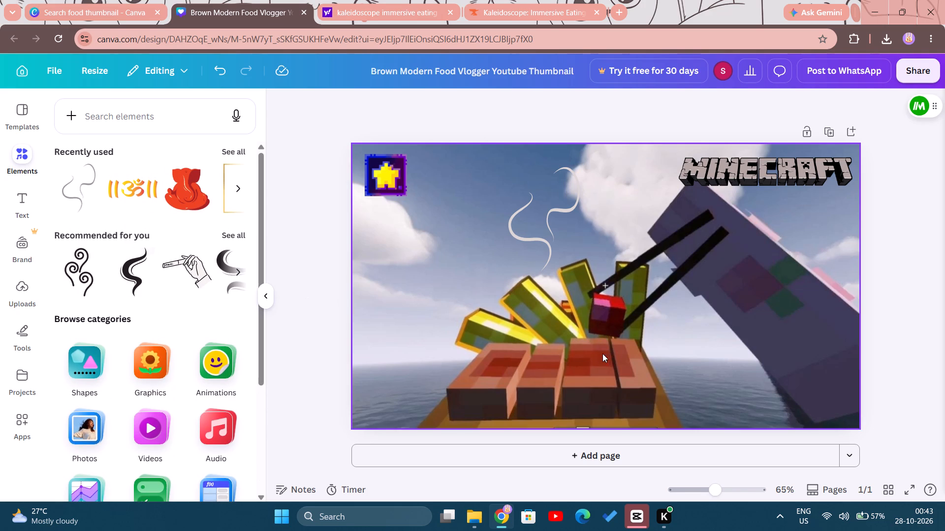
click(933, 64)
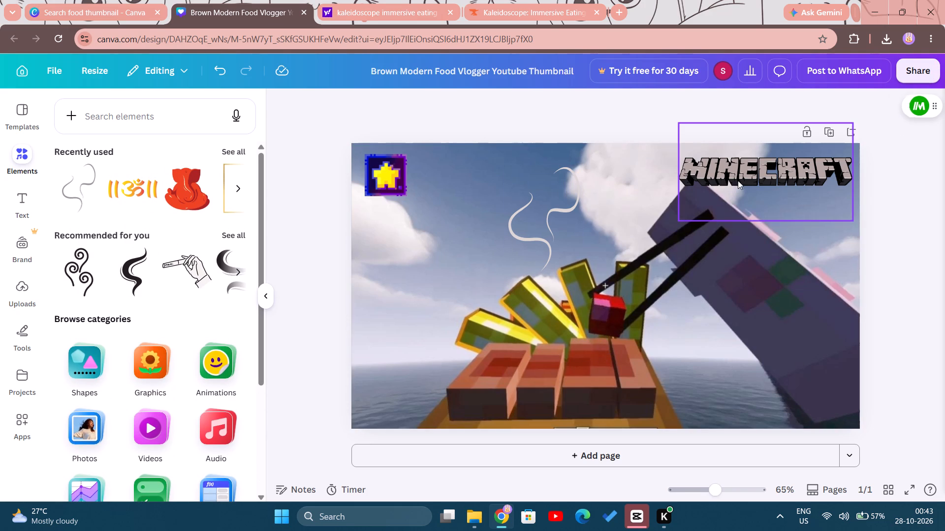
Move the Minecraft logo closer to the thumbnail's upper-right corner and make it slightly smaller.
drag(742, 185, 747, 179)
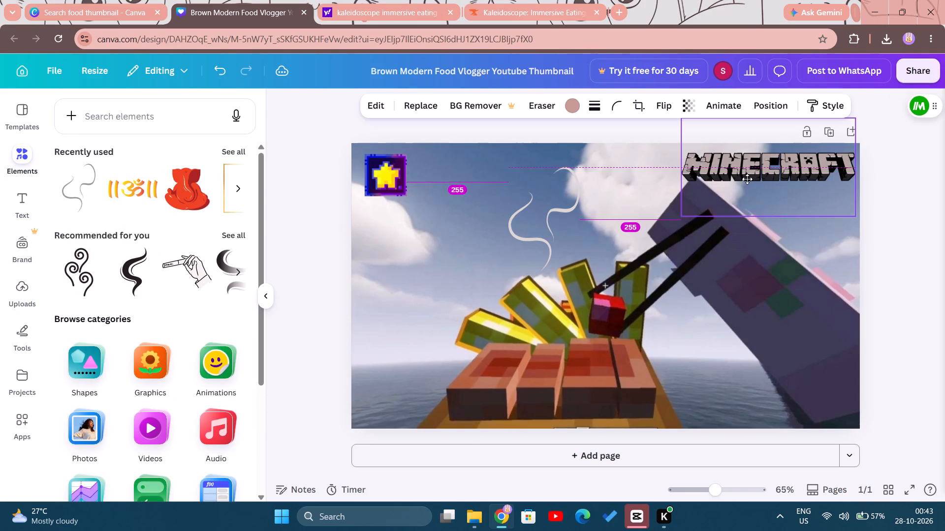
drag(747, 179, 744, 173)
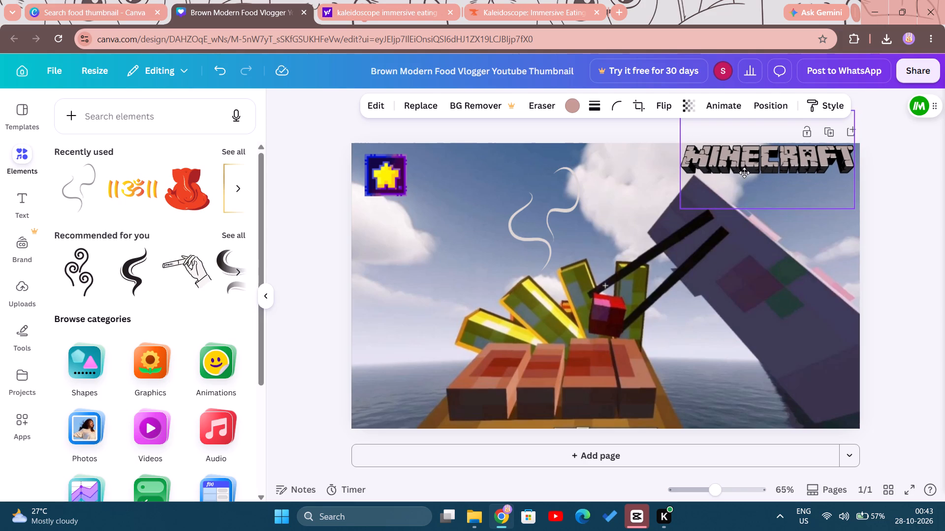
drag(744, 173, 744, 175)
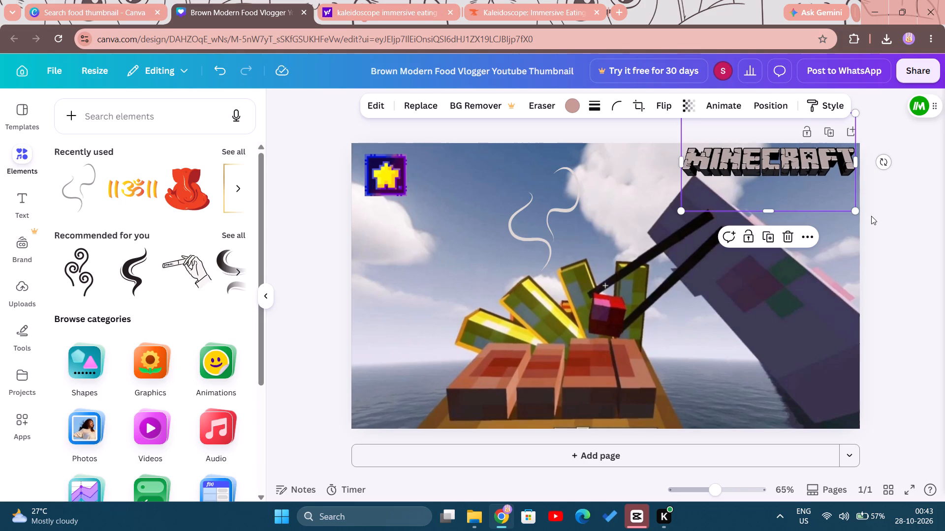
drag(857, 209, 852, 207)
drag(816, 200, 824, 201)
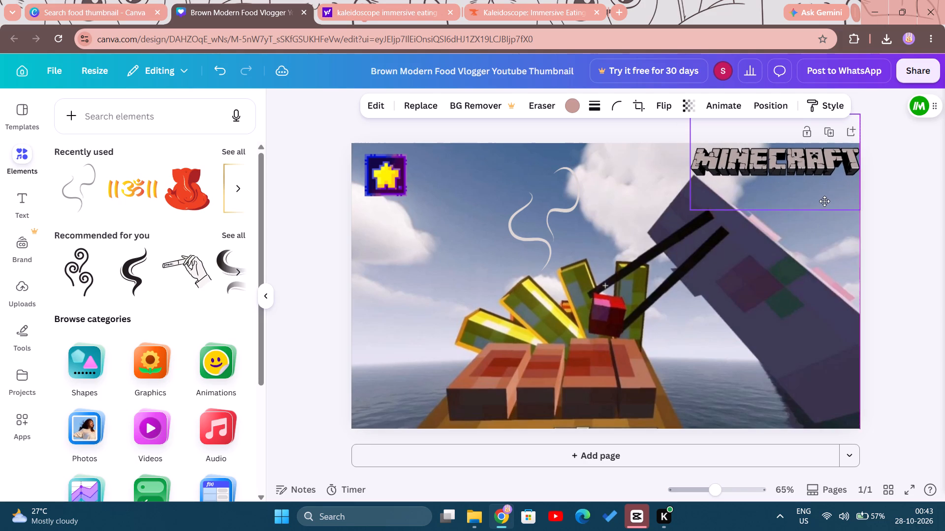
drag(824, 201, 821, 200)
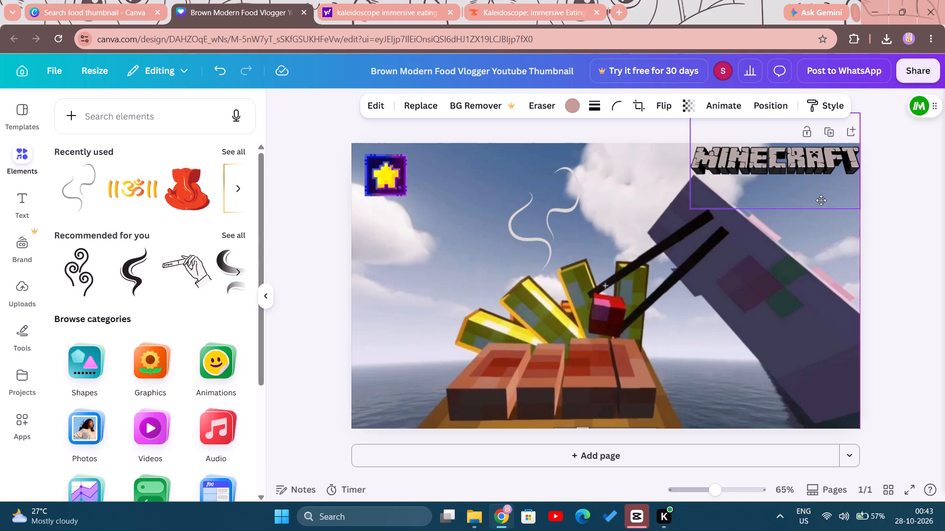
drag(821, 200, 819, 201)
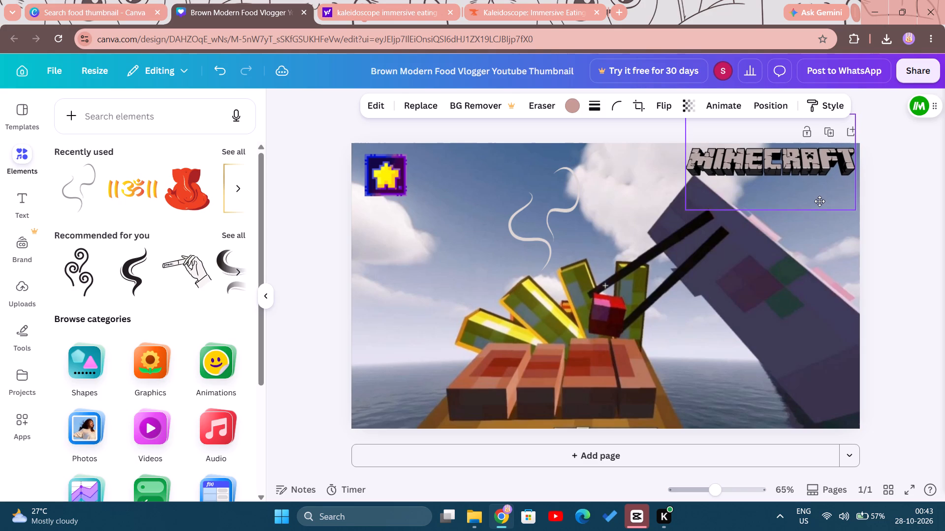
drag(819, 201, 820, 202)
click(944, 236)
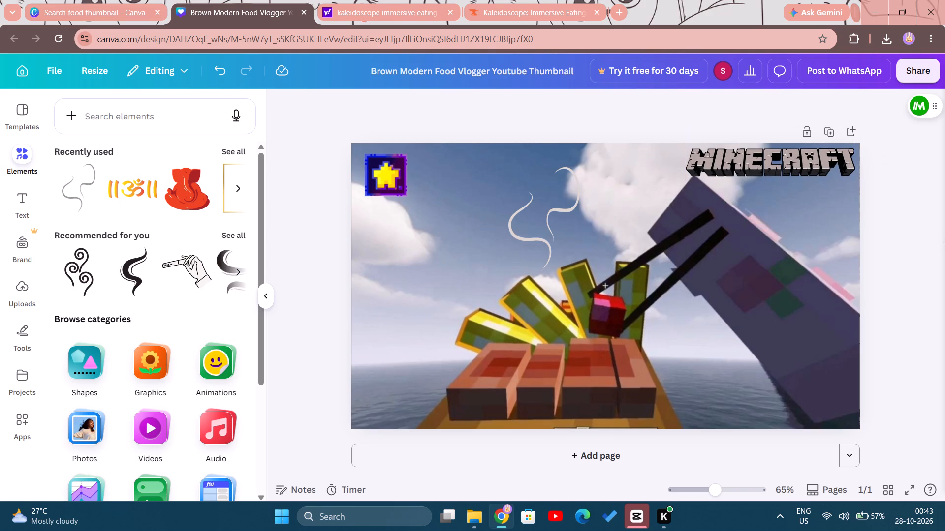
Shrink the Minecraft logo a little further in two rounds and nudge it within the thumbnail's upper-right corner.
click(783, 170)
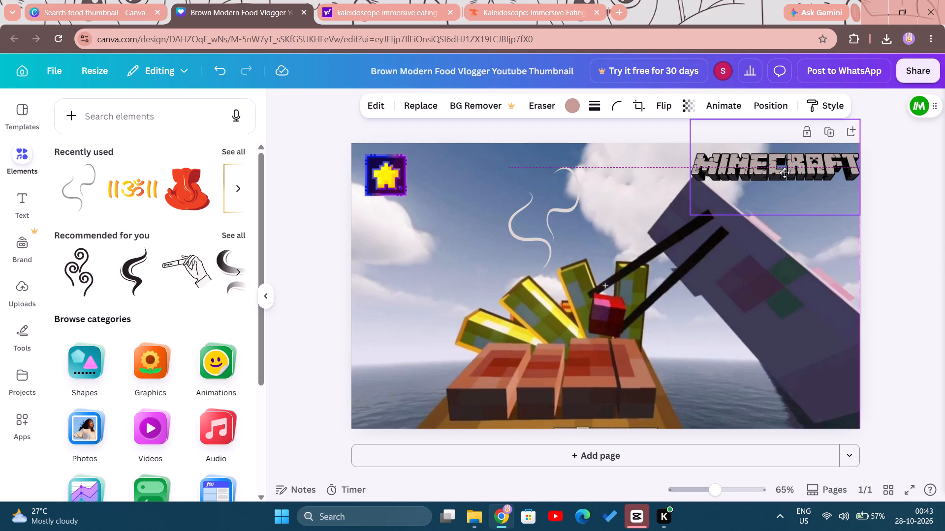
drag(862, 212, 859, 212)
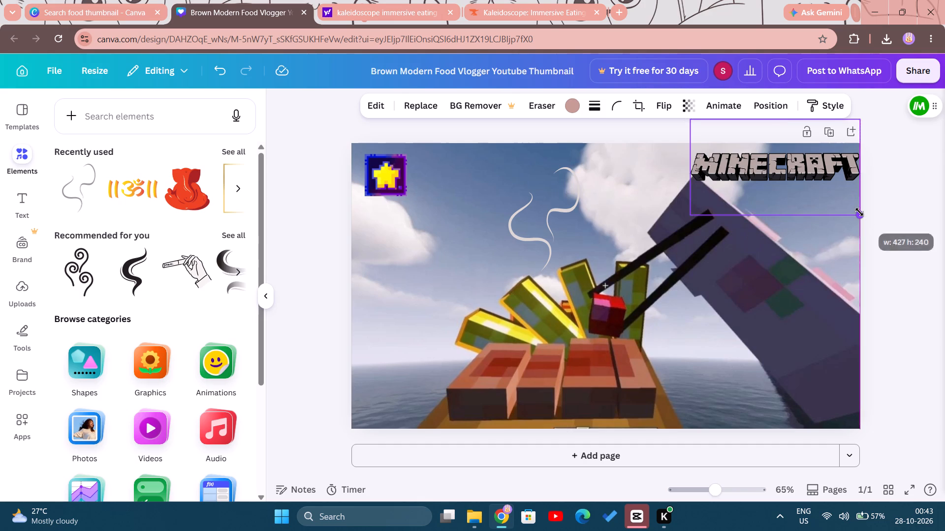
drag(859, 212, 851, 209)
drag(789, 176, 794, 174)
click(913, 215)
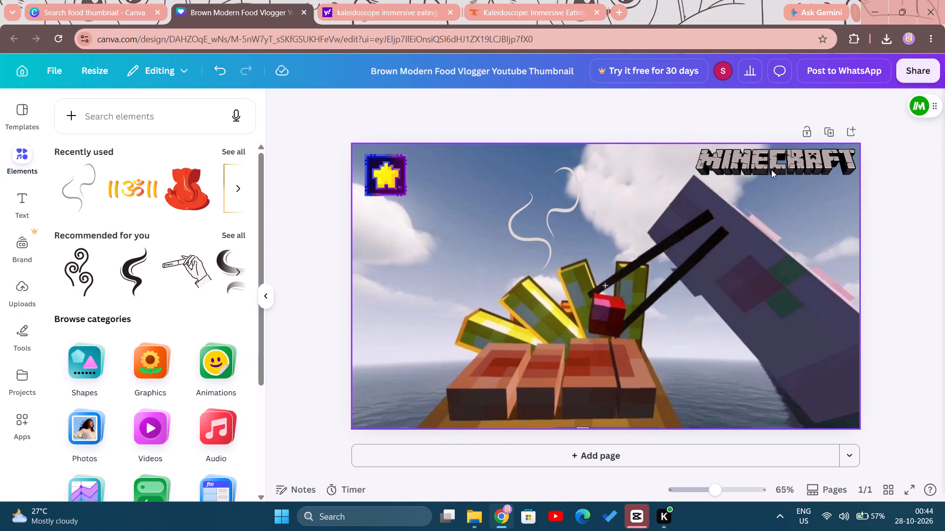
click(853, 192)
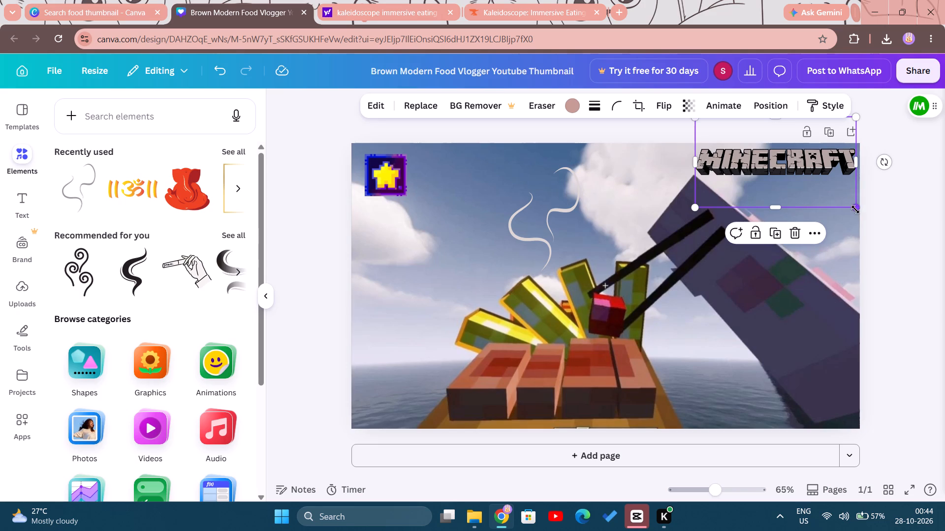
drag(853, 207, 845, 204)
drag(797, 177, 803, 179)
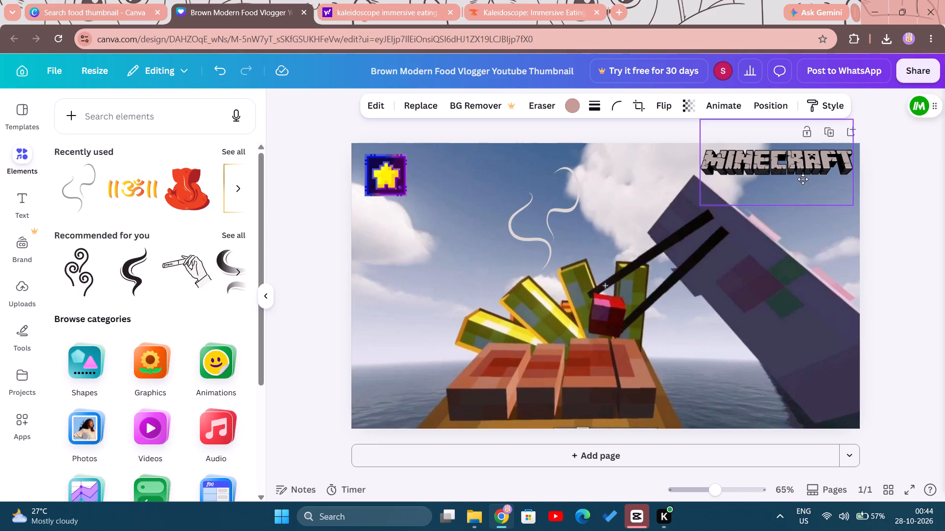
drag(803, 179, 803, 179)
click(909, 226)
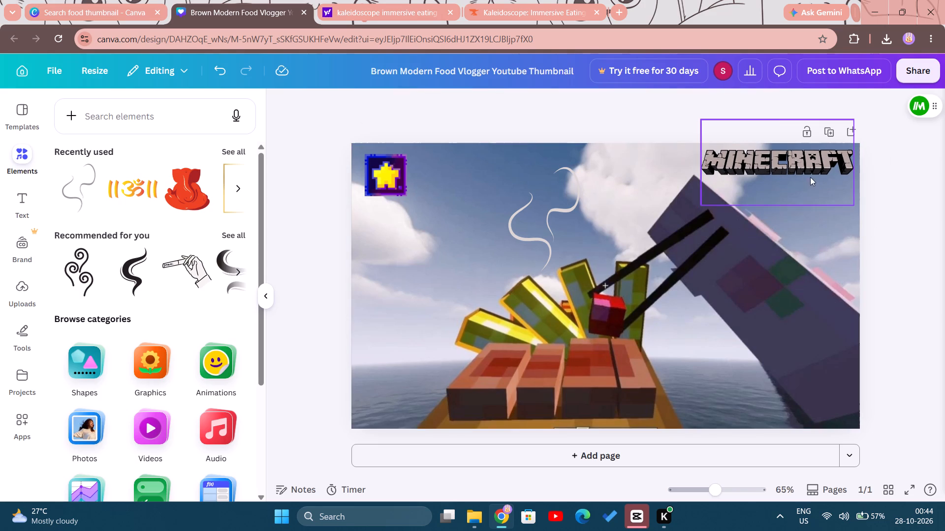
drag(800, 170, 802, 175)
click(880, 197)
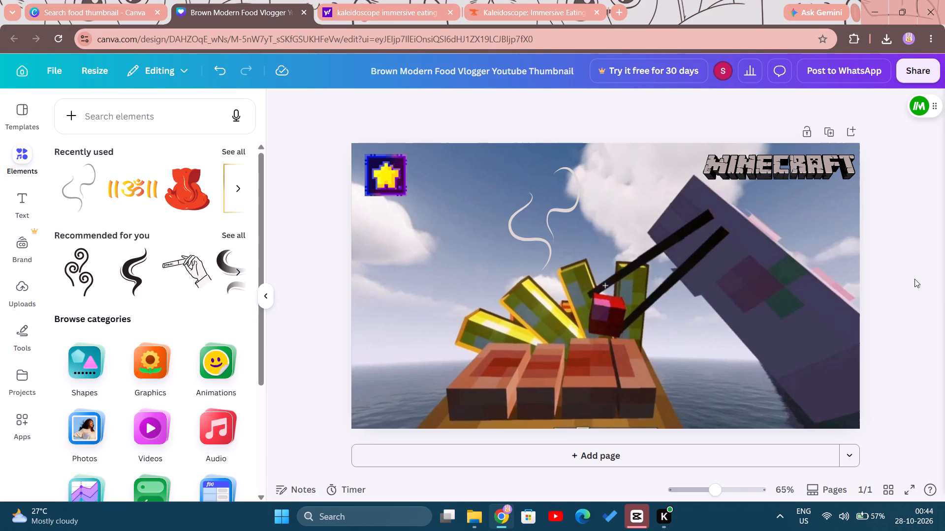
Enlarge the Minecraft logo noticeably towards the thumbnail's centre and shift it up in the upper-right corner.
click(741, 175)
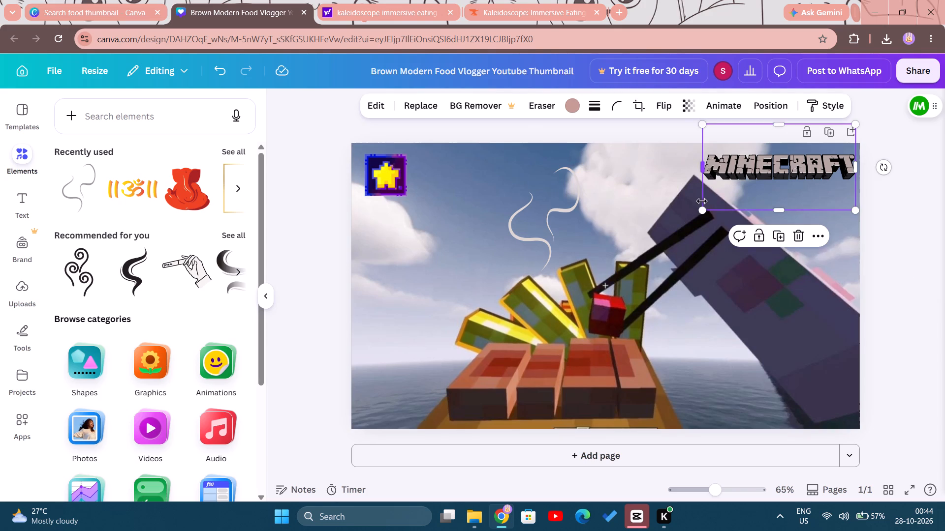
drag(703, 208, 632, 228)
drag(712, 195, 710, 180)
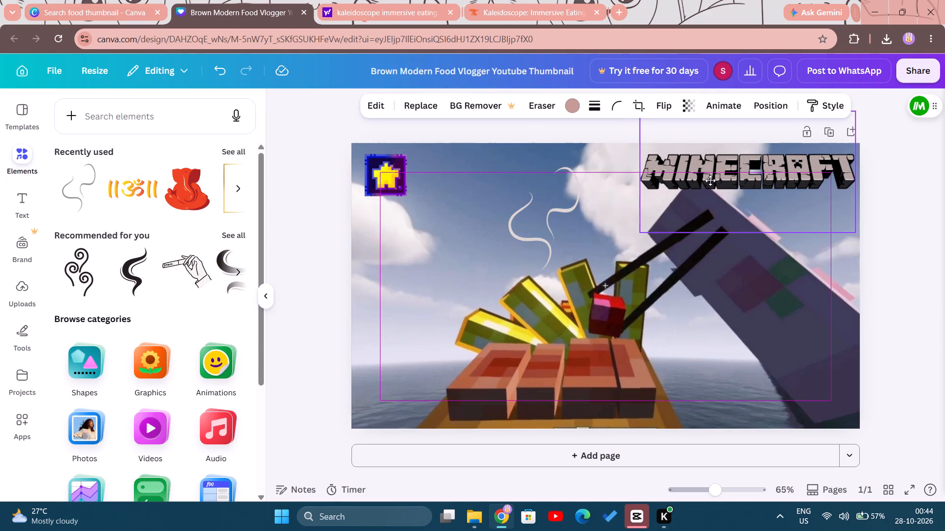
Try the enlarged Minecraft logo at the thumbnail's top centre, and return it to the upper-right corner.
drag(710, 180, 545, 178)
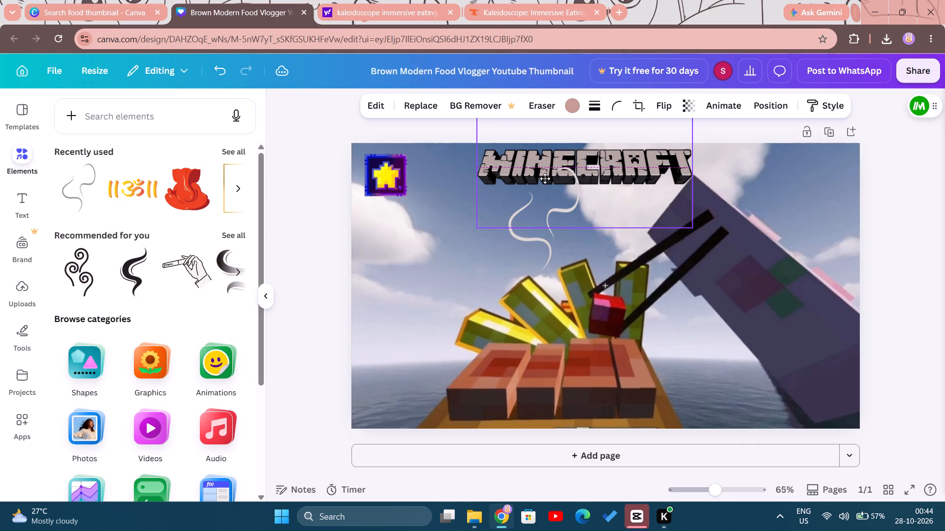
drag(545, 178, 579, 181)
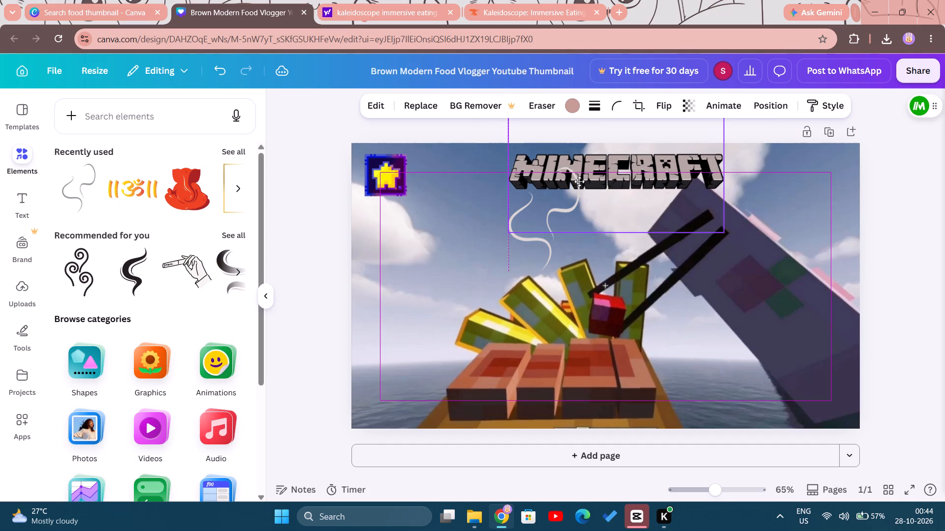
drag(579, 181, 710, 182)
Make the Minecraft logo slightly smaller and settle it close to the thumbnail's upper-right corner.
drag(856, 232, 846, 228)
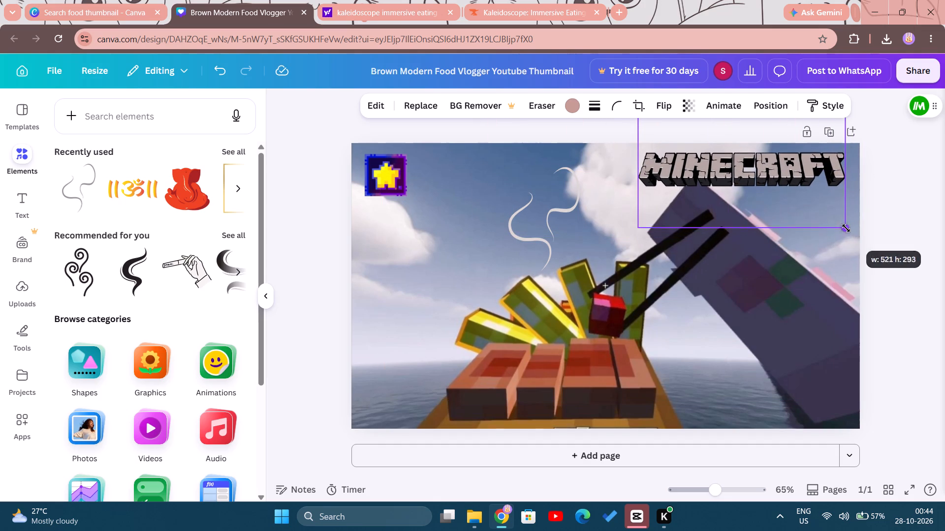
drag(846, 228, 834, 222)
drag(767, 195, 792, 193)
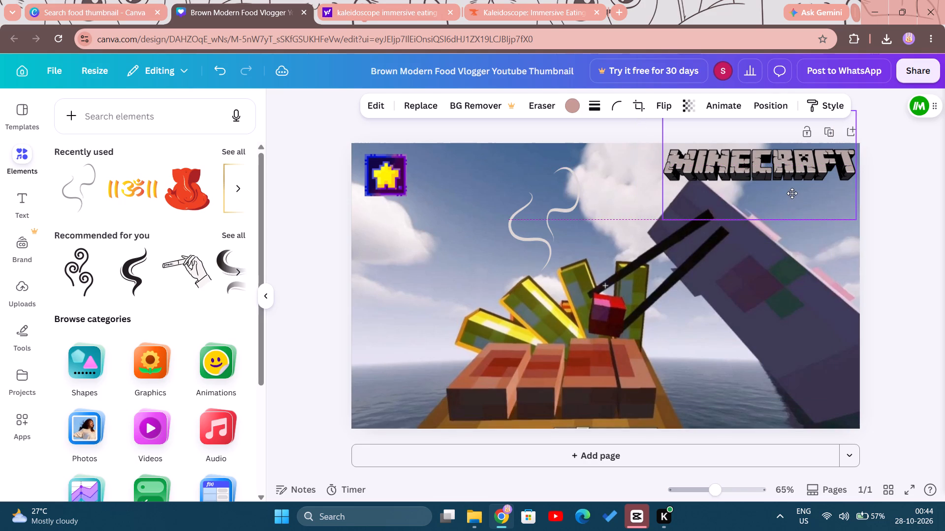
drag(792, 193, 792, 192)
click(925, 229)
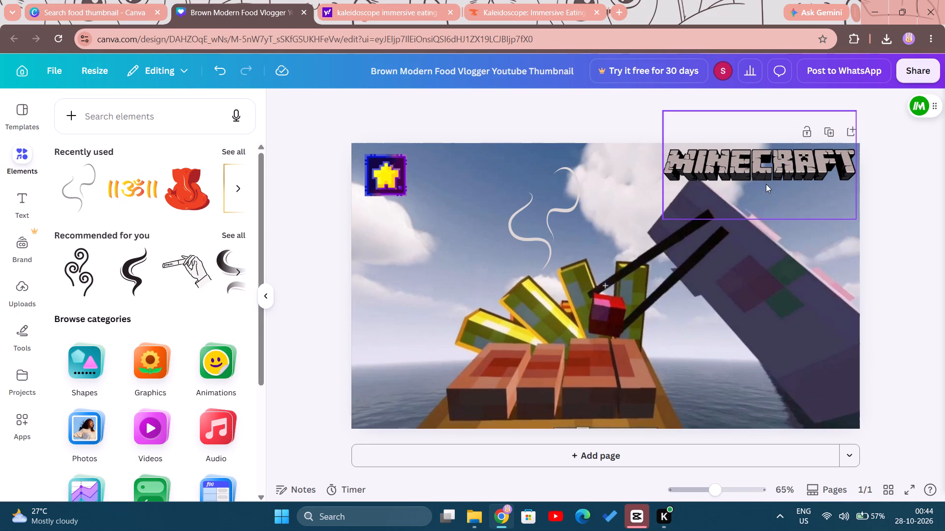
Nudge the star icon and the Minecraft logo slightly down so they line up near the thumbnail's upper corners.
click(395, 170)
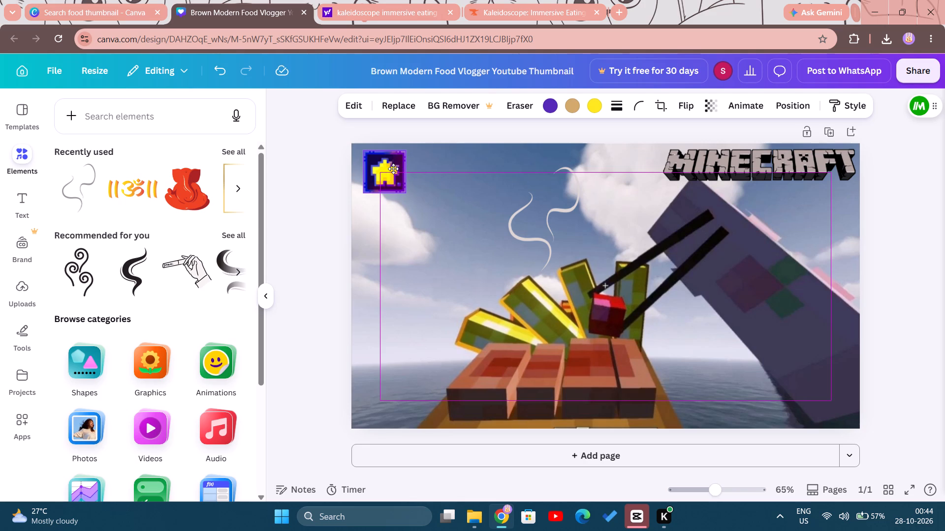
drag(778, 183, 780, 197)
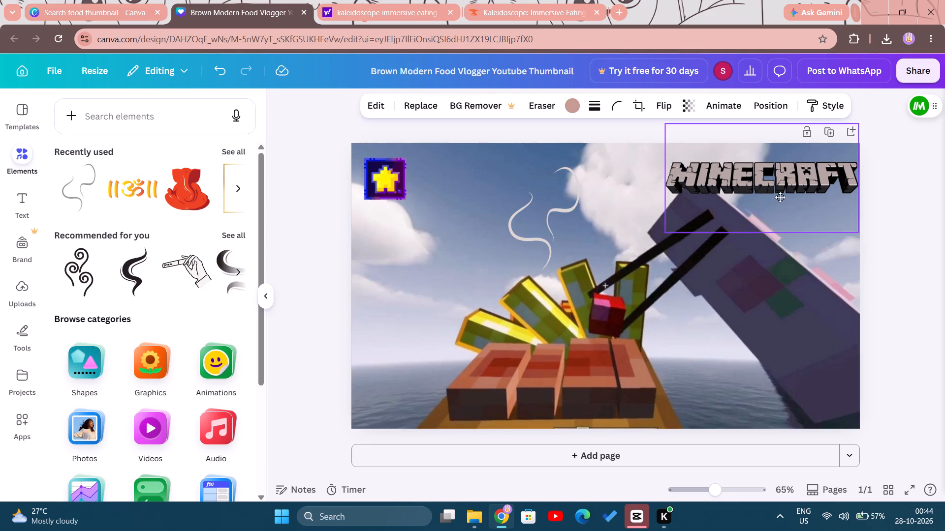
drag(780, 197, 773, 194)
click(895, 213)
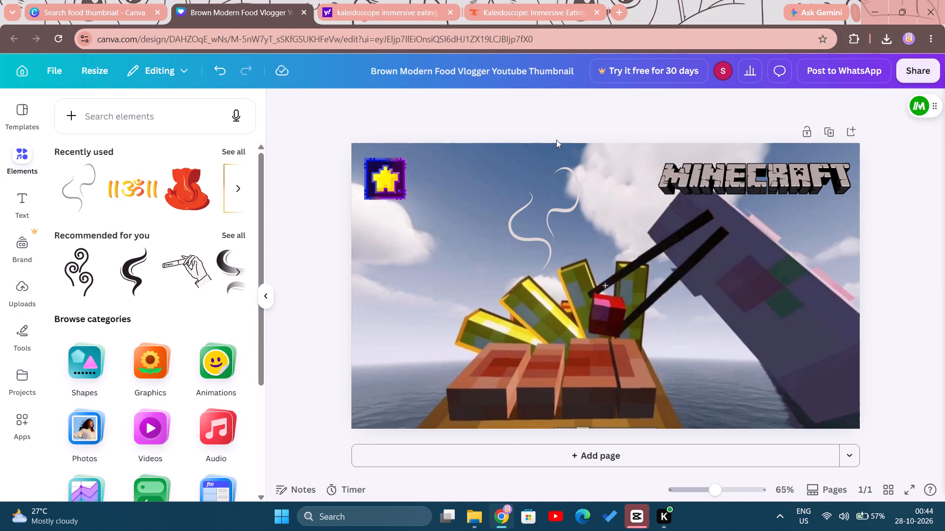
drag(757, 182, 760, 175)
click(923, 241)
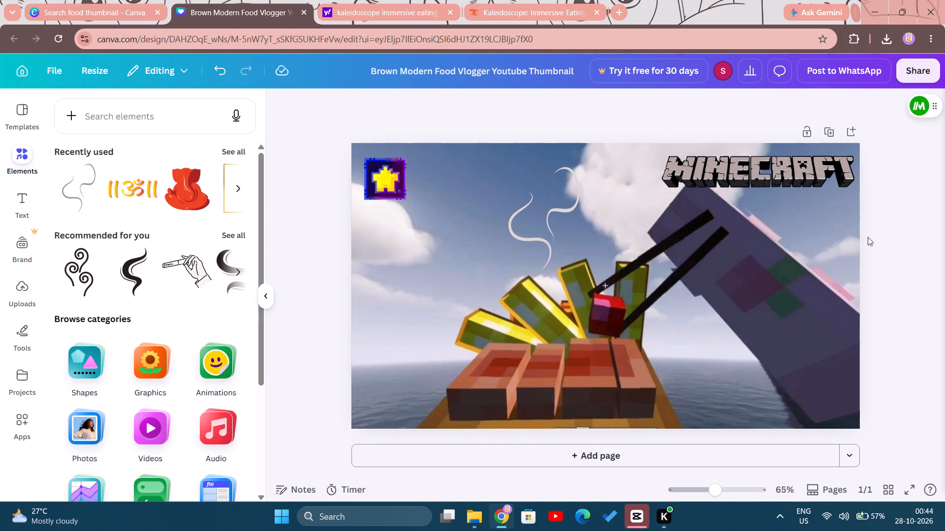
click(913, 270)
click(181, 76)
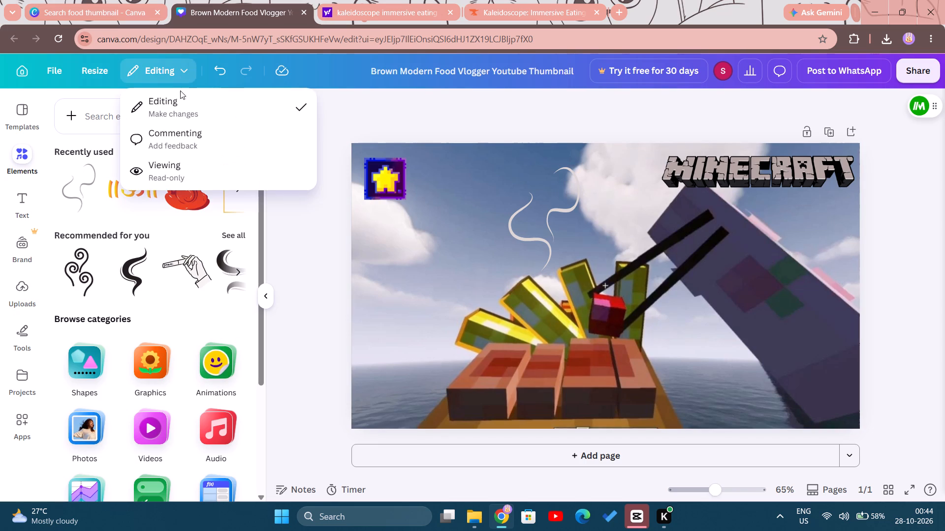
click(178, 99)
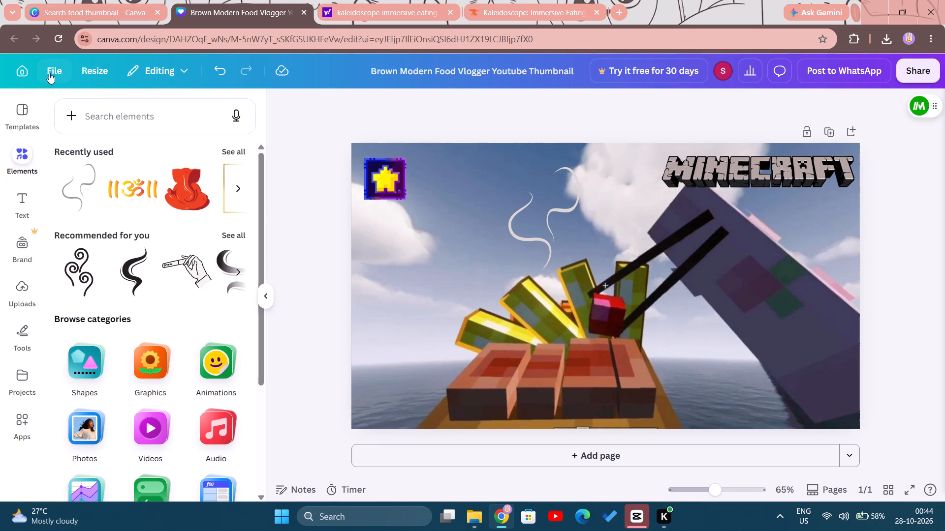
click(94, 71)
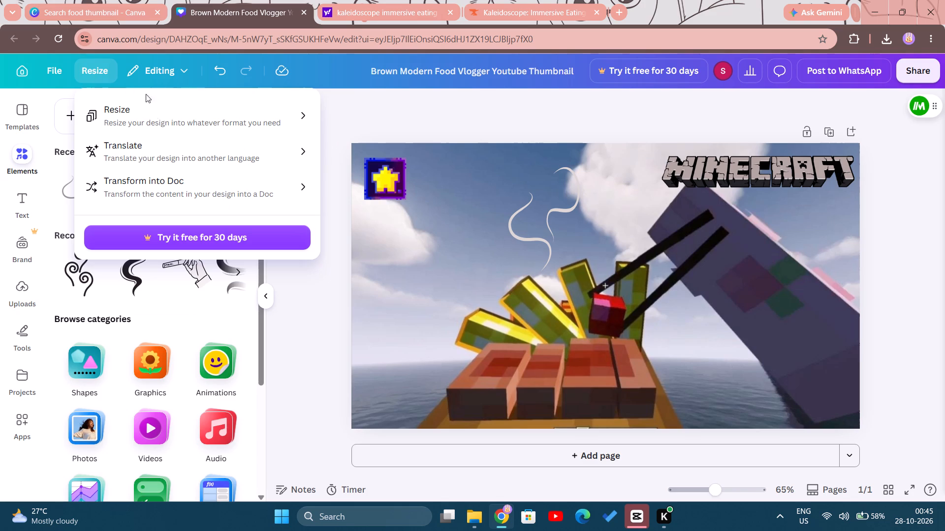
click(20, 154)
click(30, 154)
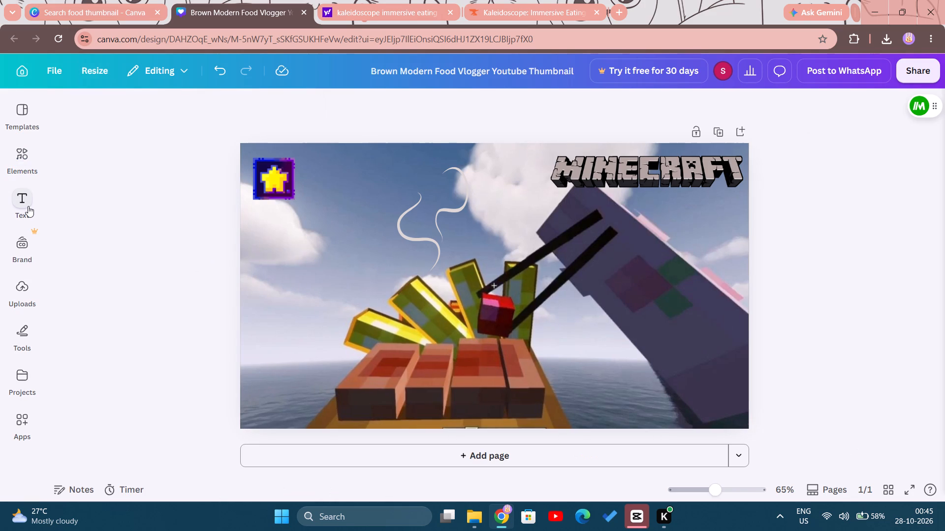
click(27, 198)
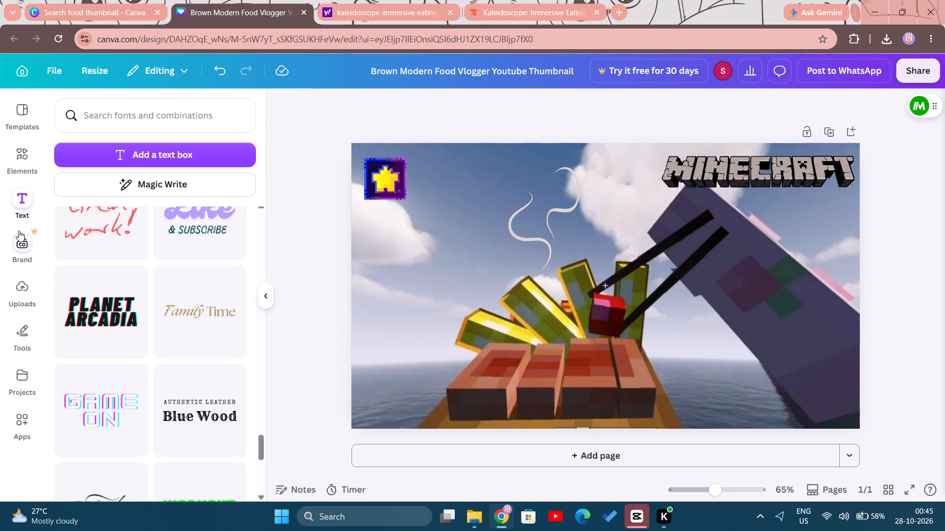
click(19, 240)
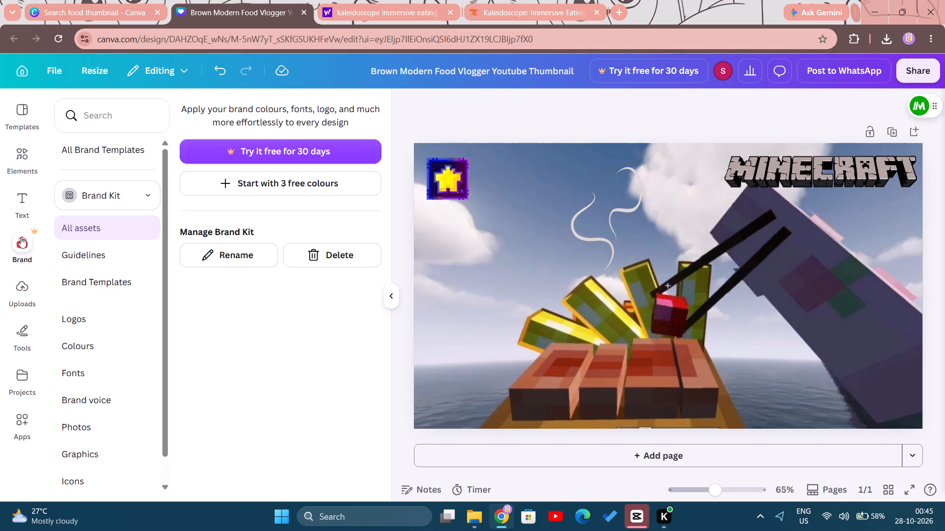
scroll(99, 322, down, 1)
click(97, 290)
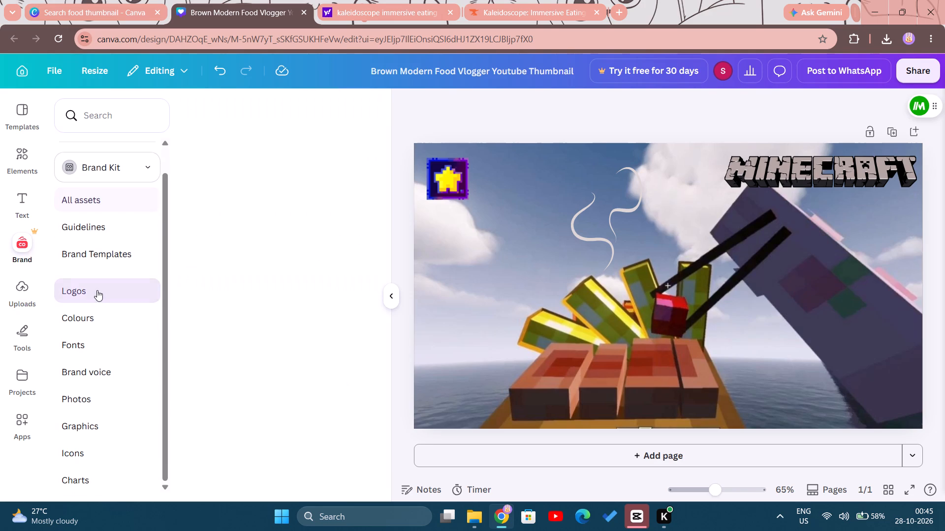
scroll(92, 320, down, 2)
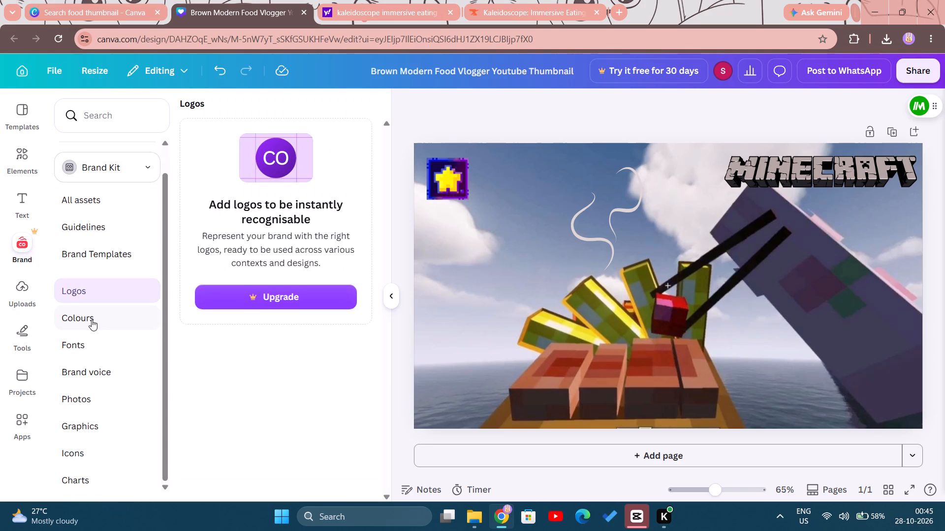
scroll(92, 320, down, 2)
click(912, 72)
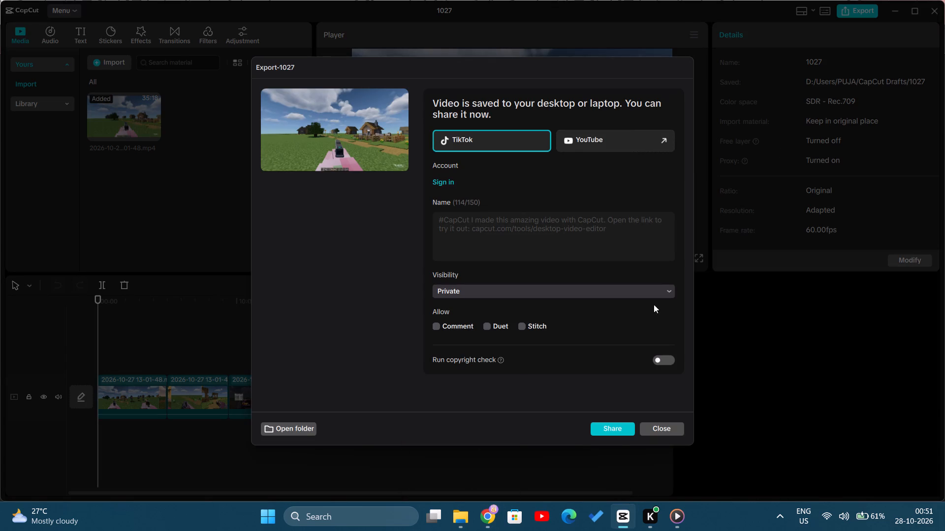
click(670, 425)
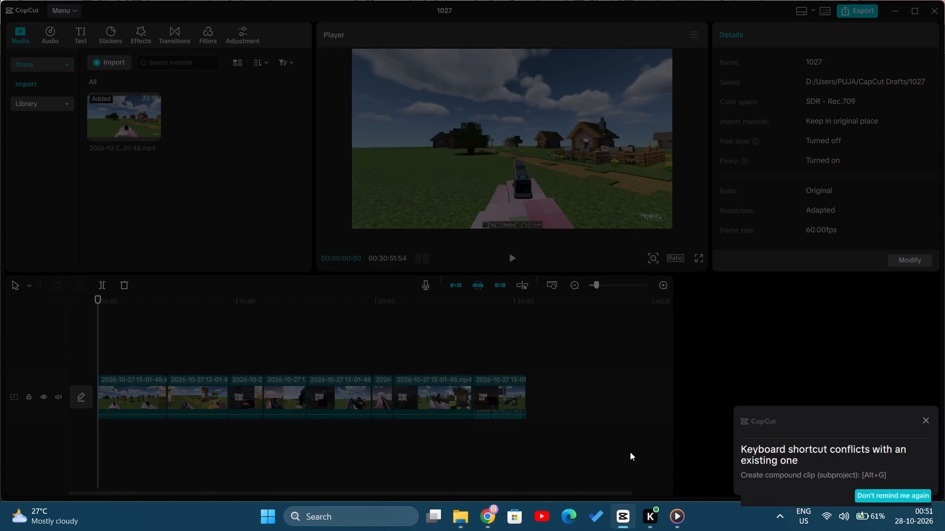
drag(925, 422, 925, 417)
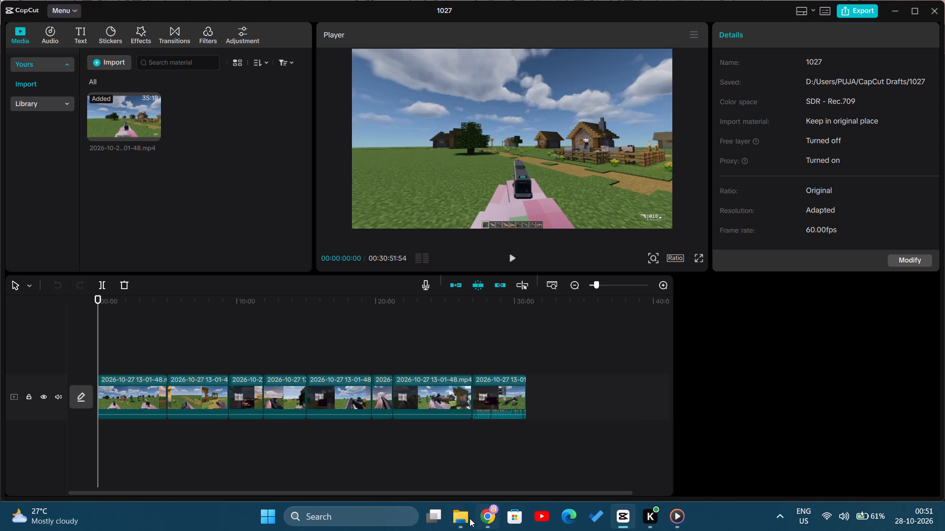
Return to Chrome, search Google for "kaleidoscope immersive eating" and show the image results.
click(491, 517)
click(346, 241)
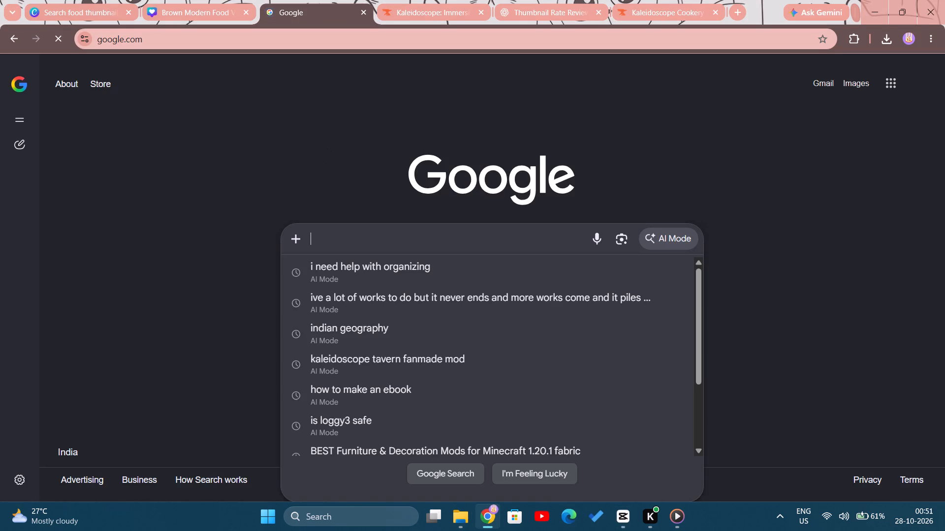
text(kaleidoscope immer)
key(BackSpace)
key(BackSpace)
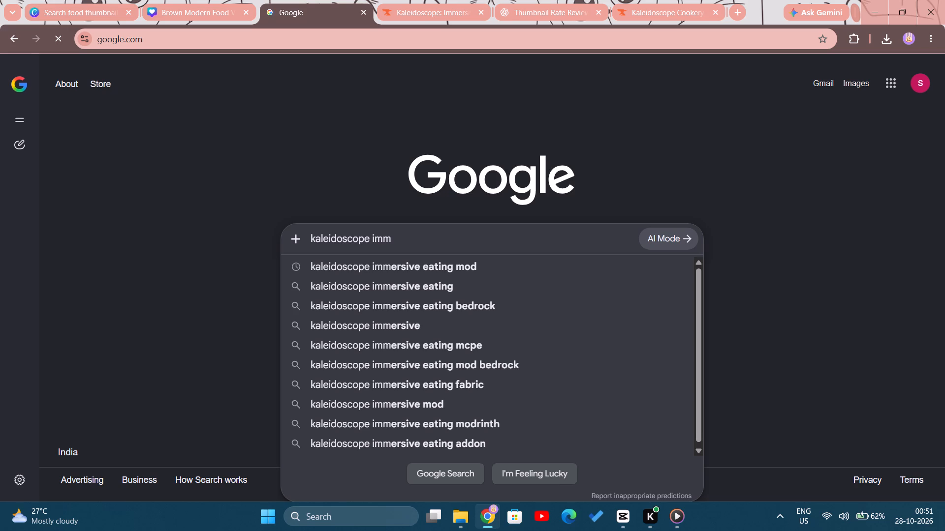
click(397, 295)
click(224, 118)
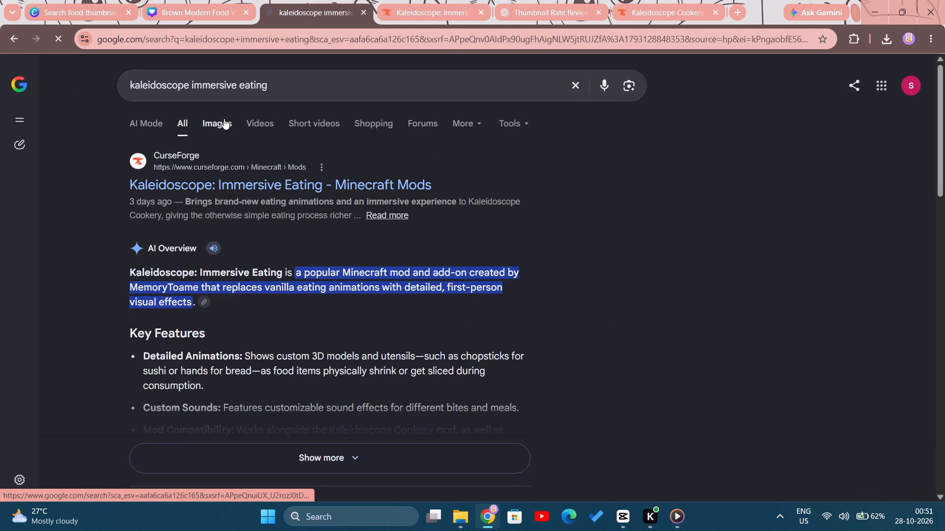
Preview the first CurseForge image and look through the image results for a suitable Kaleidoscope dish picture.
click(89, 237)
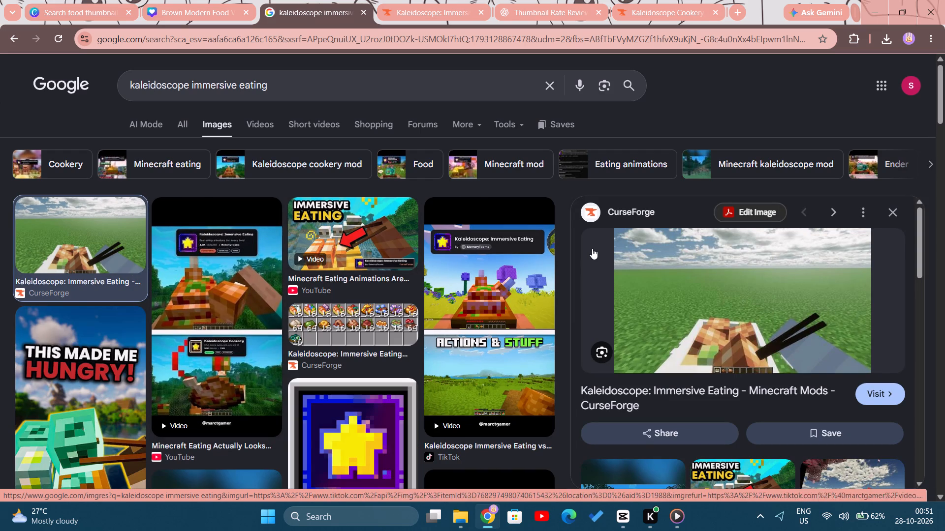
scroll(168, 284, down, 1)
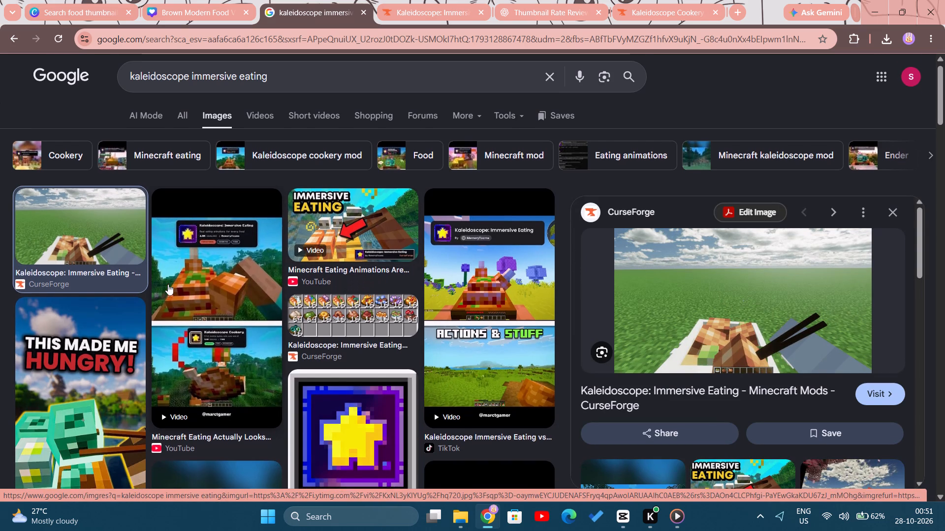
scroll(168, 284, down, 1)
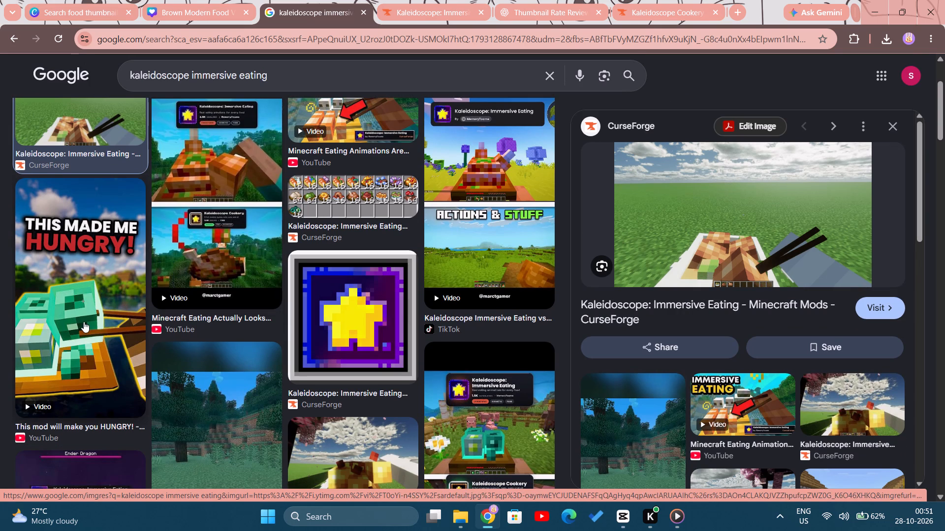
scroll(75, 324, down, 2)
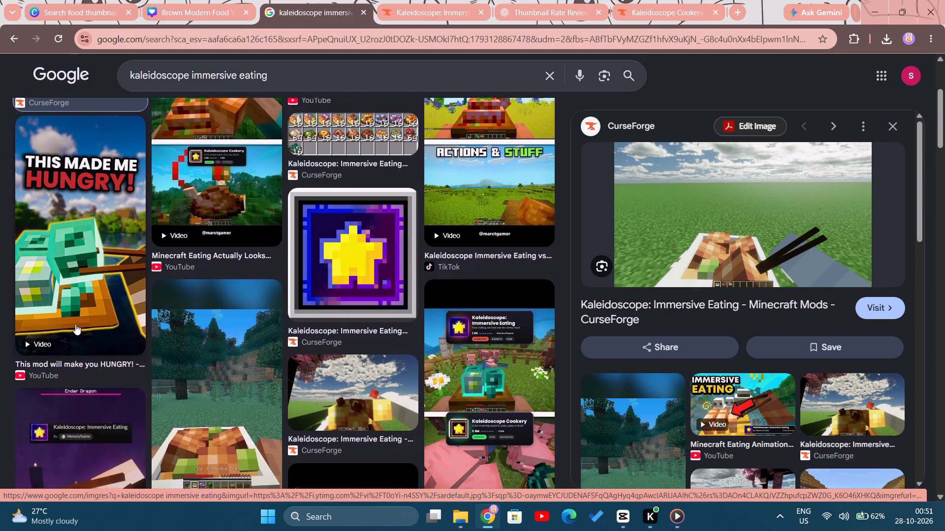
scroll(75, 324, down, 3)
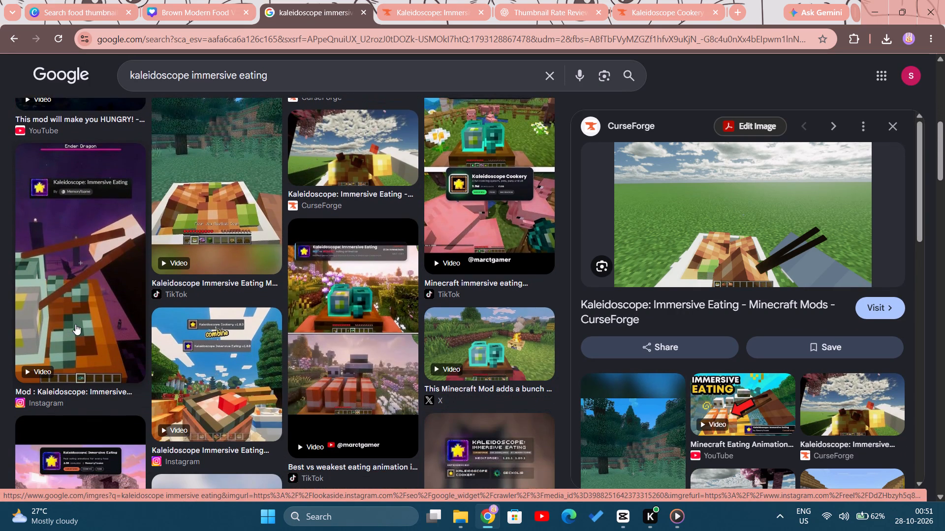
scroll(75, 324, down, 3)
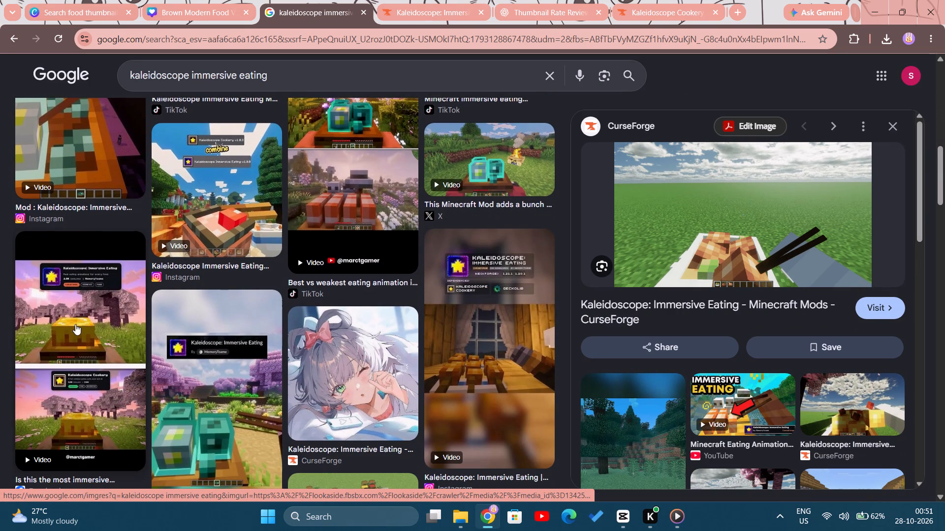
scroll(74, 324, down, 2)
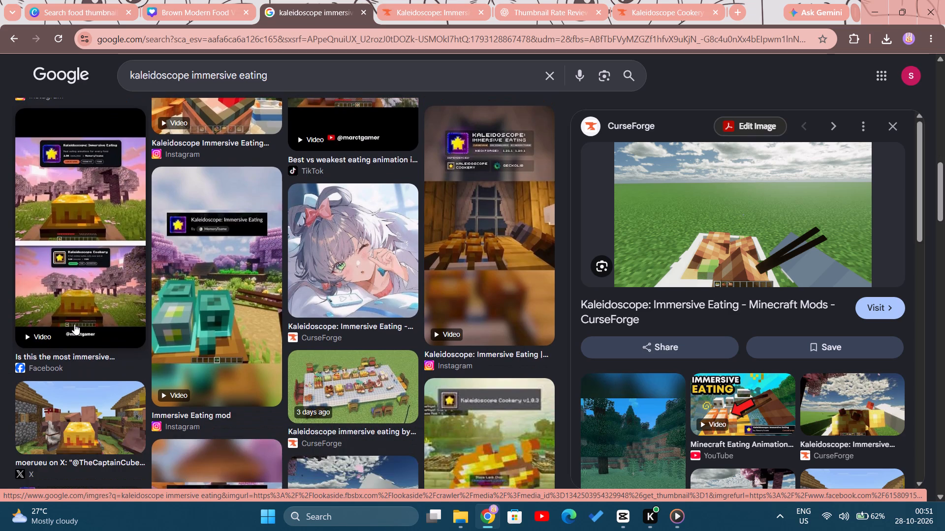
scroll(74, 324, down, 3)
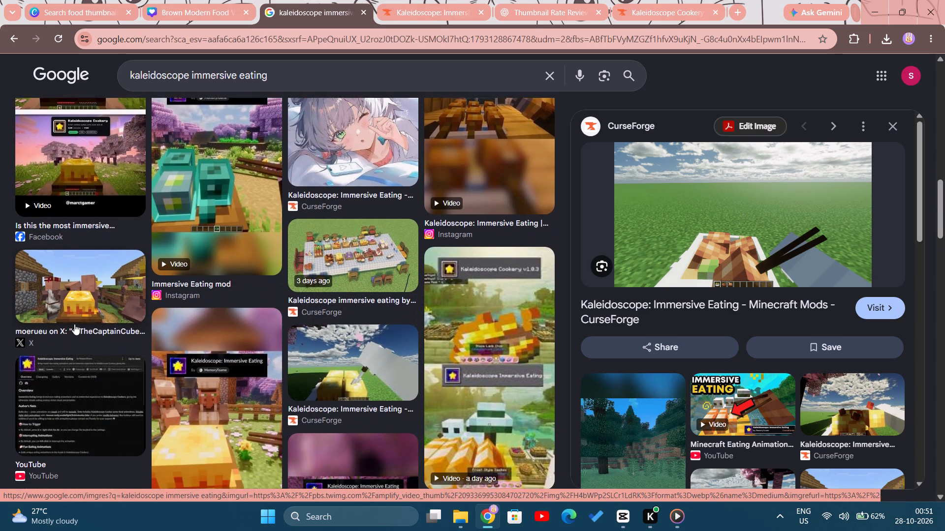
scroll(74, 324, down, 5)
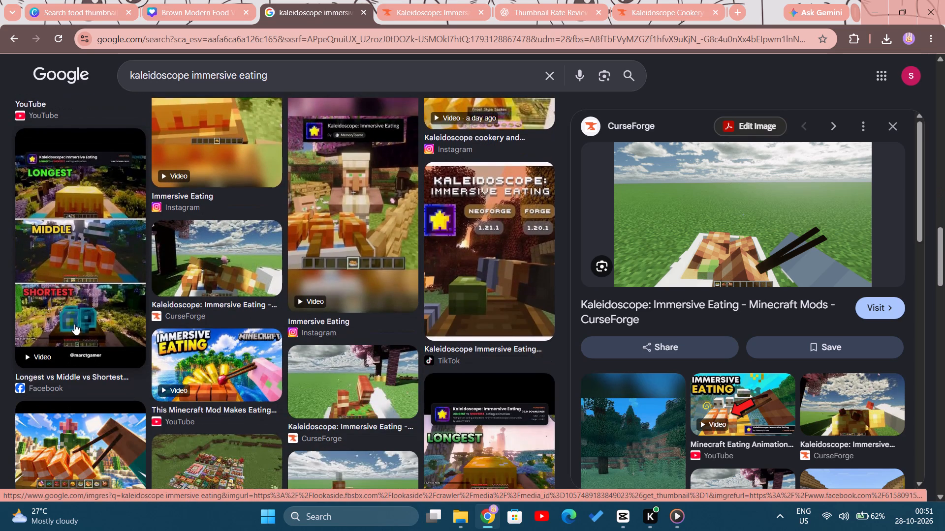
Preview PearlyCraft's Immersive Eating YouTube thumbnail and a CurseForge eating screenshot, then look back through the earlier image results.
click(231, 372)
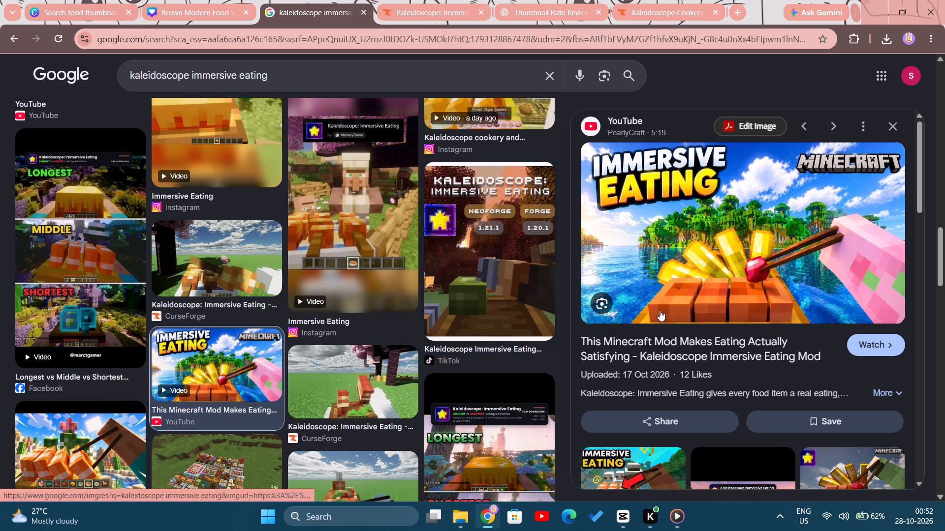
scroll(490, 335, down, 1)
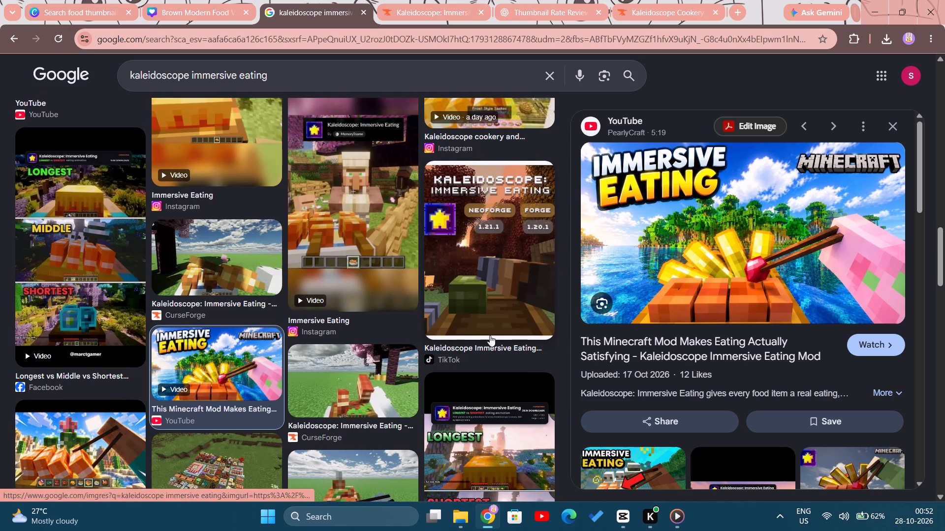
scroll(490, 335, down, 1)
click(385, 268)
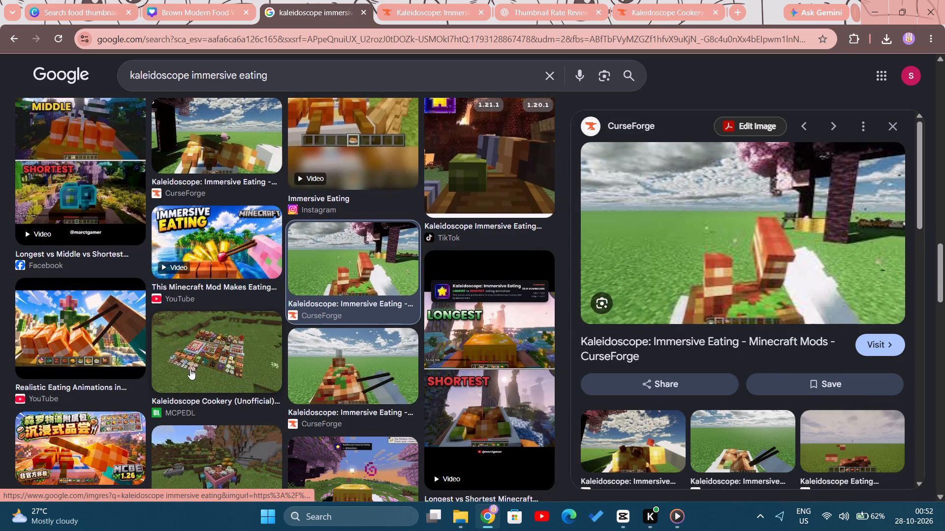
scroll(190, 369, up, 6)
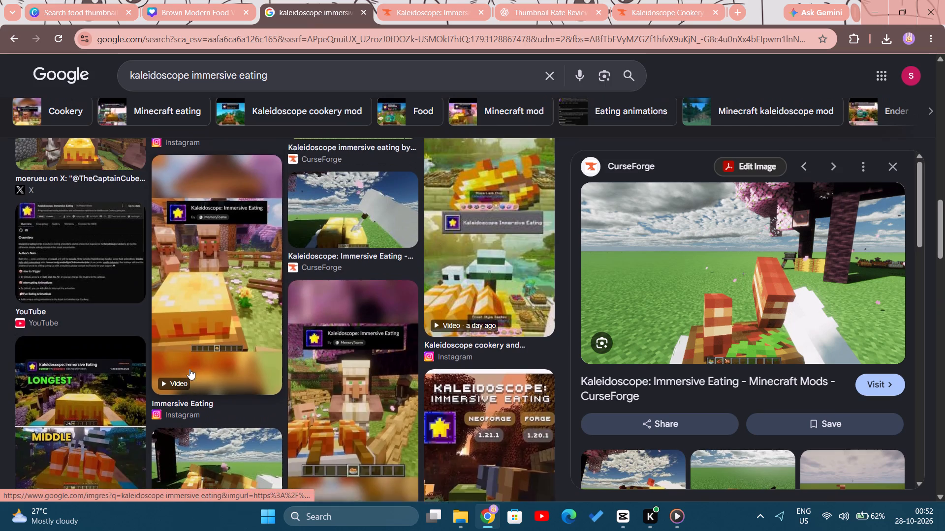
scroll(189, 369, up, 5)
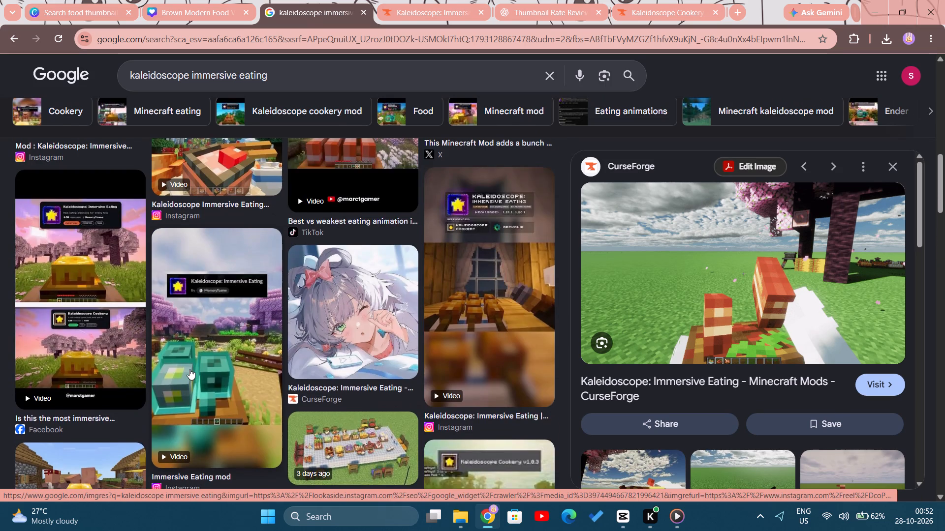
scroll(189, 369, up, 8)
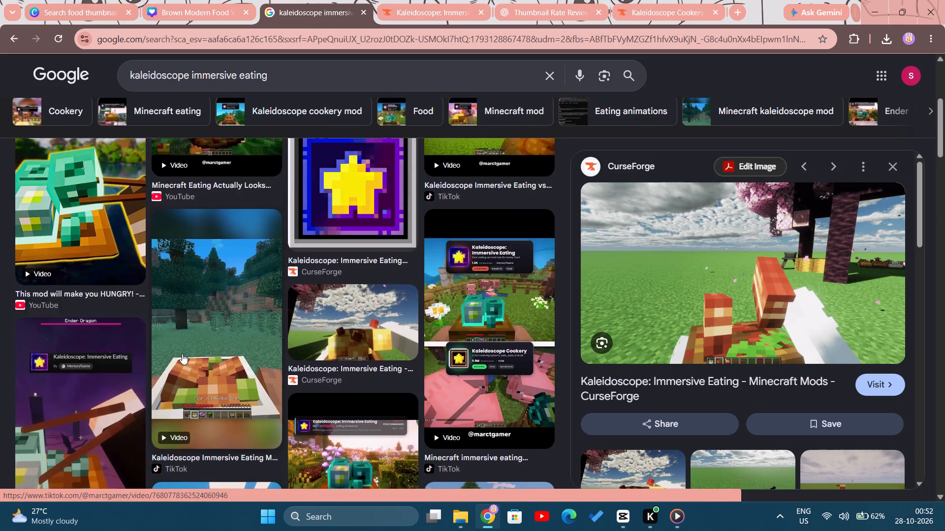
scroll(182, 353, up, 4)
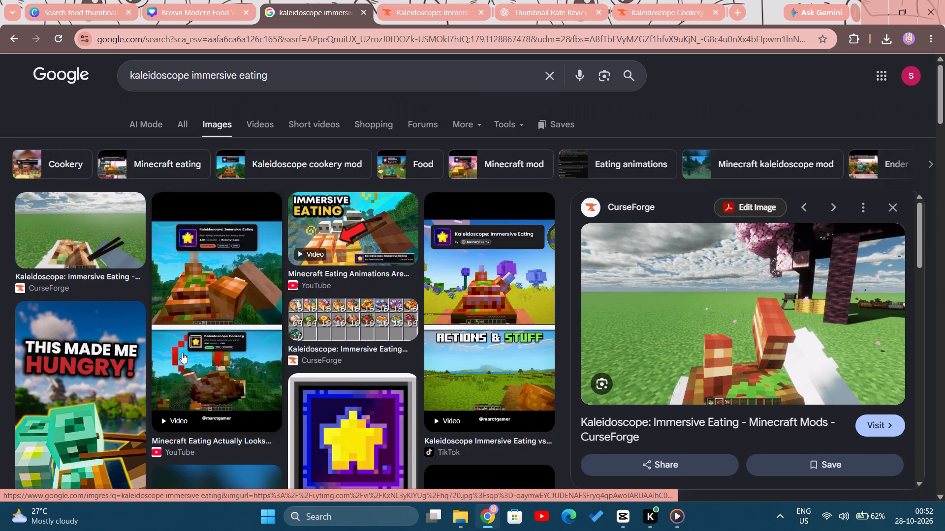
scroll(182, 353, down, 2)
scroll(258, 212, up, 2)
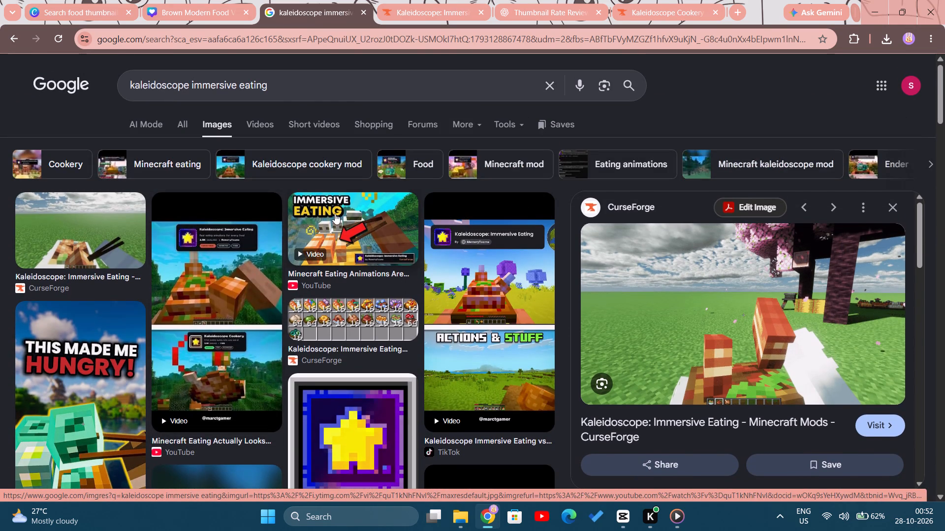
Preview MarcTGamer's Immersive Eating YouTube thumbnail and the TikTok best-versus-weakest animation image, and examine further results for dish pictures.
click(335, 214)
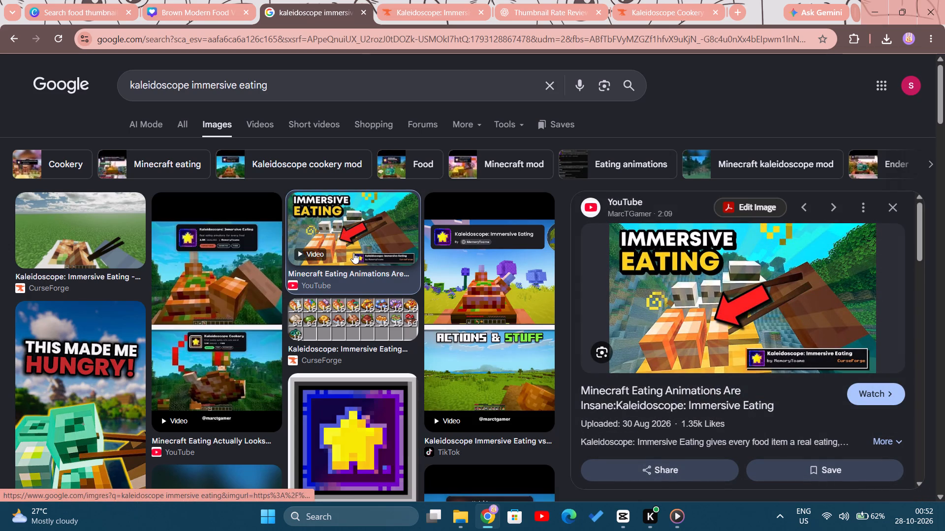
scroll(353, 253, down, 3)
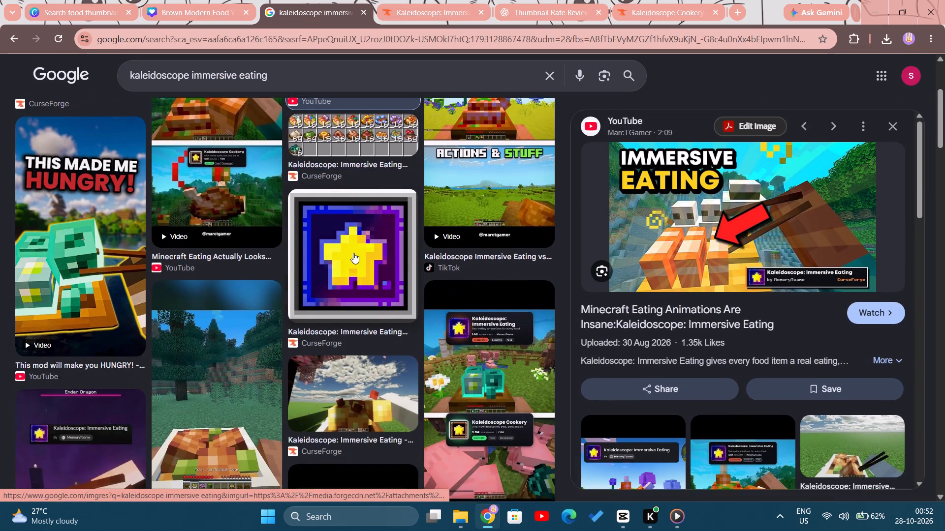
scroll(353, 253, down, 4)
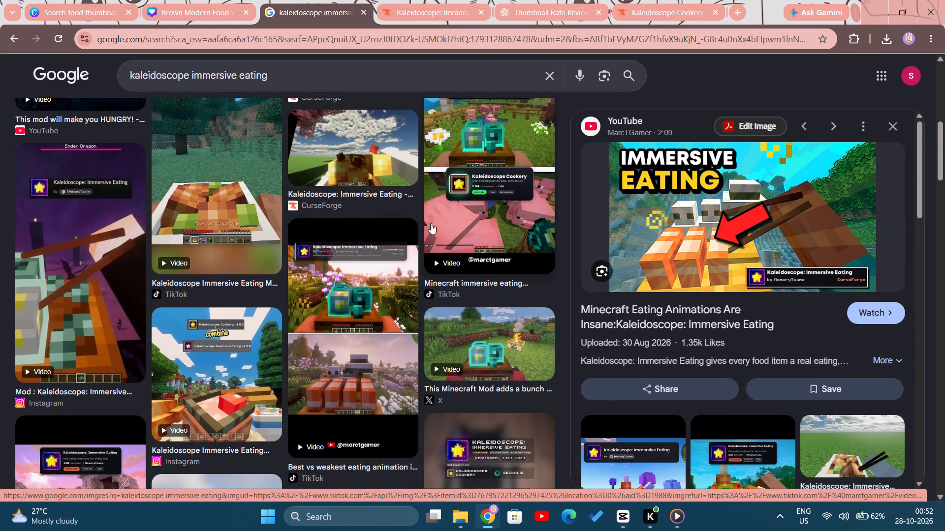
scroll(349, 292, down, 4)
scroll(349, 292, up, 2)
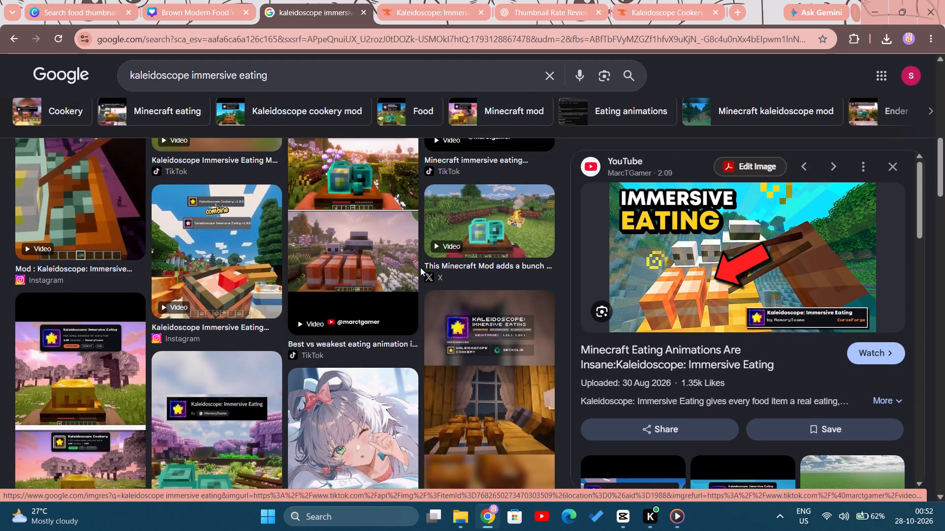
click(360, 287)
scroll(303, 297, down, 3)
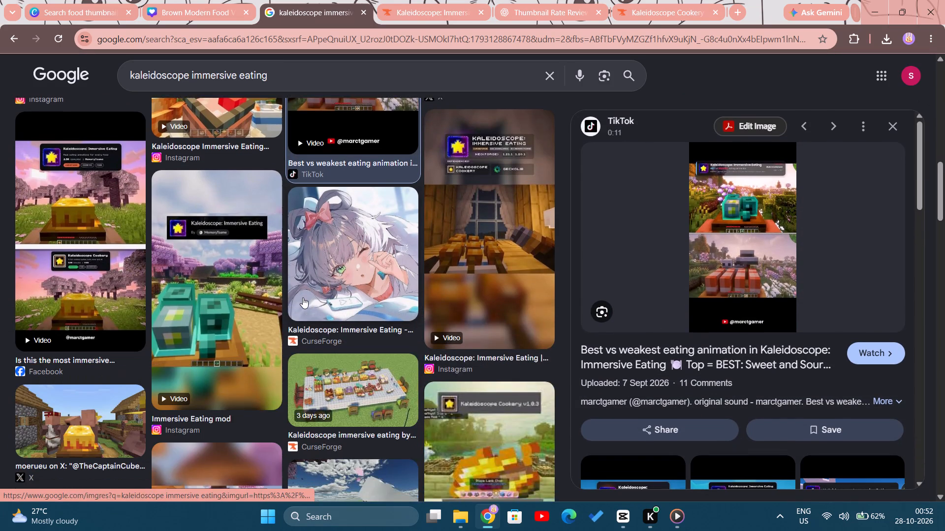
scroll(303, 297, down, 9)
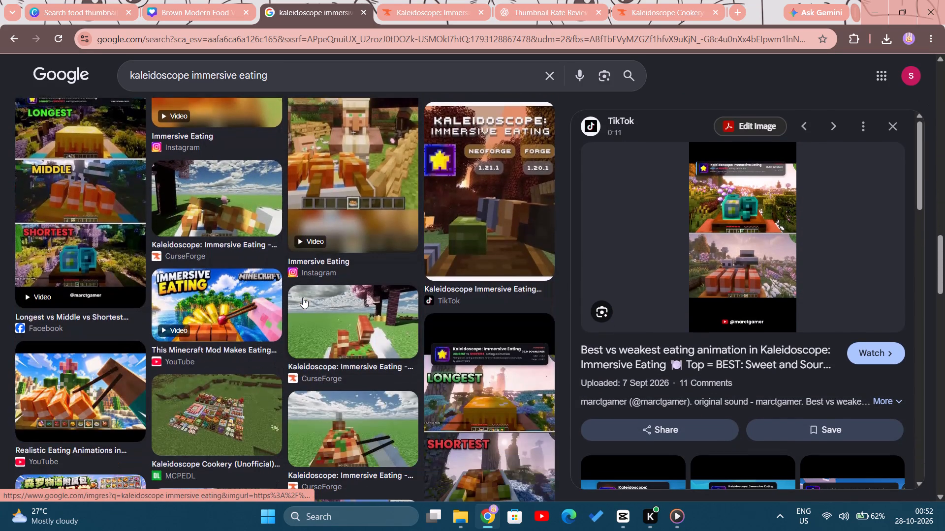
scroll(303, 297, down, 8)
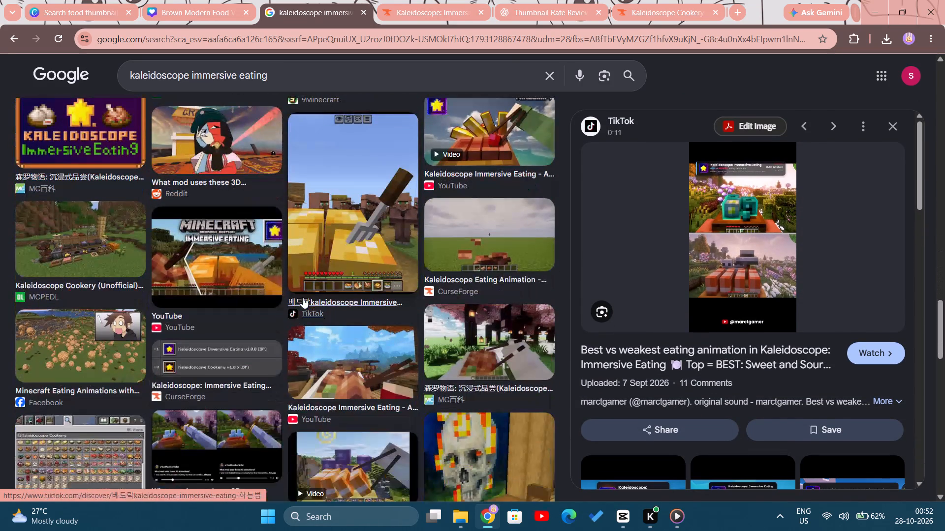
scroll(303, 297, down, 1)
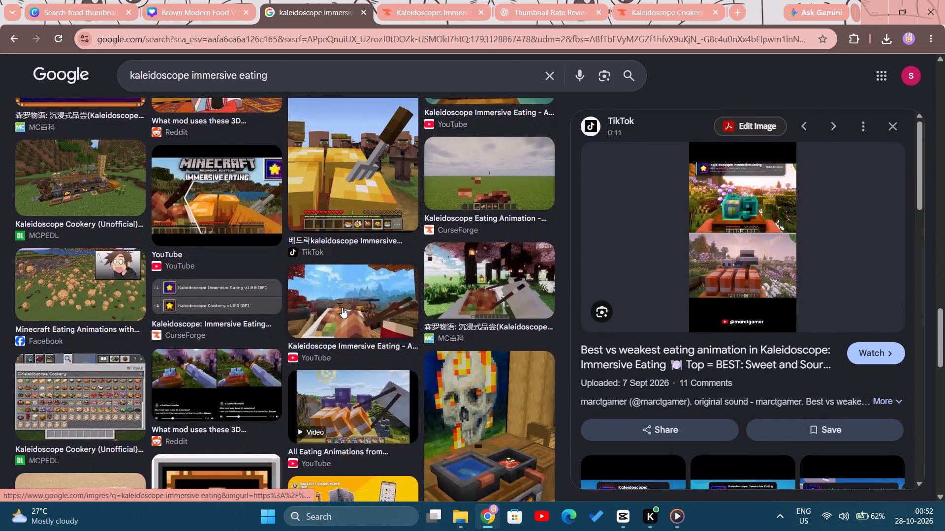
click(342, 307)
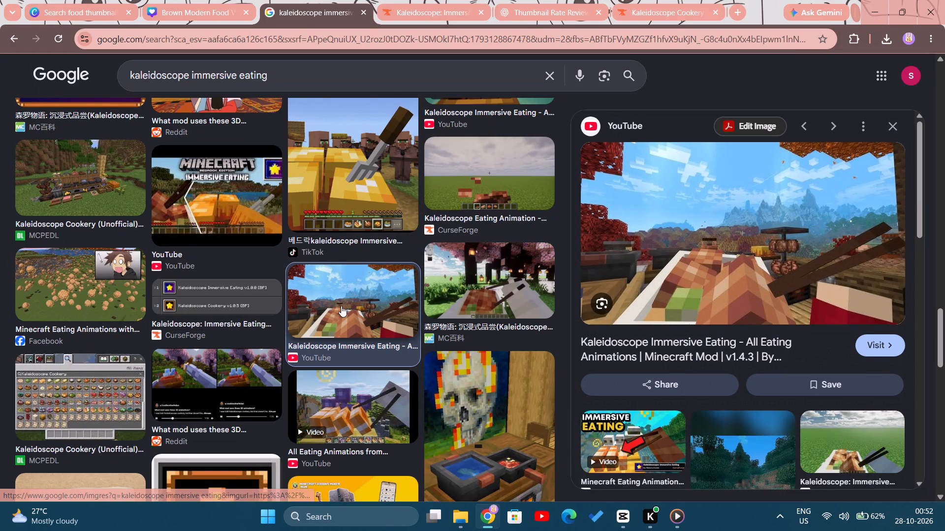
scroll(341, 306, down, 2)
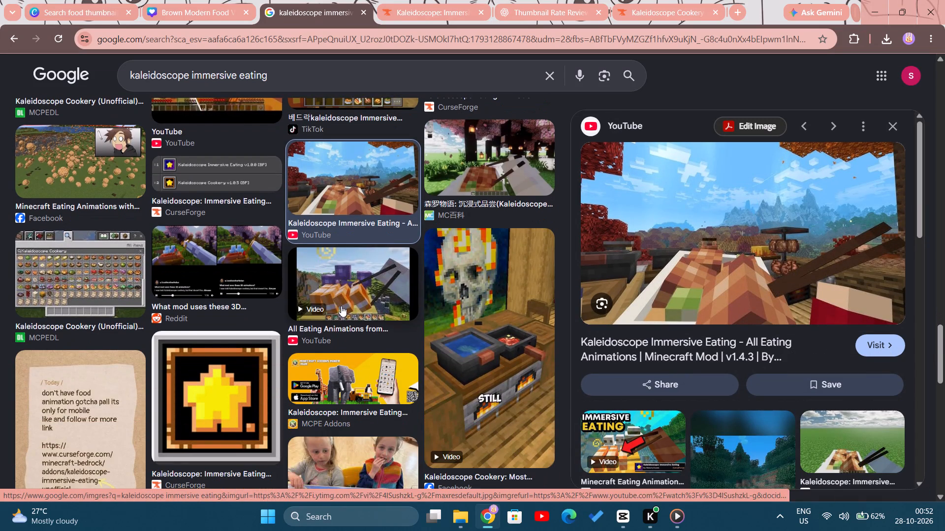
scroll(641, 299, down, 2)
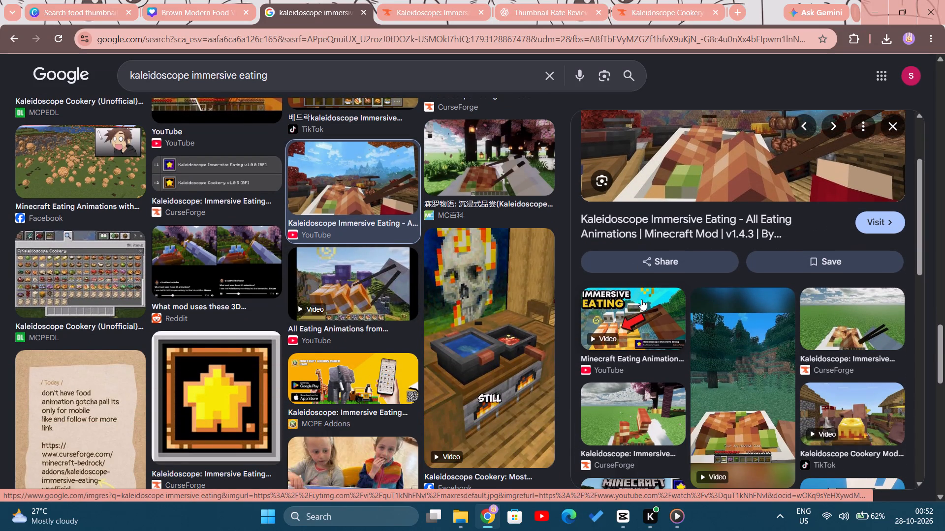
scroll(641, 299, up, 2)
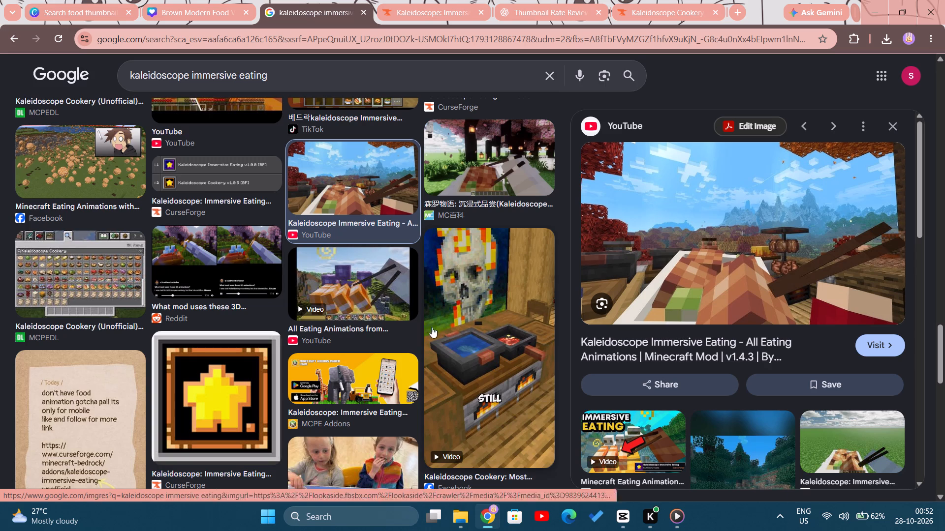
scroll(416, 334, down, 7)
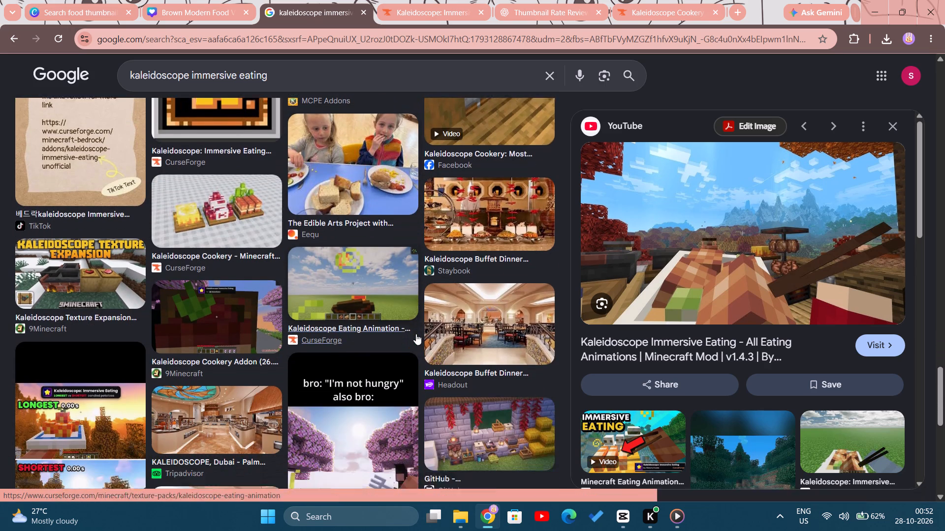
scroll(415, 334, down, 6)
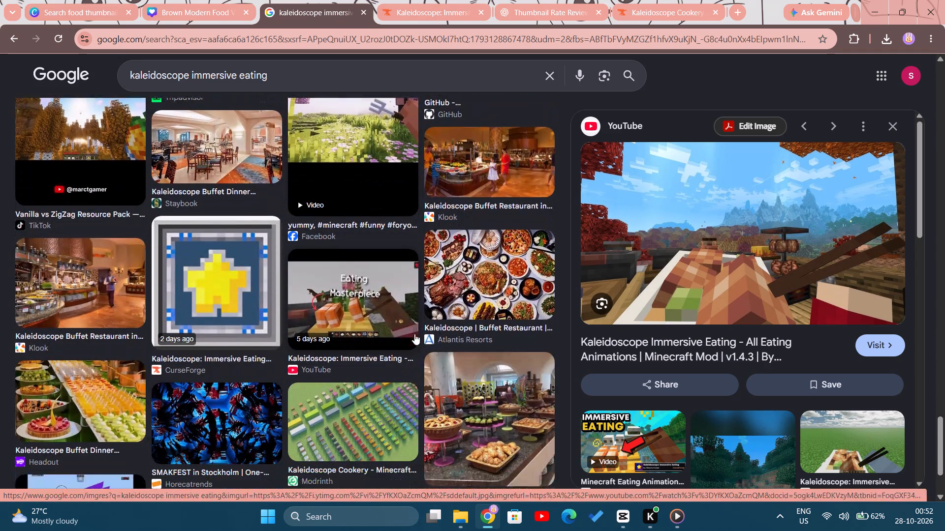
scroll(414, 334, down, 5)
scroll(237, 377, up, 4)
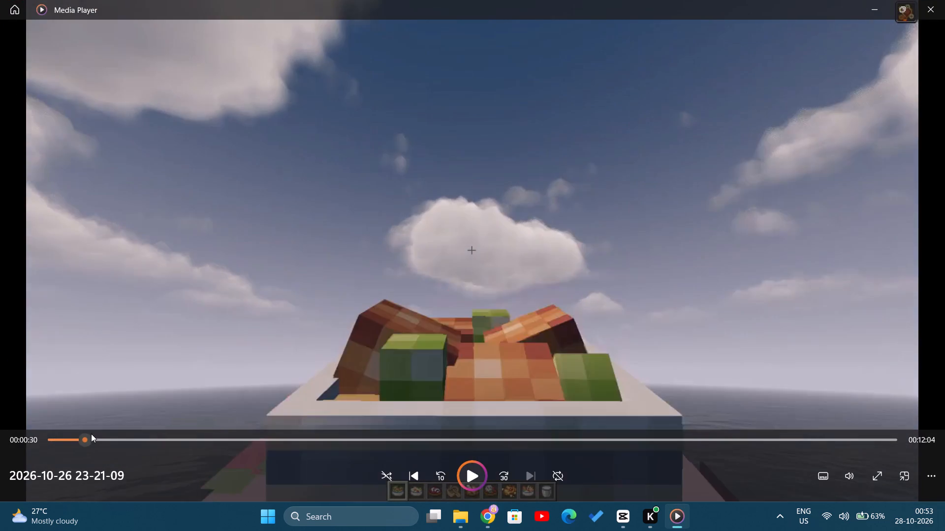
drag(91, 434, 74, 436)
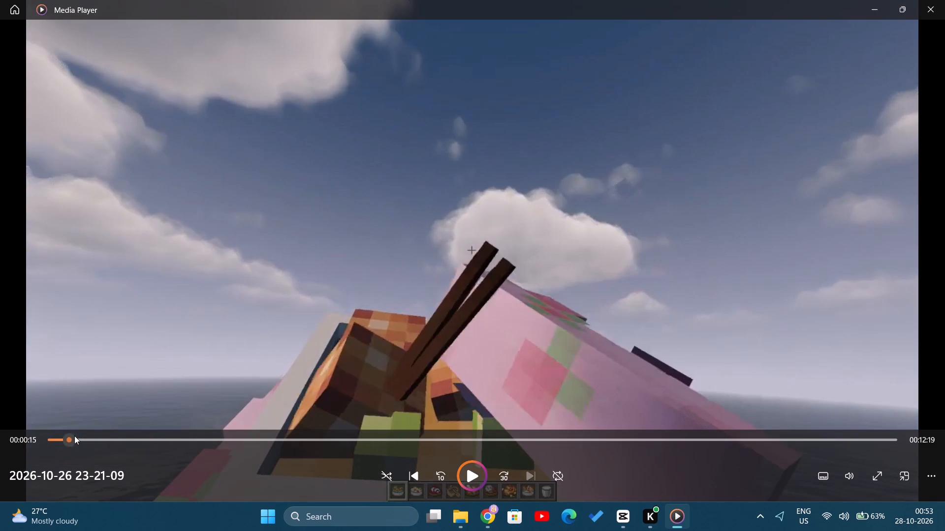
drag(74, 436, 323, 440)
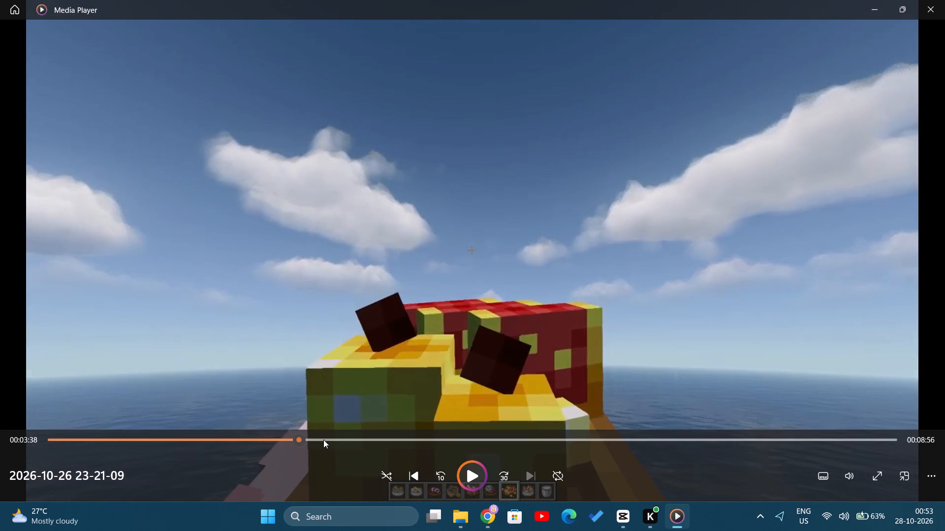
drag(323, 440, 457, 440)
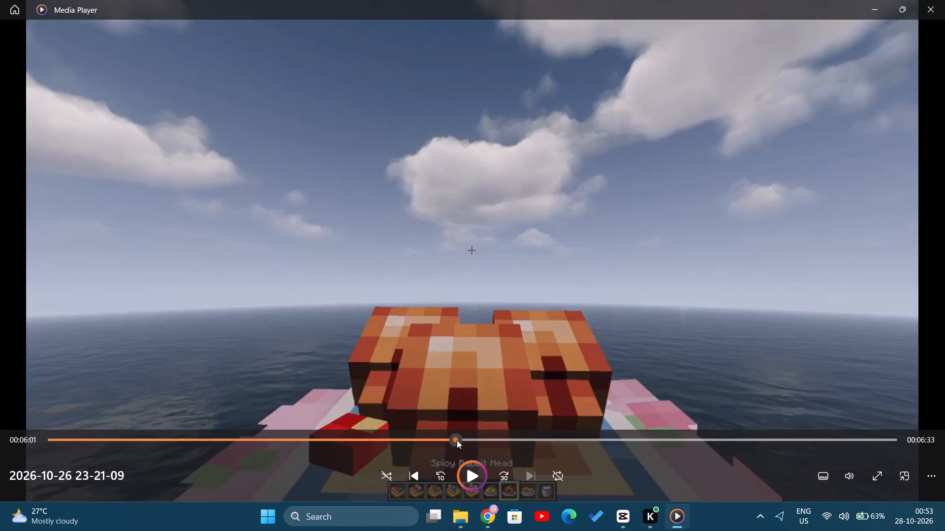
drag(457, 440, 473, 439)
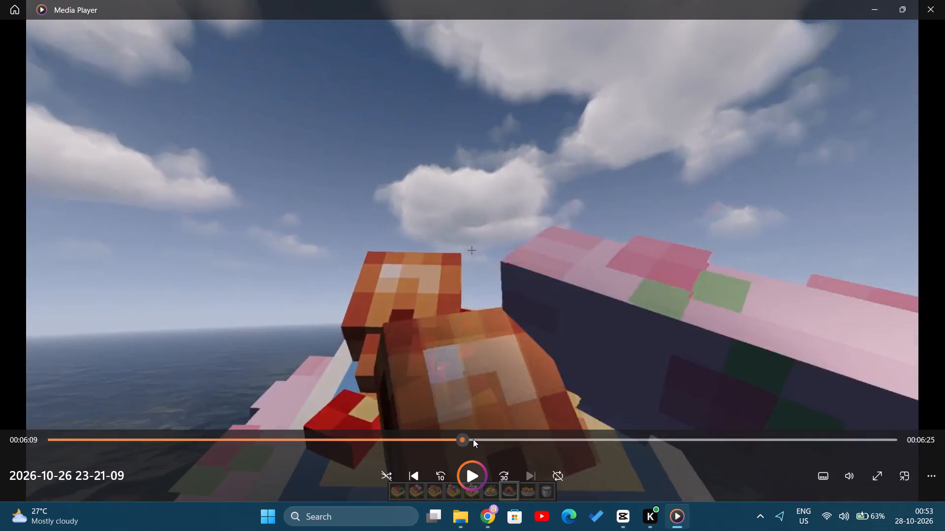
drag(473, 439, 554, 431)
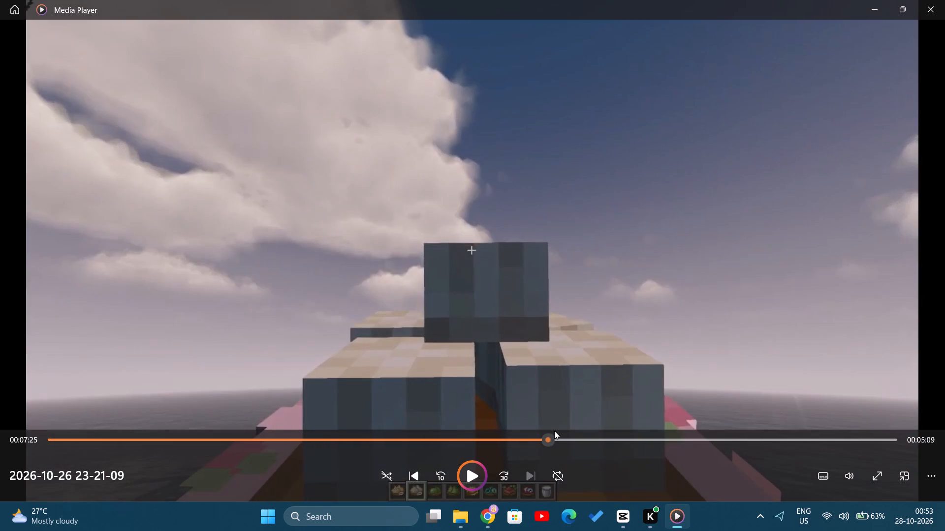
drag(554, 431, 607, 424)
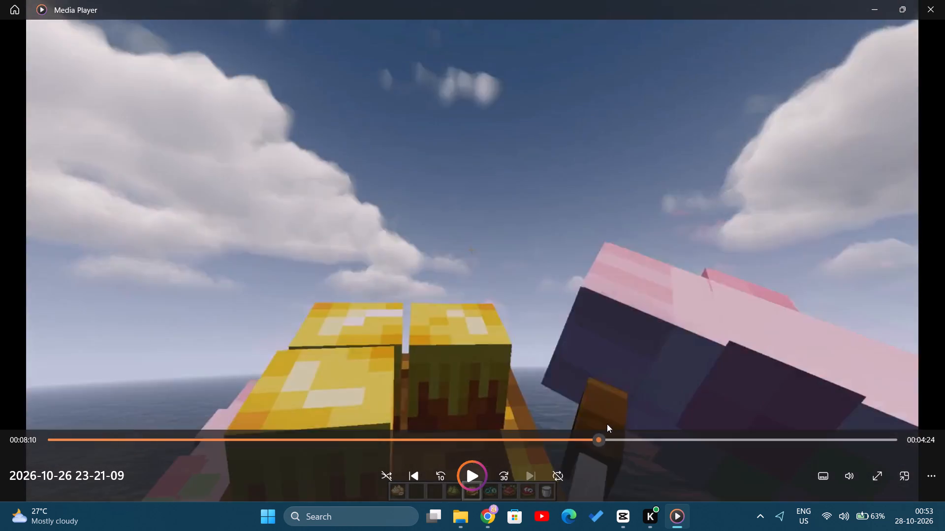
drag(607, 424, 636, 423)
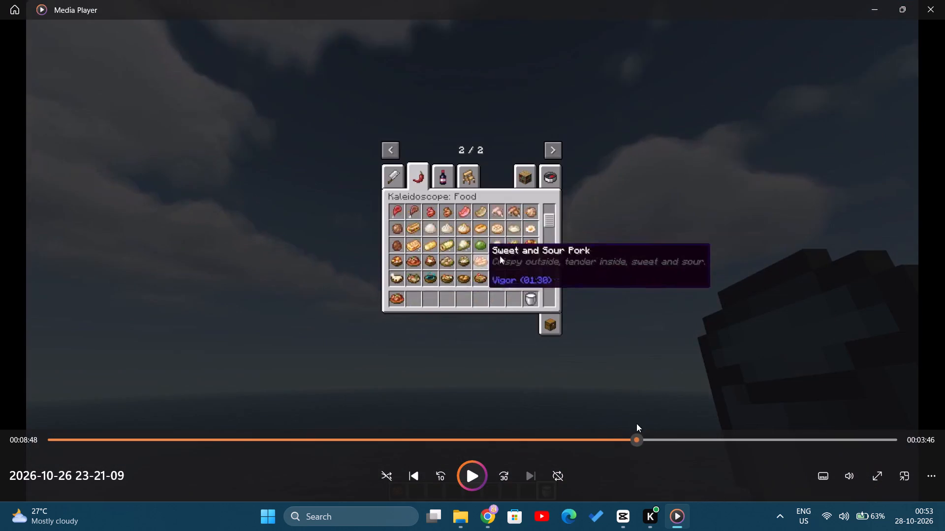
Find the Sweet and Sour Ender Pearls eating animation in the recording and pause at 00:08:20 with chopsticks gripping a pearl.
drag(636, 423, 624, 425)
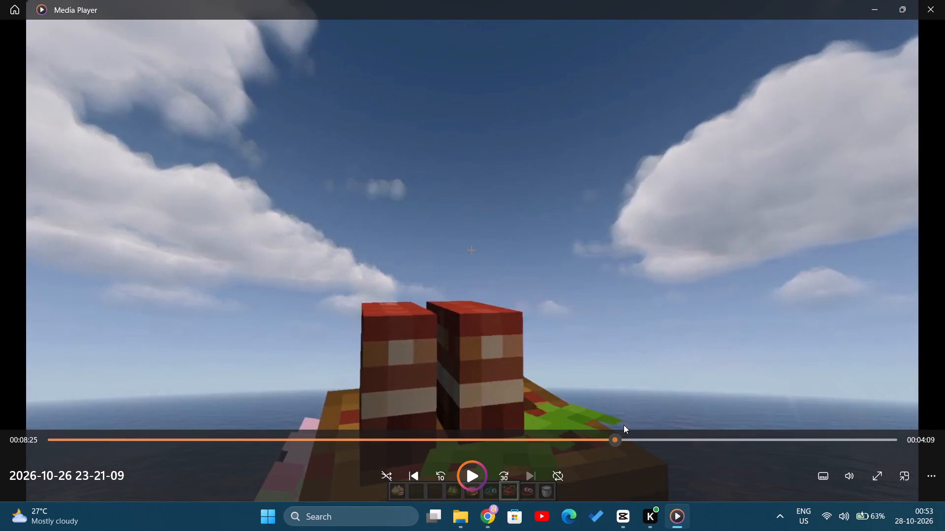
drag(624, 425, 613, 425)
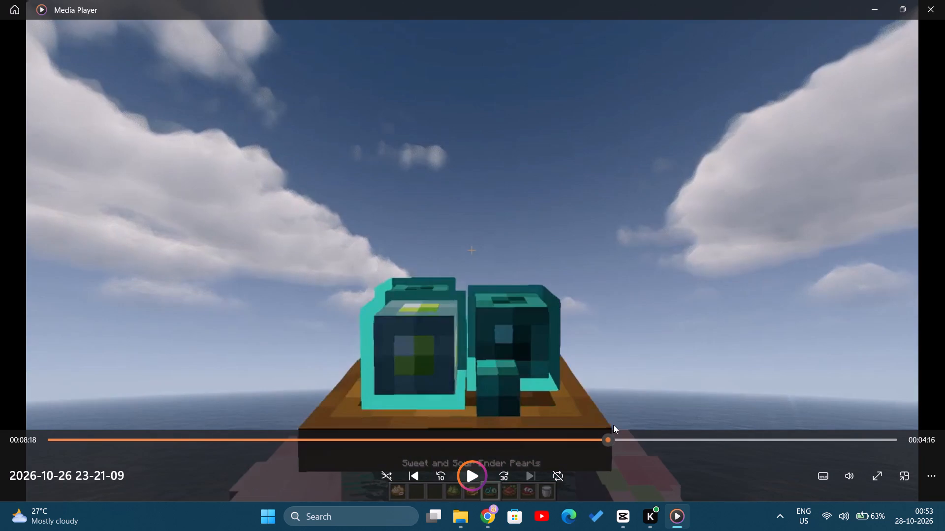
drag(613, 425, 630, 424)
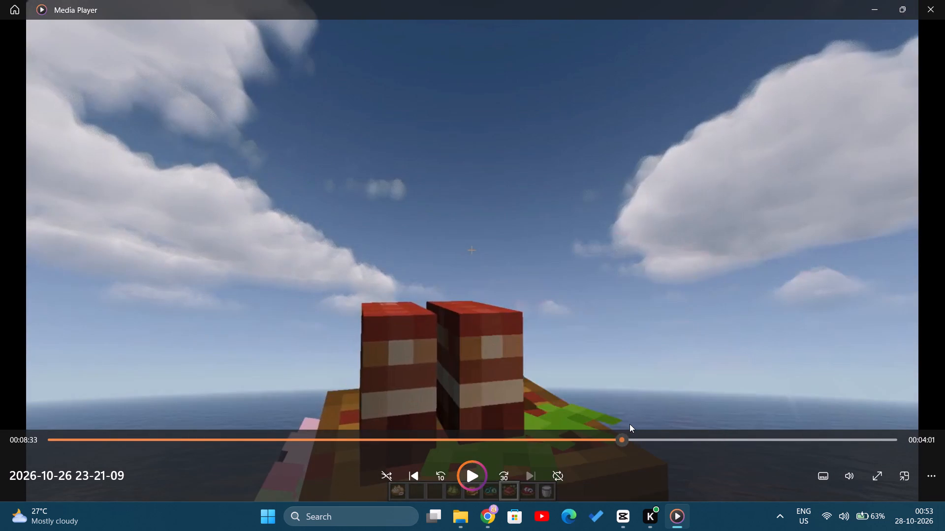
drag(630, 424, 622, 425)
click(476, 474)
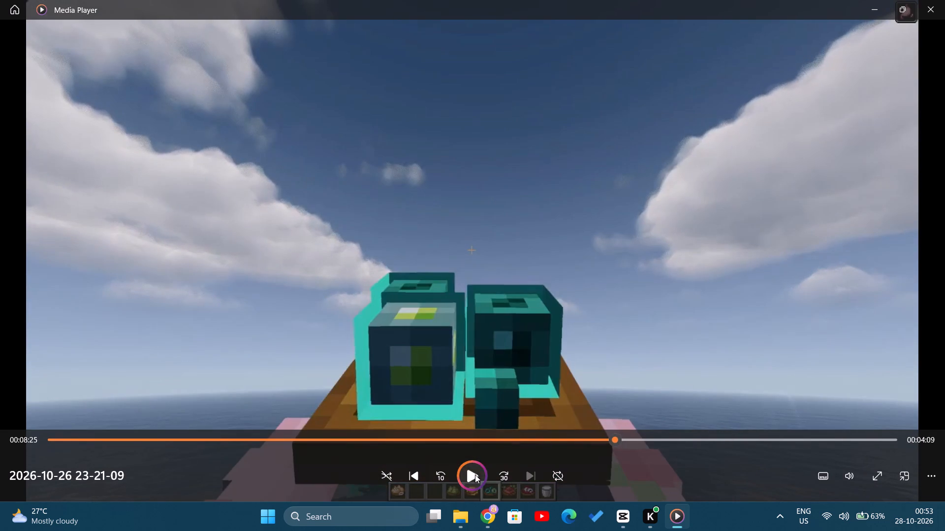
click(607, 441)
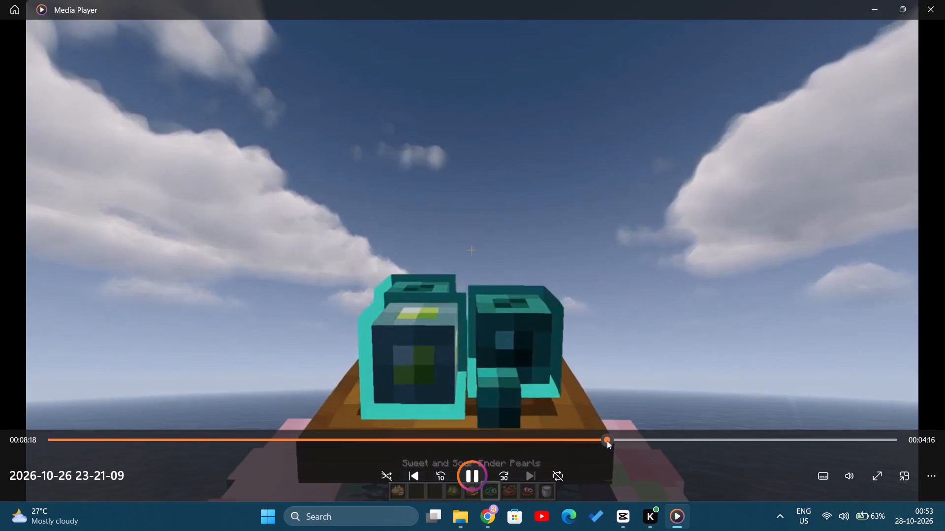
click(470, 474)
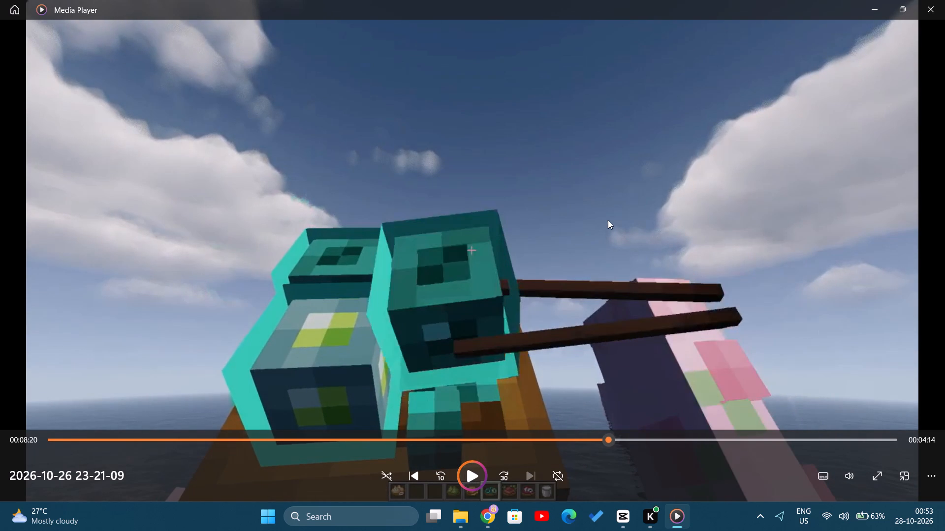
Replay the Sweet and Sour Ender Pearls eating animation from 00:08:18 in short bursts to compare frames of the chopsticks gripping a pearl.
click(603, 438)
click(602, 440)
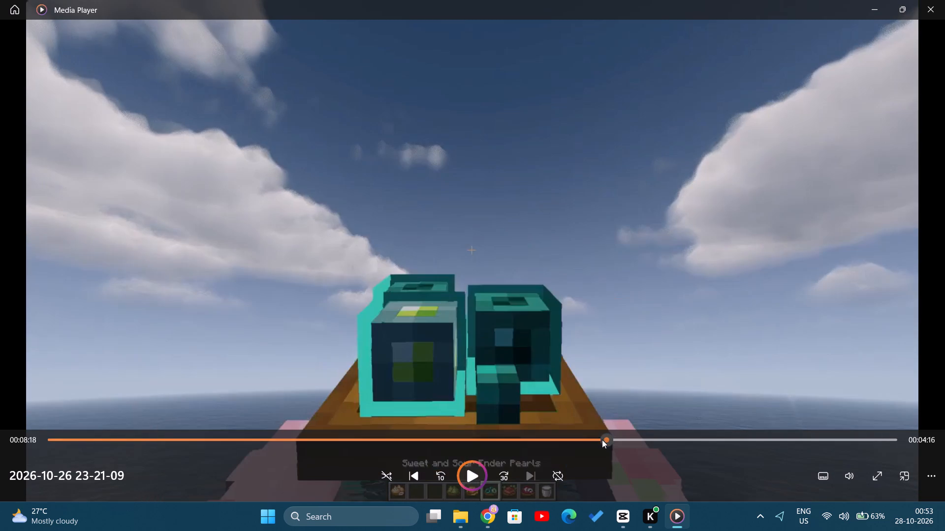
click(468, 478)
click(468, 478)
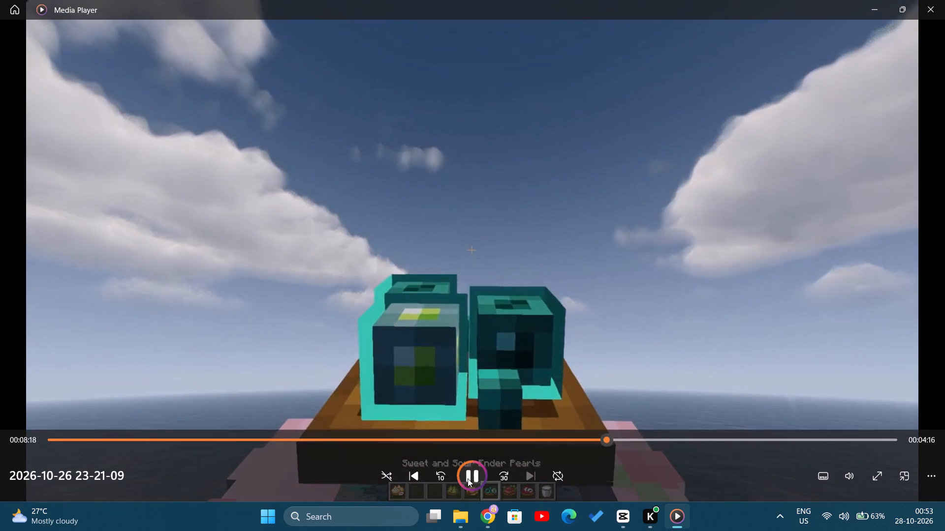
click(468, 478)
click(468, 478)
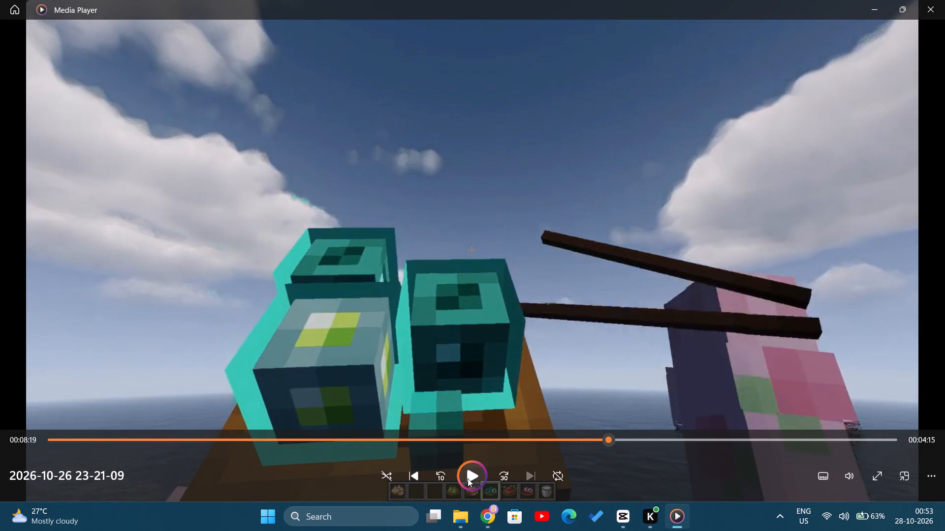
click(468, 478)
click(468, 478)
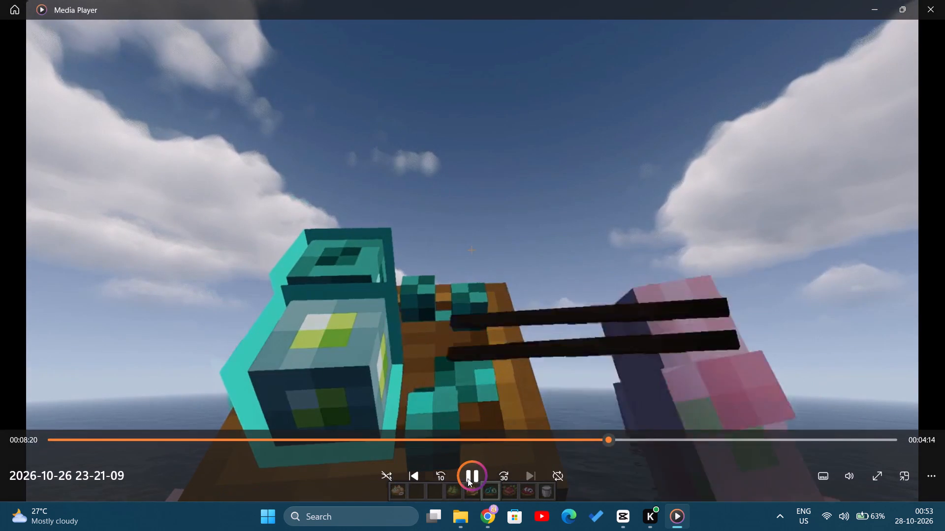
click(605, 437)
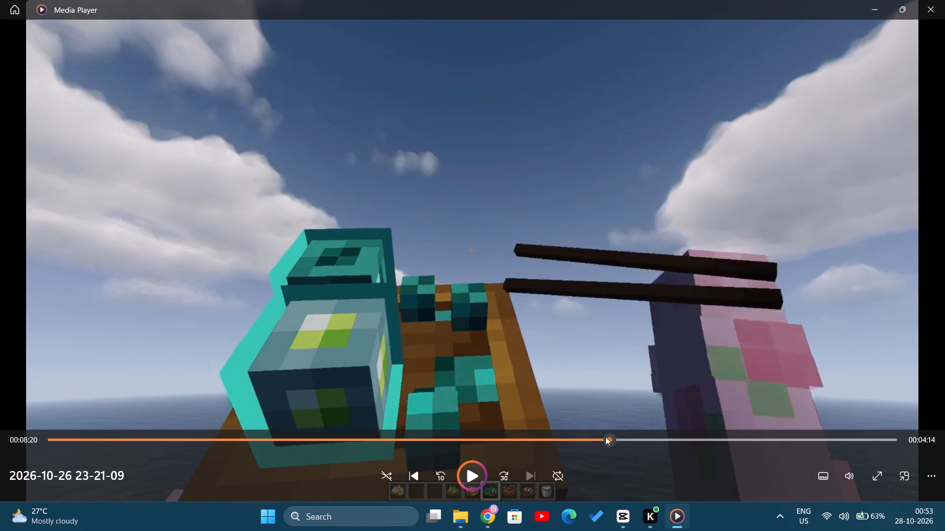
click(605, 437)
click(470, 475)
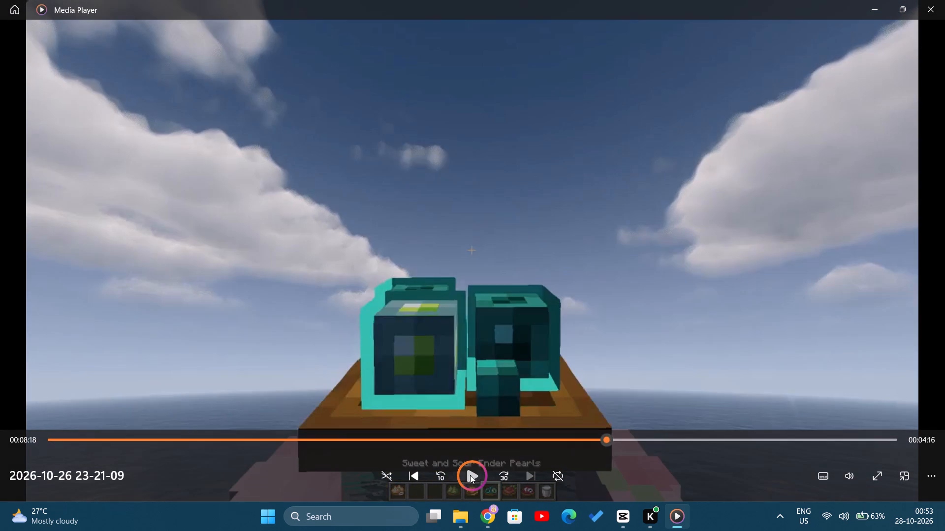
click(470, 475)
click(470, 475)
click(470, 475)
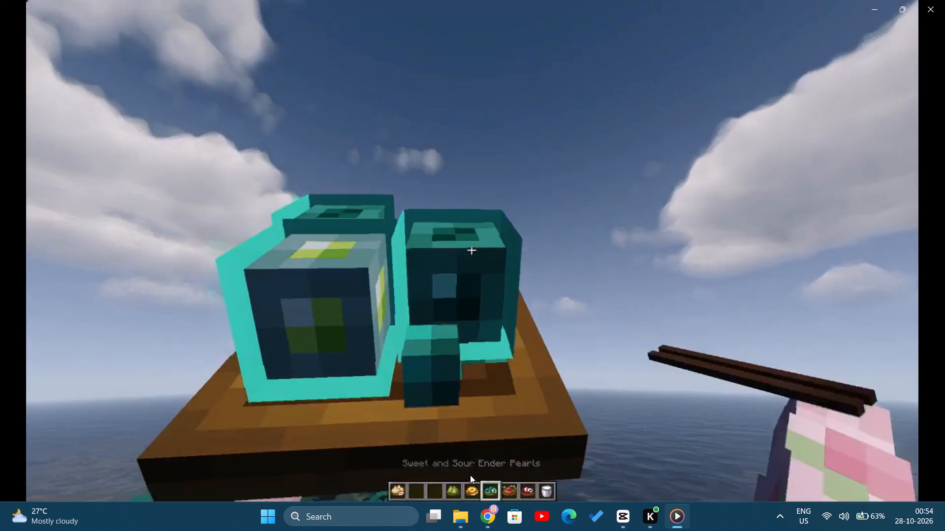
click(470, 475)
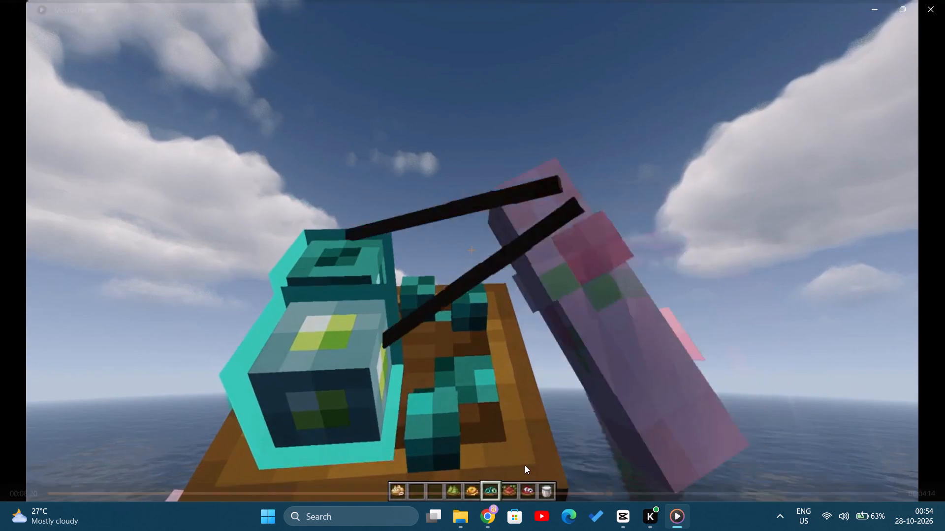
drag(606, 441, 602, 440)
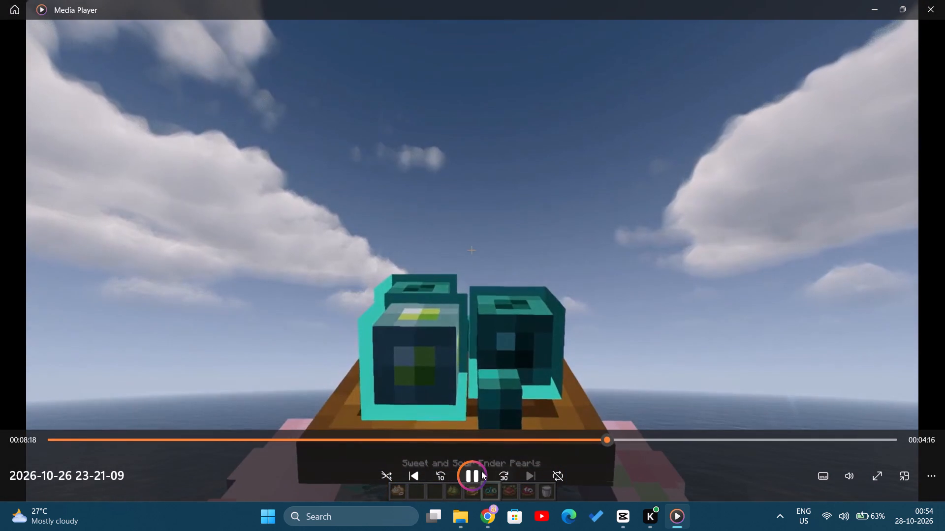
double_click(472, 475)
key(space)
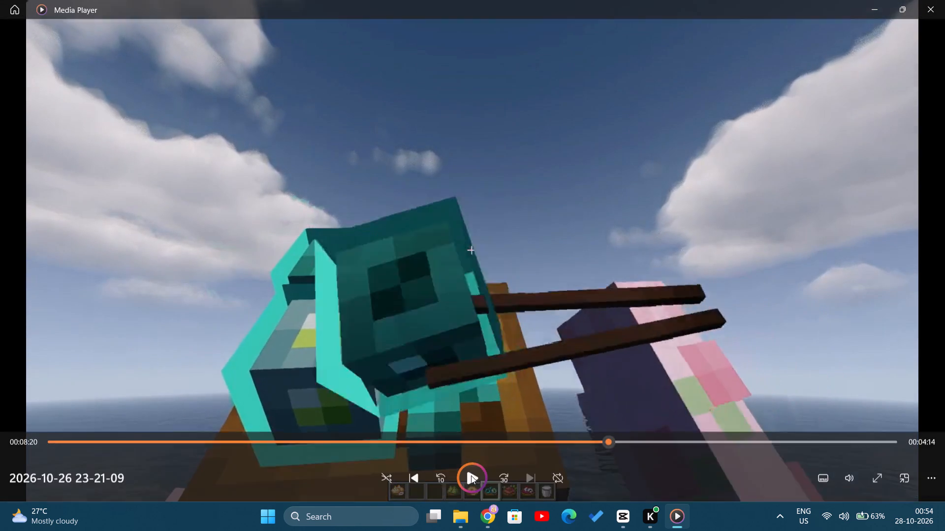
Skim back through the recording's earlier dishes and pause on the yellow block-shaped dish at 00:07:56.
click(599, 442)
key(space)
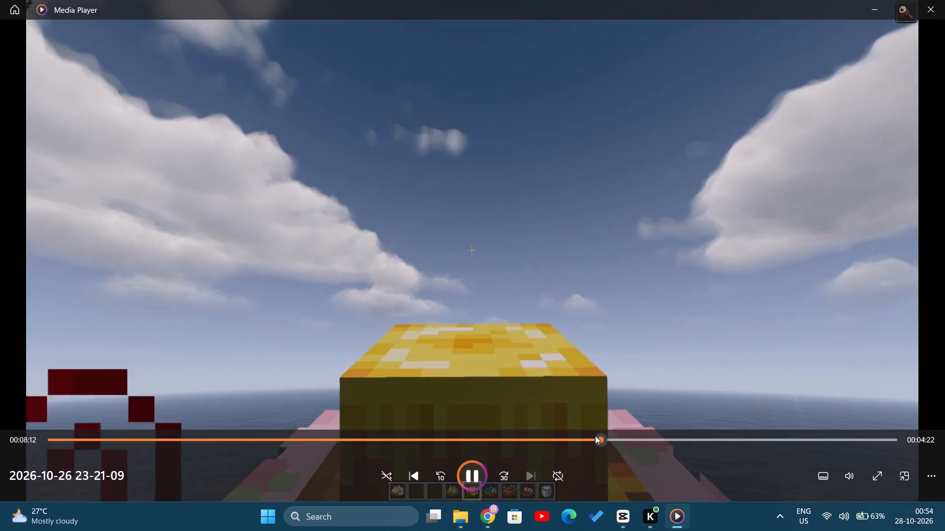
click(595, 436)
click(587, 439)
click(571, 441)
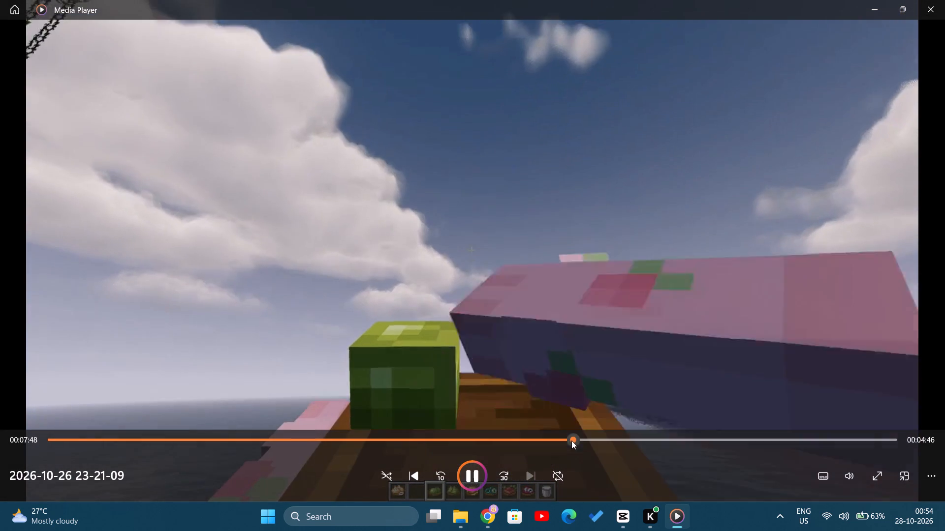
click(581, 438)
key(space)
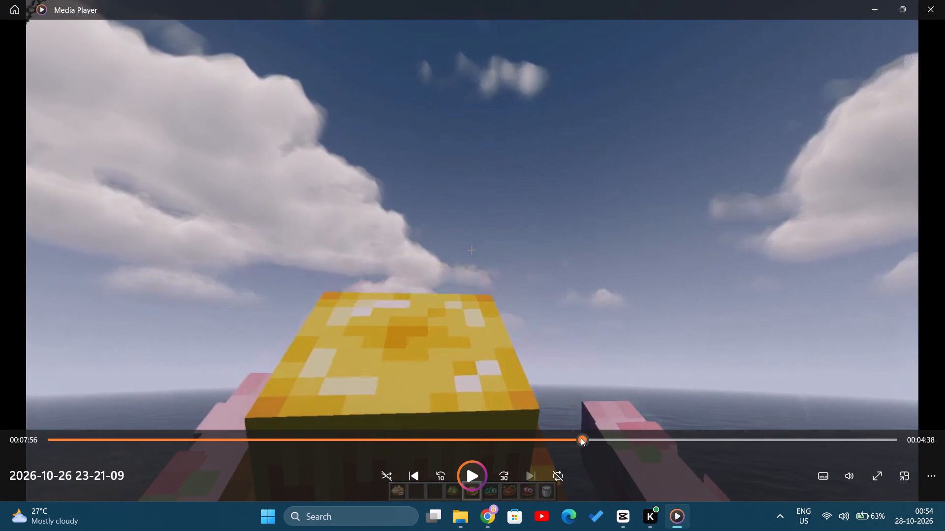
Examine the yellow dish's fork-eating animation in short bursts from 00:07:56 to 00:08:01 for a usable thumbnail frame.
key(space)
key(space)
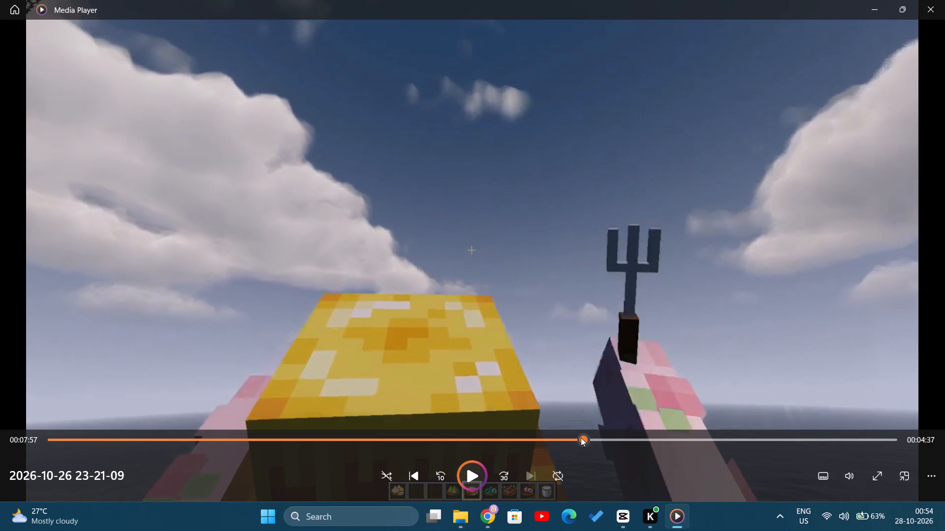
key(space)
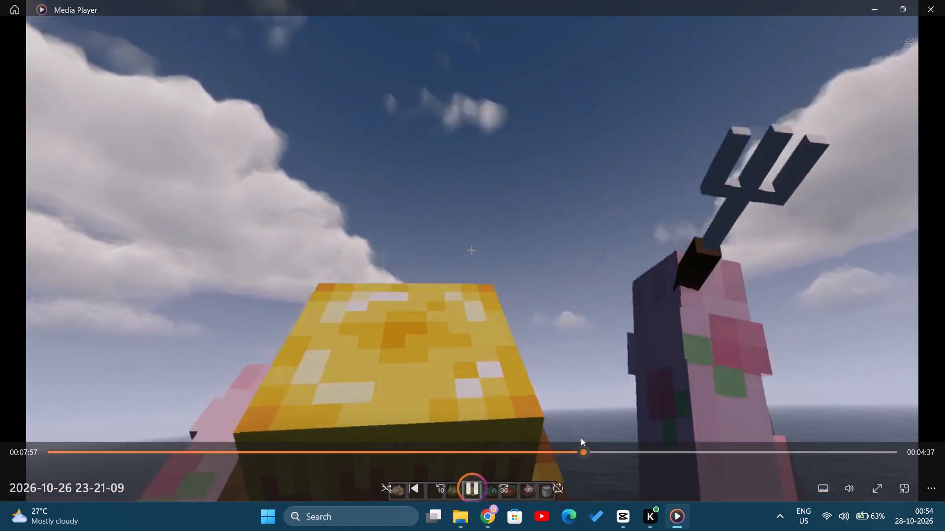
key(space)
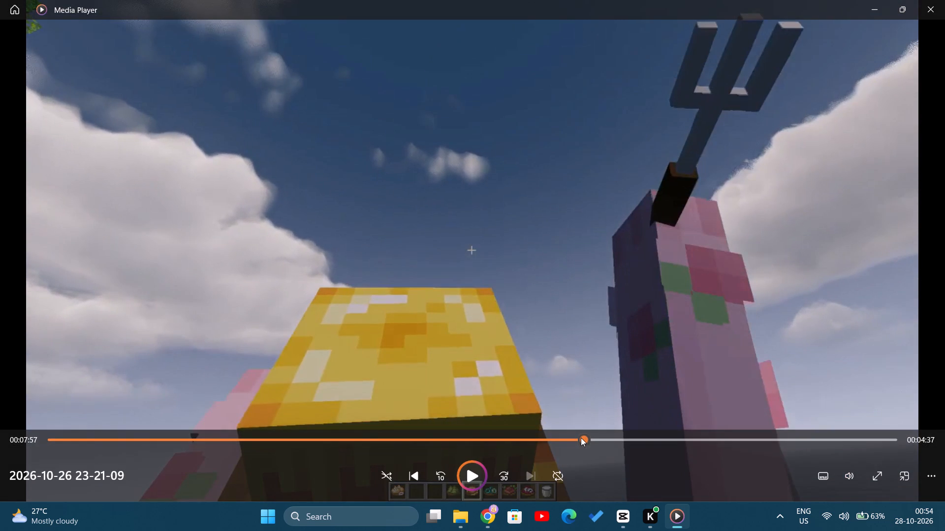
key(space)
key(space)
key(space)
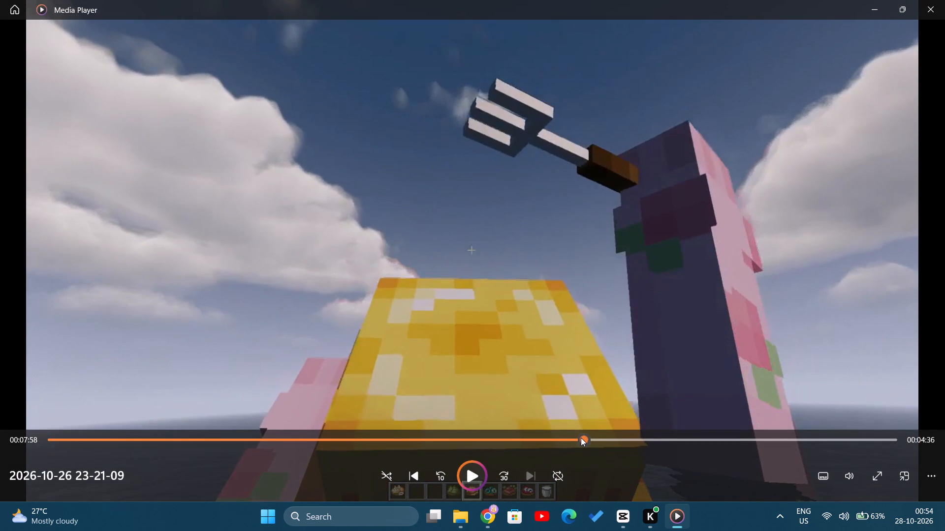
key(space)
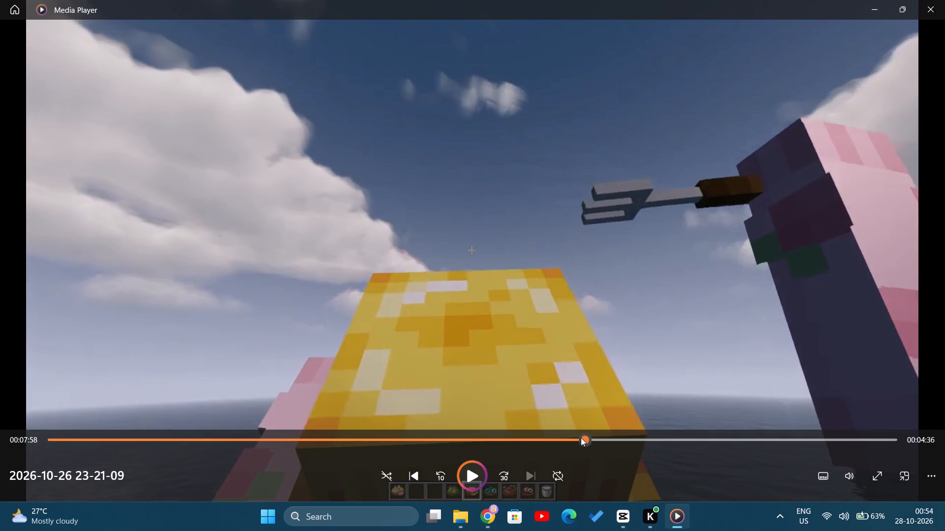
key(space)
key(space)
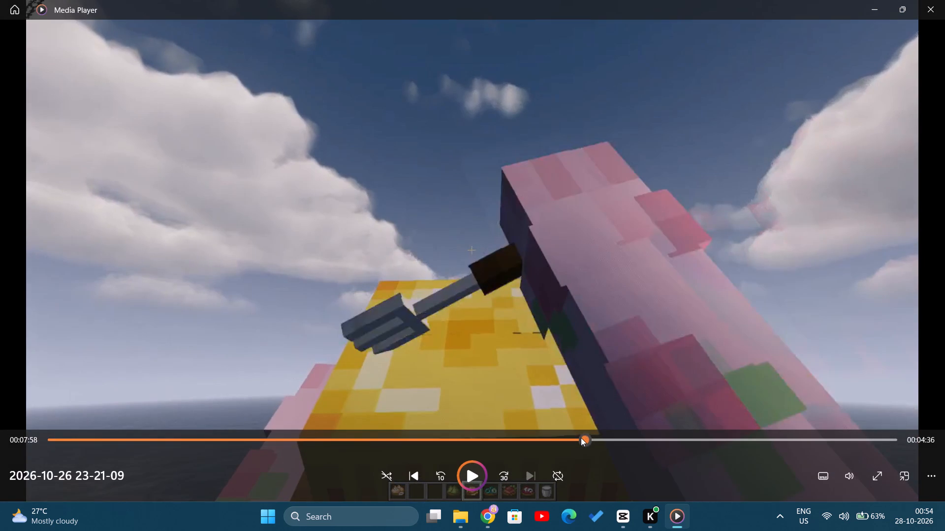
key(space)
key(space)
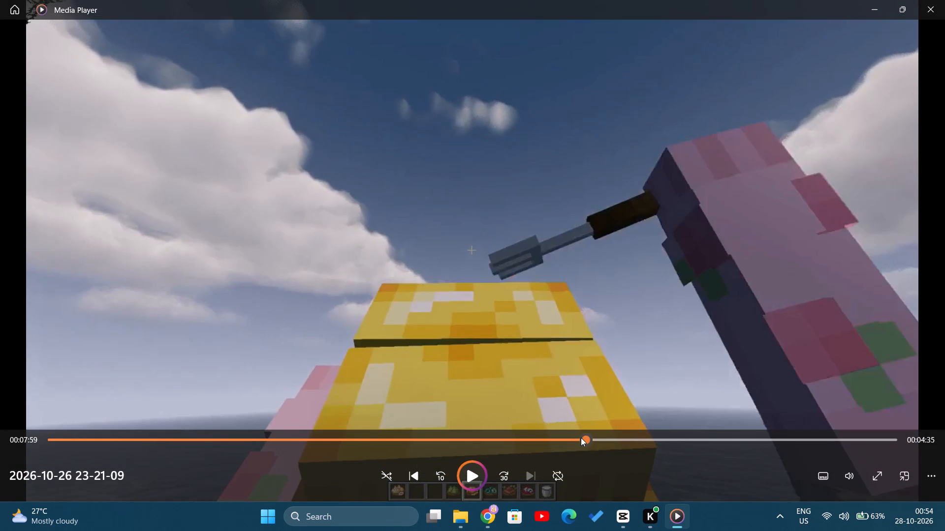
key(space)
key(space)
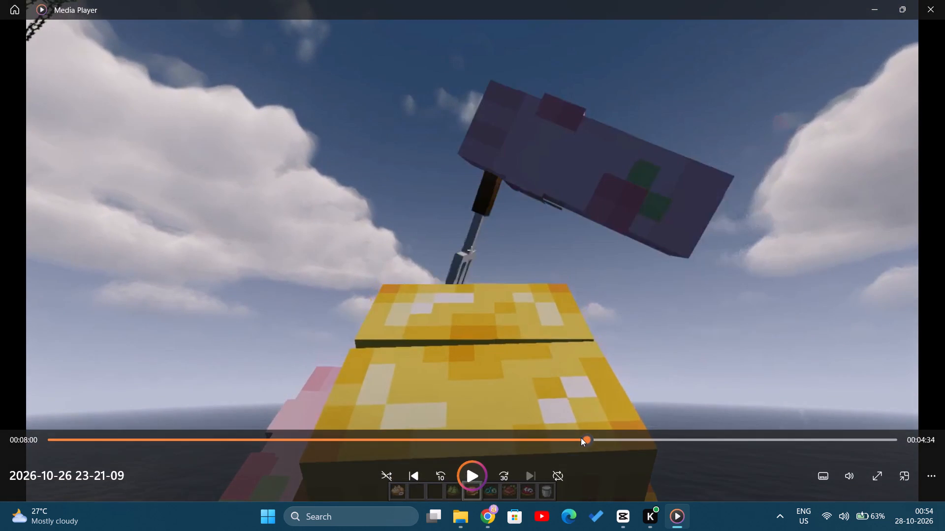
key(space)
key(space)
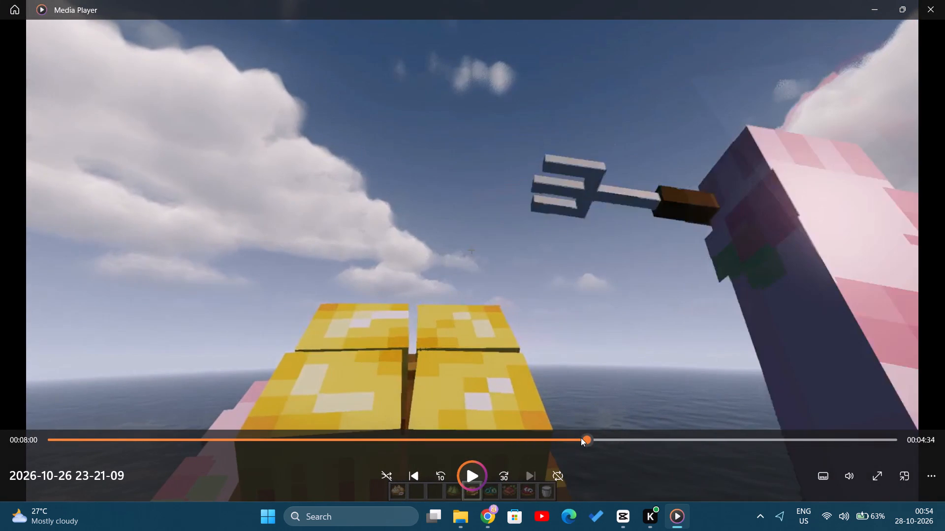
key(space)
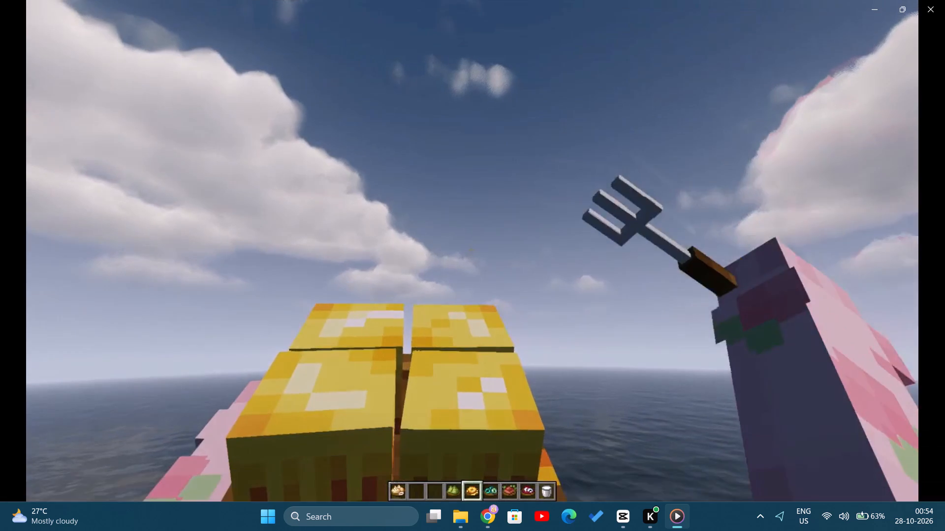
key(space)
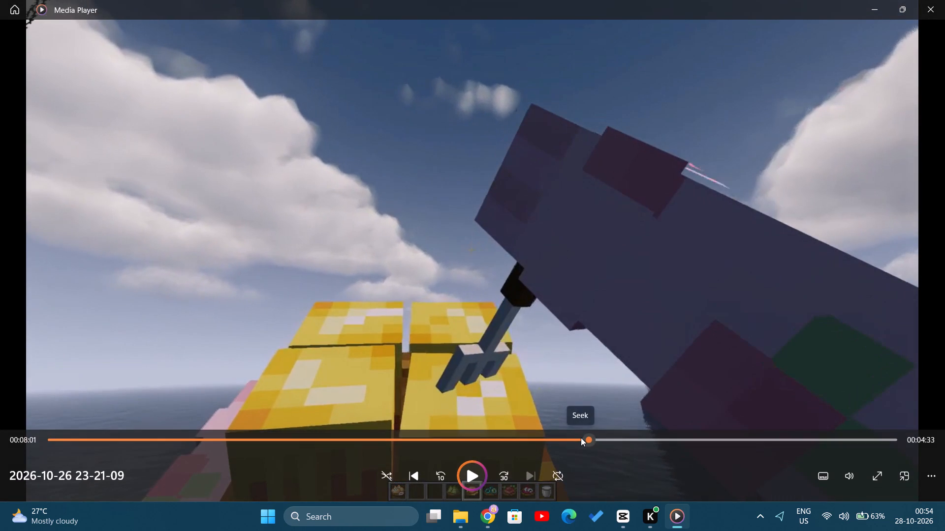
key(space)
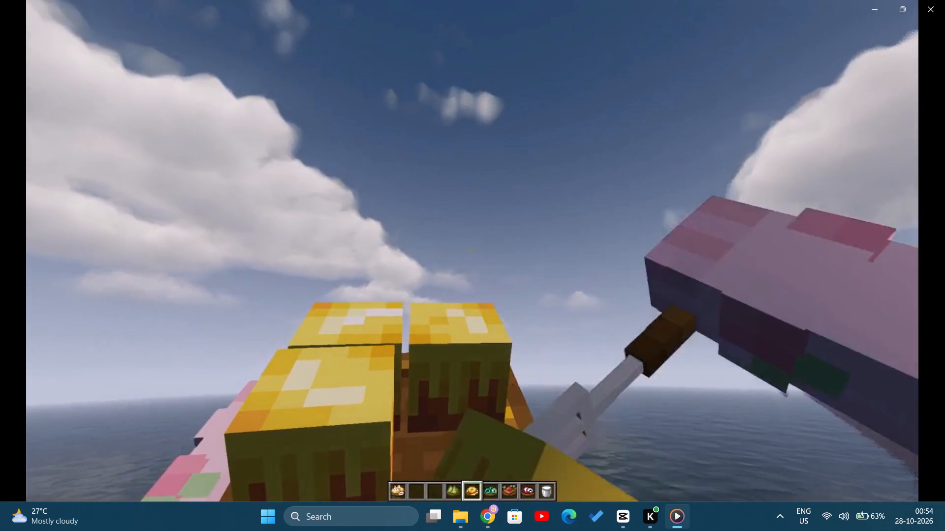
key(space)
key(space)
Return to the Sweet and Sour Ender Pearls, pause at 00:08:19 with the chopsticks gripping a pearl, and screenshot the full video frame.
click(603, 440)
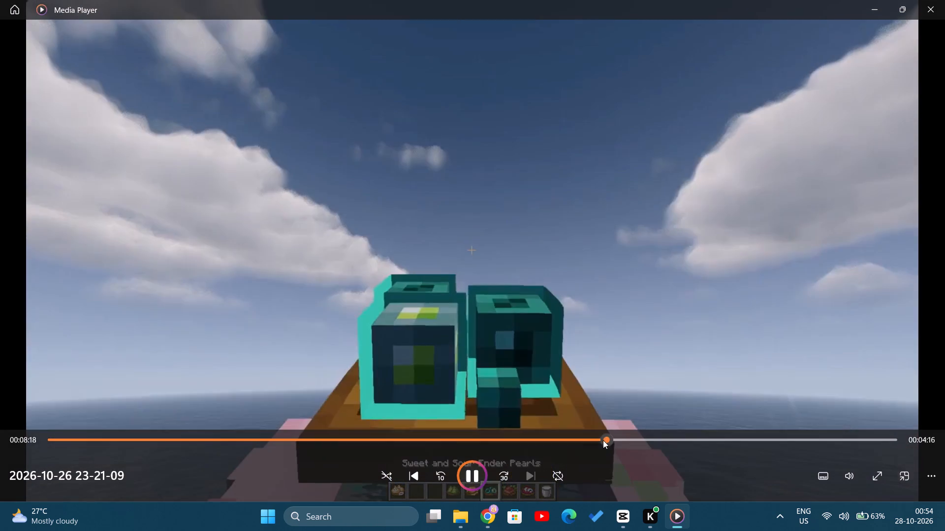
key(space)
key(space)
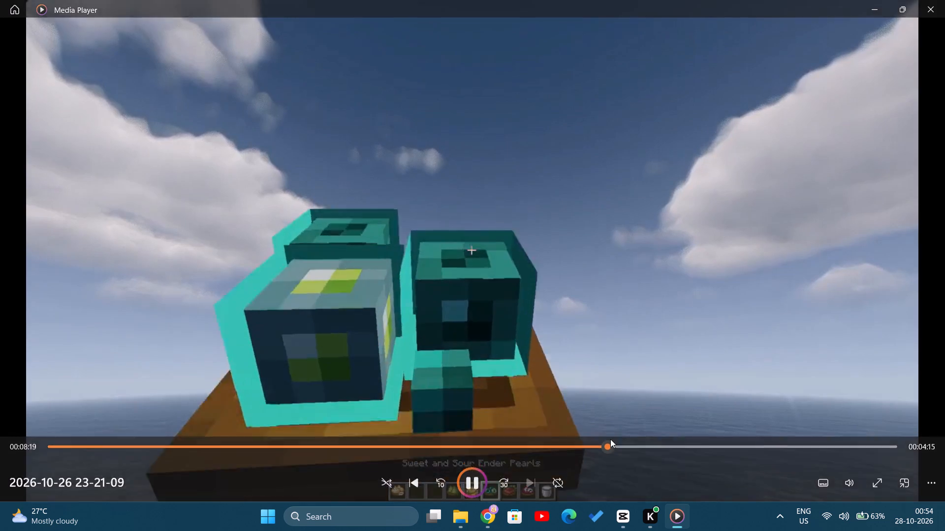
key(space)
key(space)
key(space)
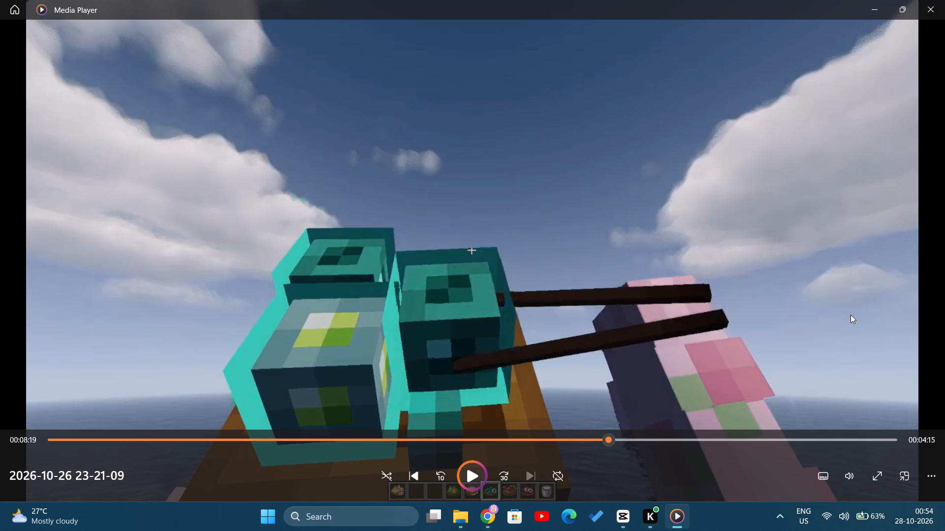
key(Print)
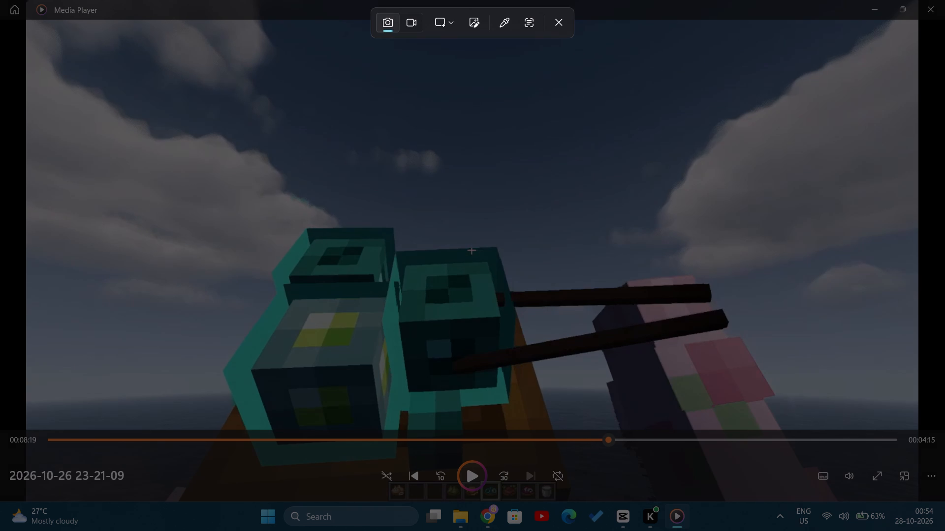
drag(28, 20, 837, 484)
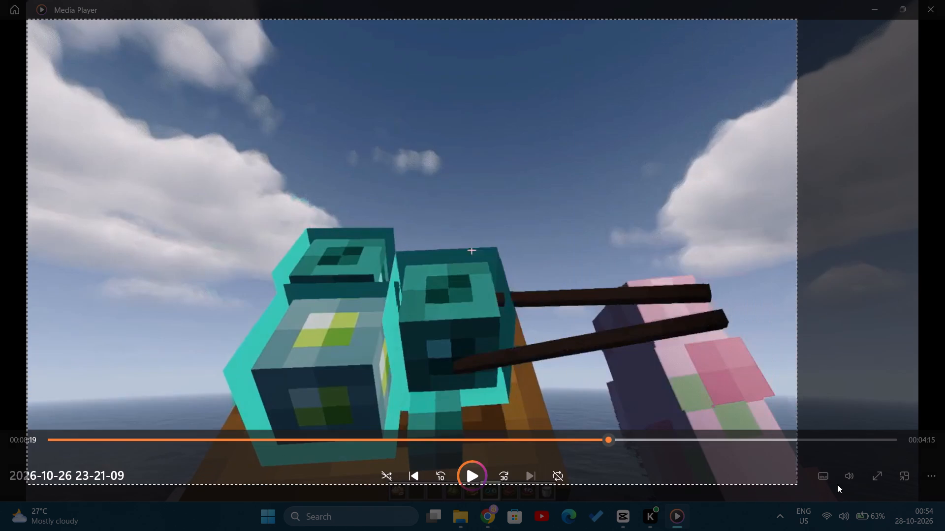
drag(837, 484, 917, 498)
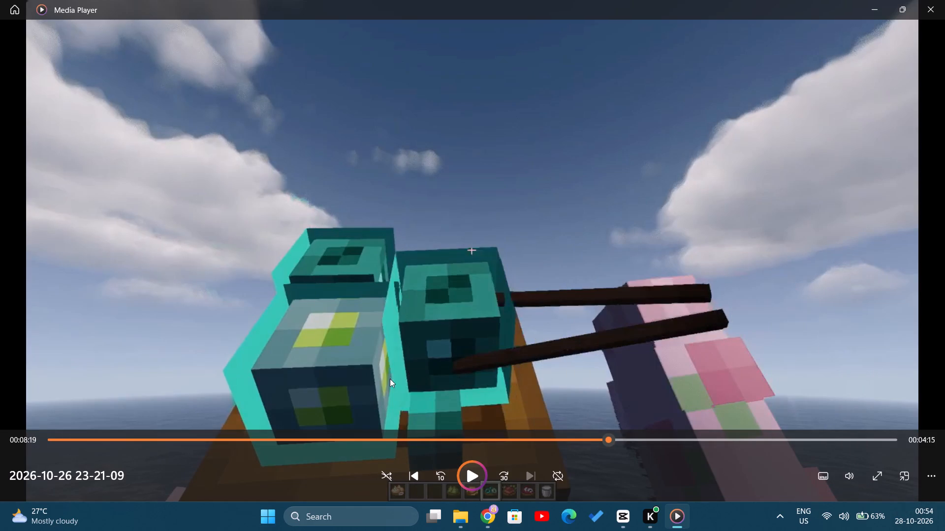
Skim forward from the Sweet and Sour Ender Pearls through the later dishes to the Spicy Blood Stew at about 00:10:51.
click(476, 476)
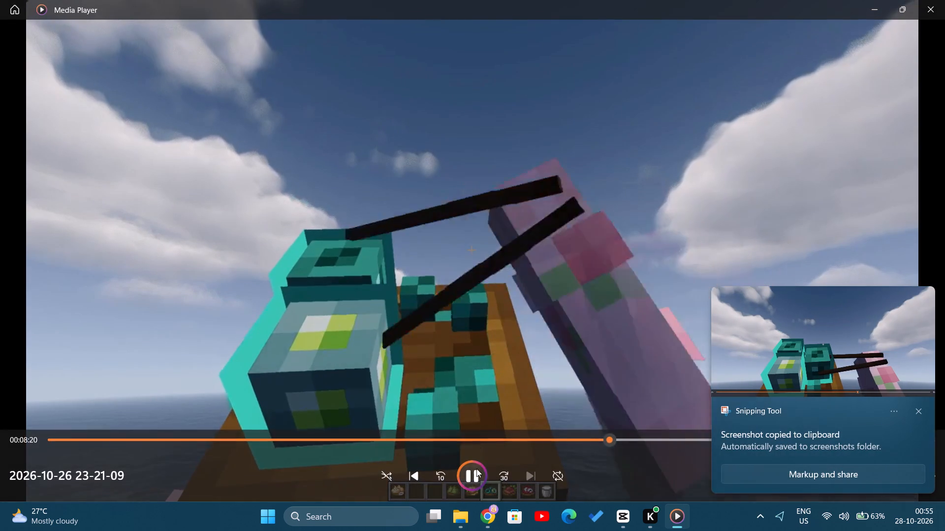
click(471, 472)
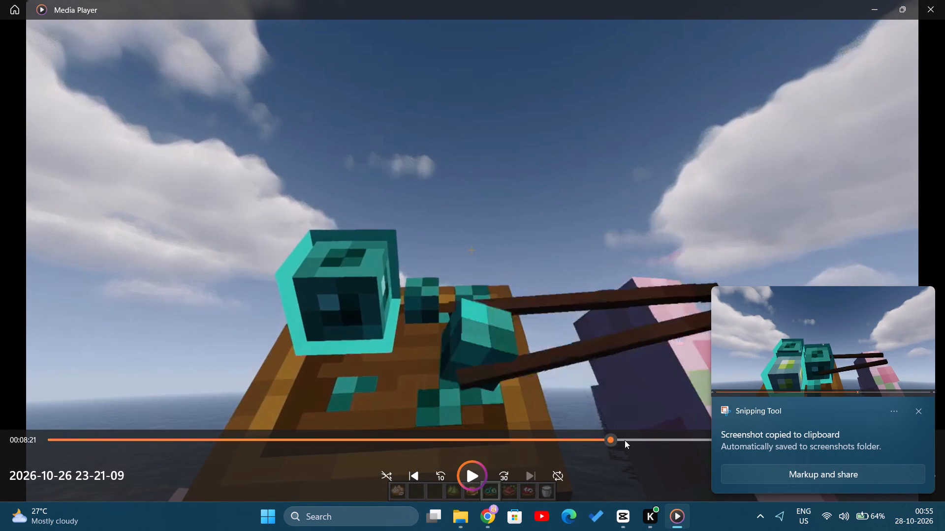
click(625, 440)
drag(628, 440, 647, 435)
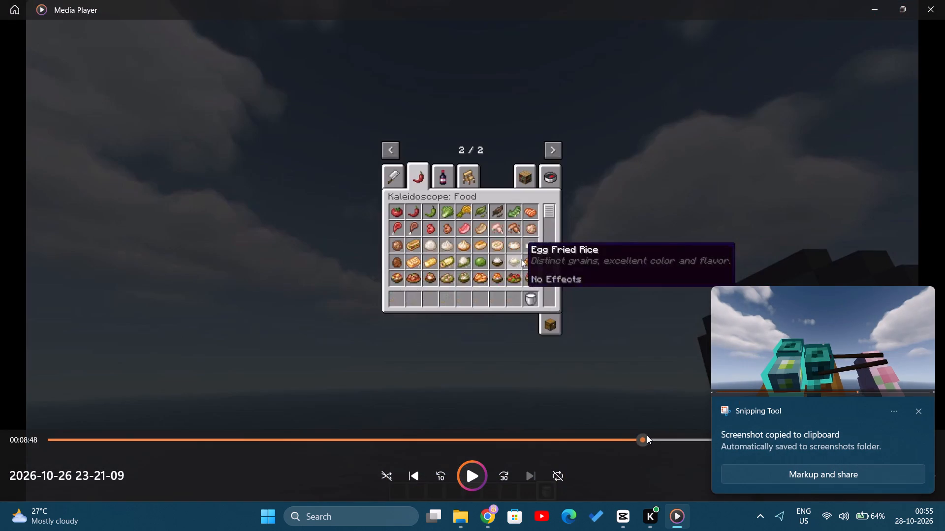
drag(647, 435, 660, 436)
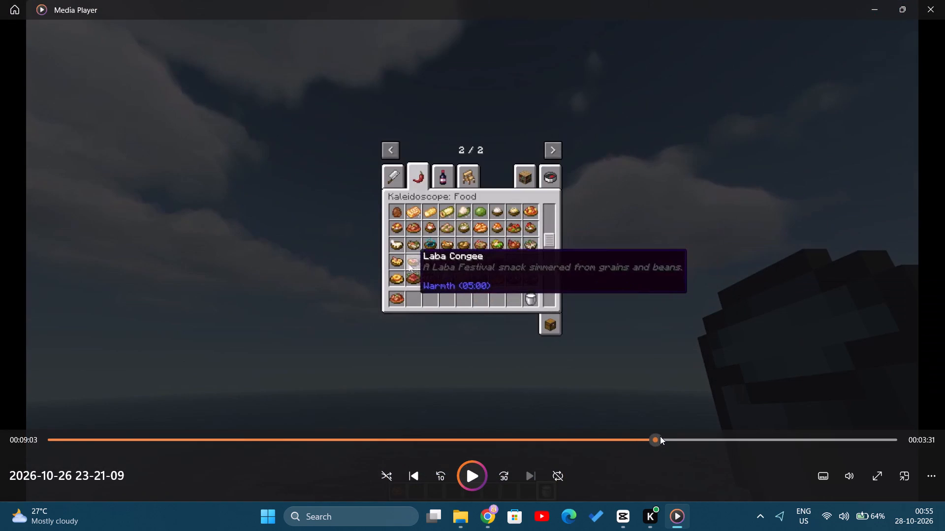
drag(660, 436, 679, 435)
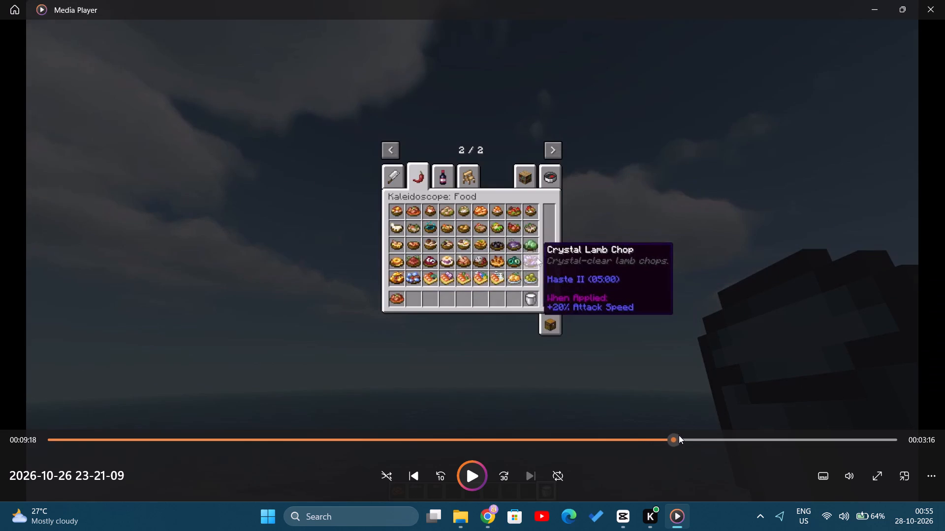
drag(679, 435, 753, 432)
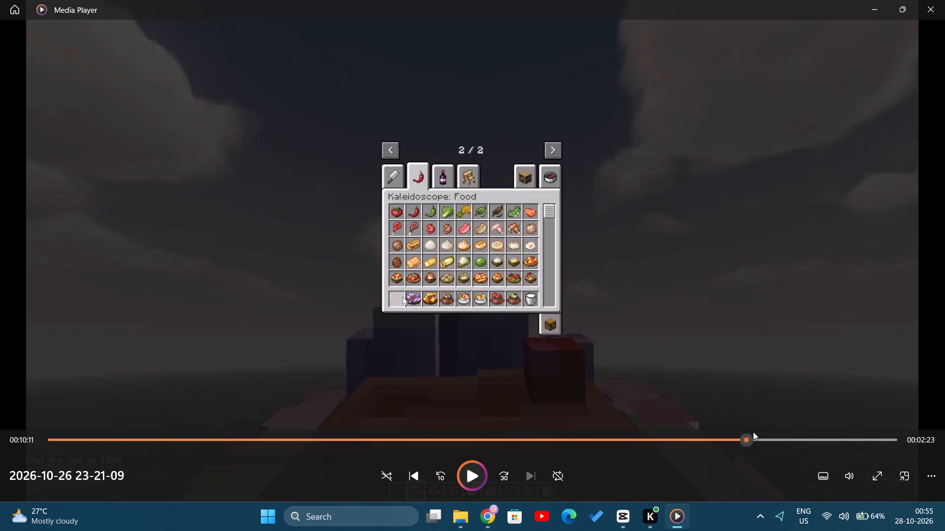
drag(753, 432, 788, 438)
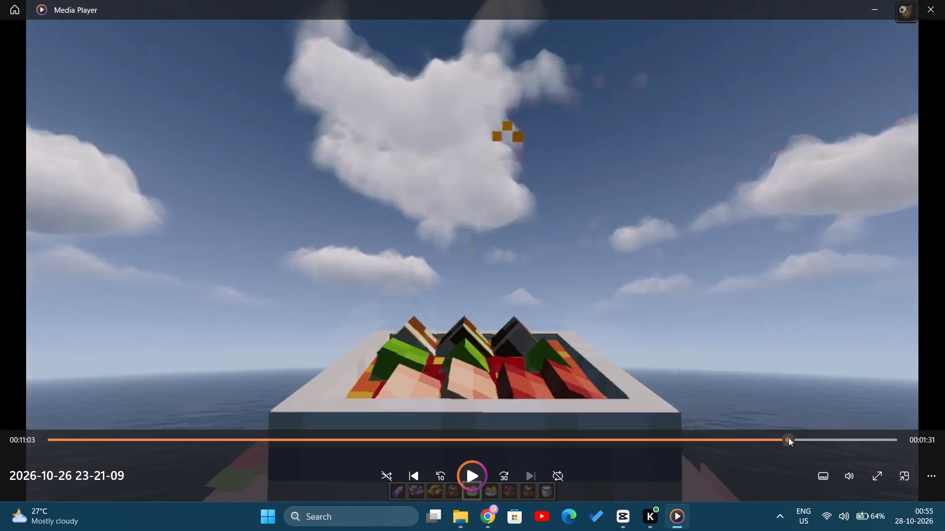
drag(788, 438, 778, 442)
Examine the Spicy Blood Stew's chopstick-eating animation in short bursts from 00:10:51 to 00:10:56 for a usable thumbnail frame.
key(space)
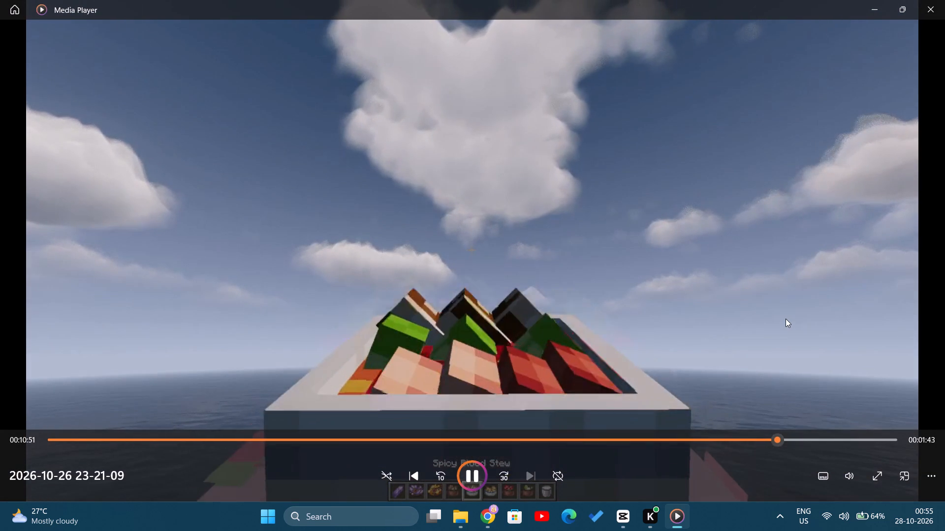
key(space)
key(space)
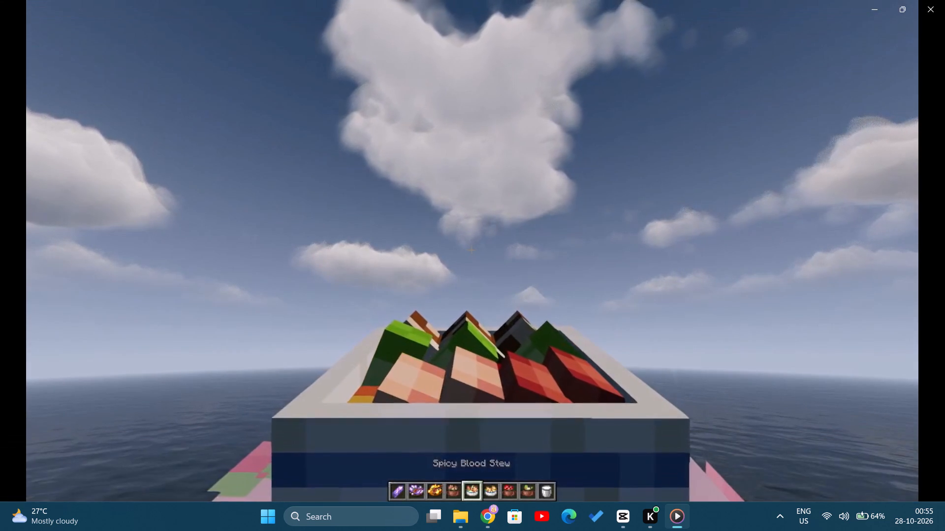
key(space)
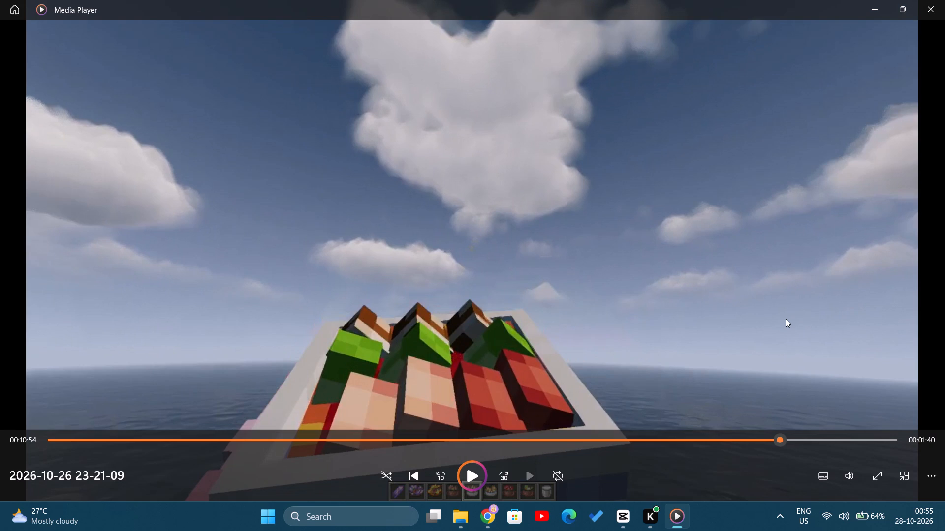
key(space)
key(space)
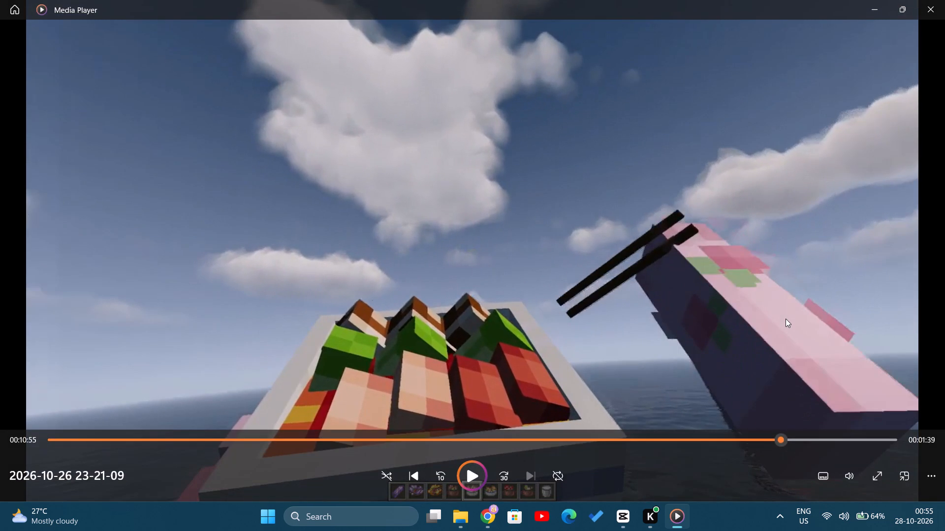
key(space)
key(space)
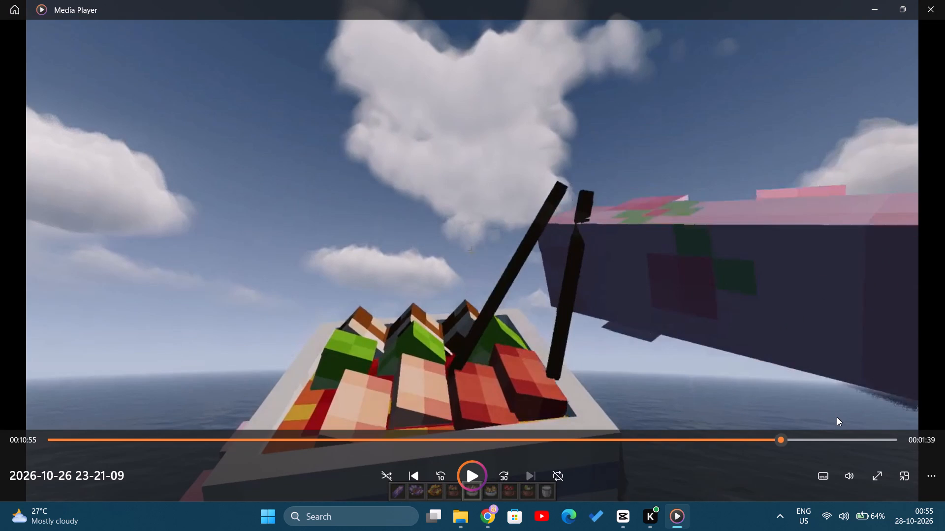
key(space)
key(space)
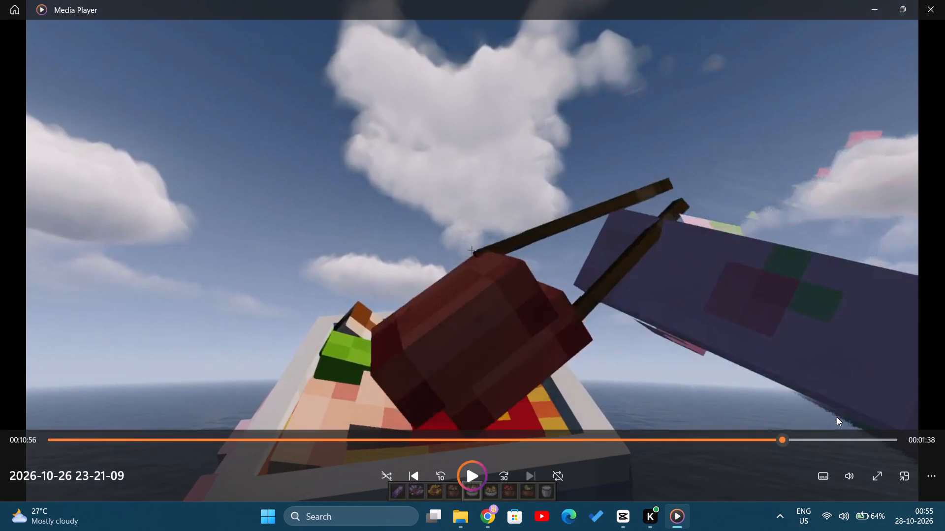
key(space)
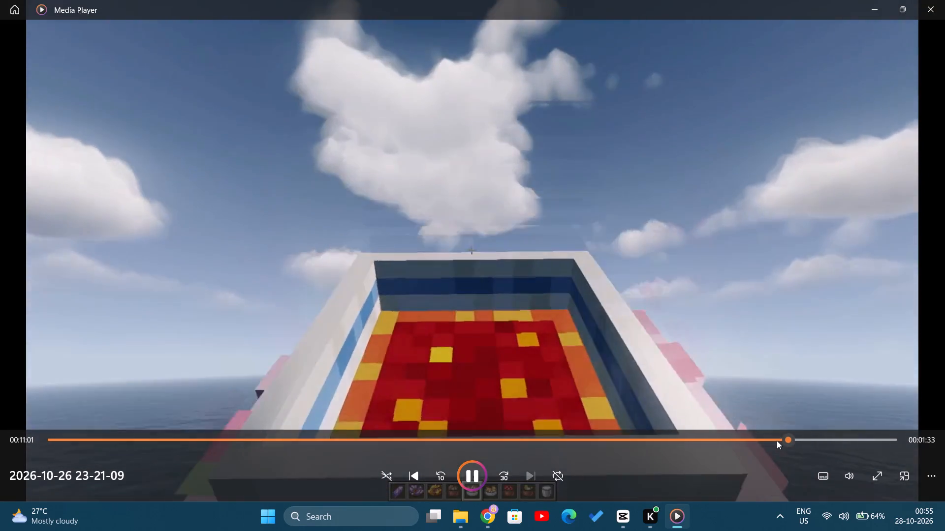
Rewind the recording to 00:10:49, just before the Spicy Blood Stew is held.
click(777, 441)
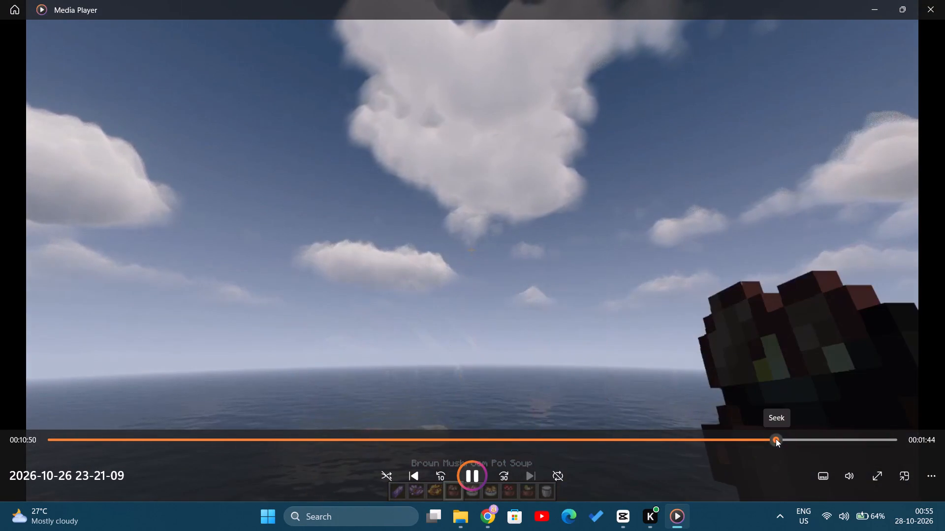
click(781, 439)
drag(781, 439, 787, 442)
drag(786, 442, 781, 443)
key(space)
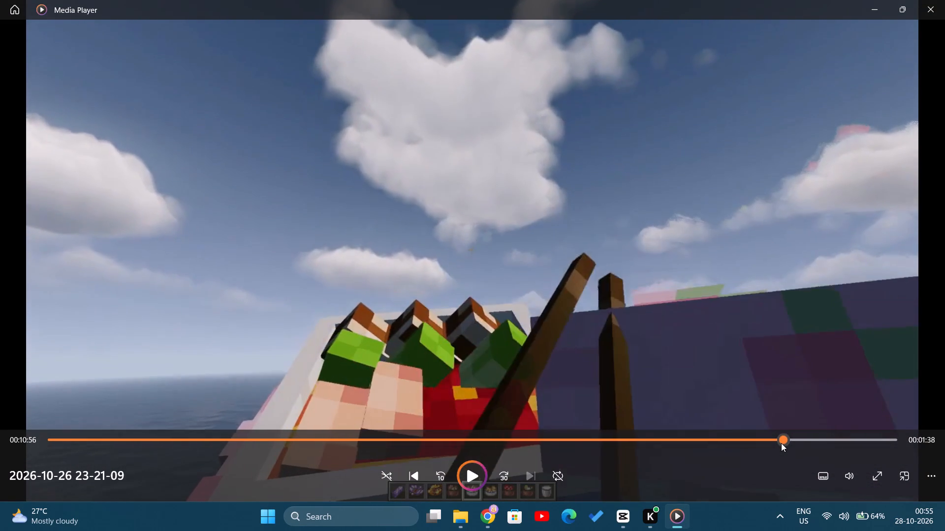
drag(781, 443, 776, 441)
key(space)
key(space)
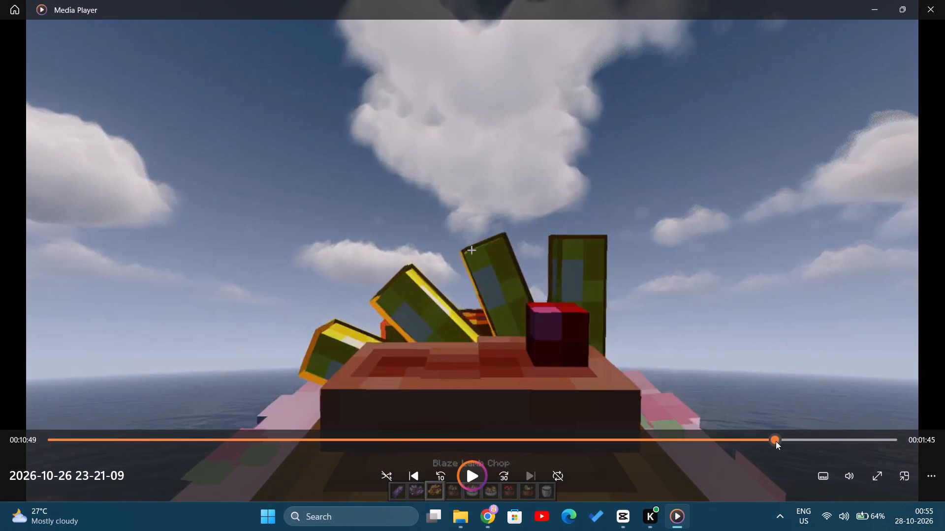
Replay the Spicy Blood Stew animation in short bursts and pause at 00:10:56 with the chopsticks lifting the red meat pieces.
key(space)
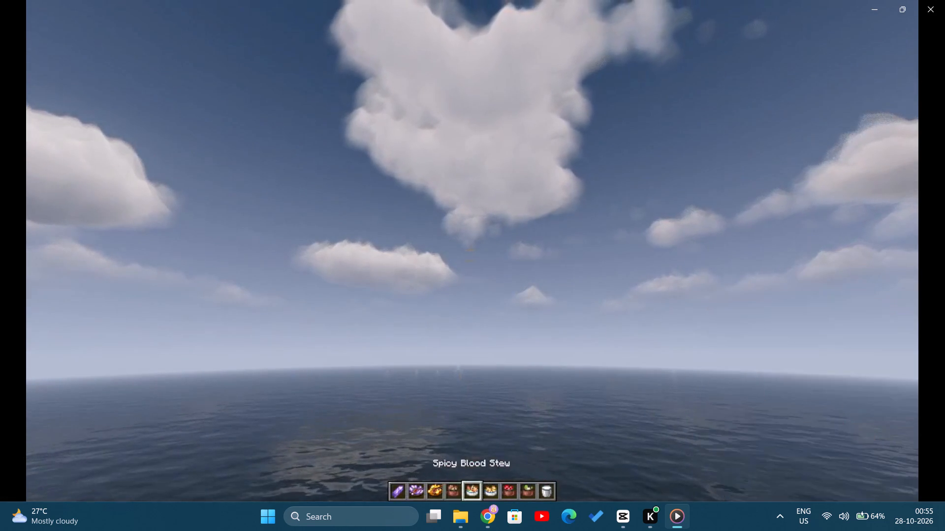
key(space)
key(space)
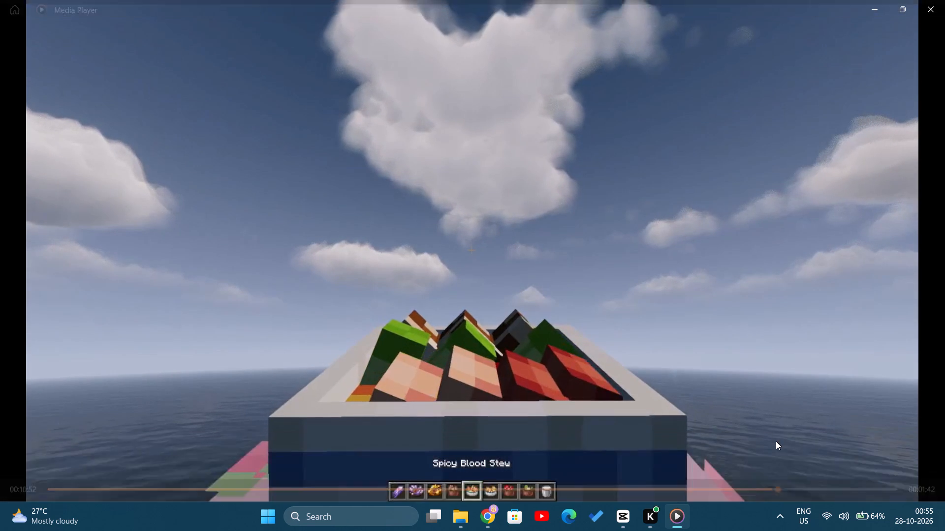
key(space)
key(space)
key(space)
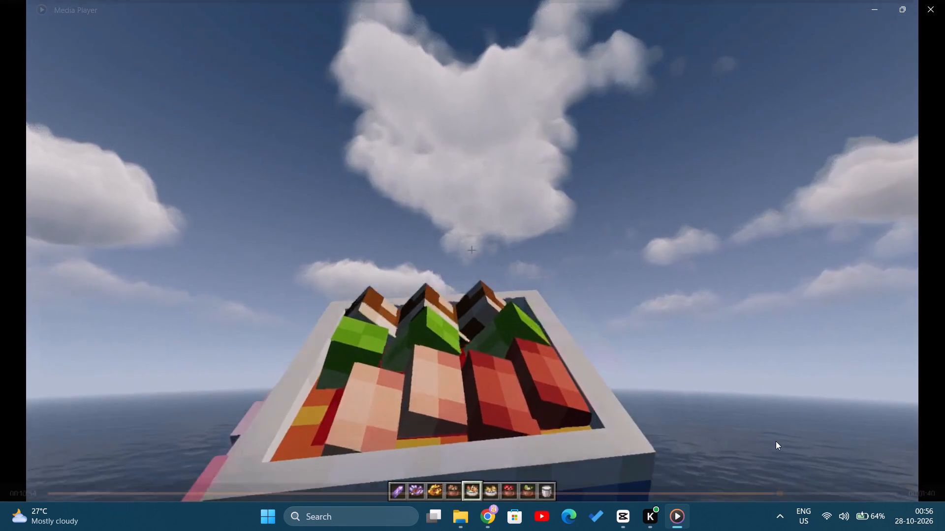
key(space)
key(space)
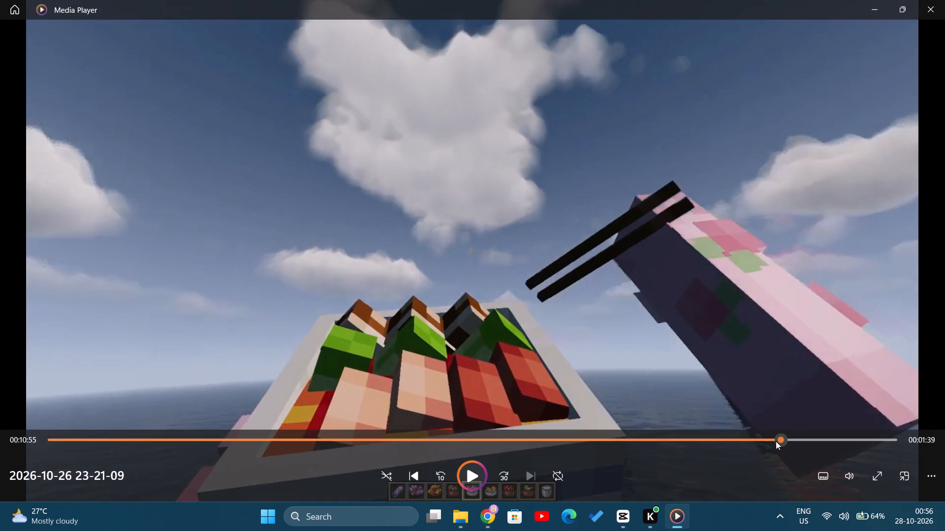
key(space)
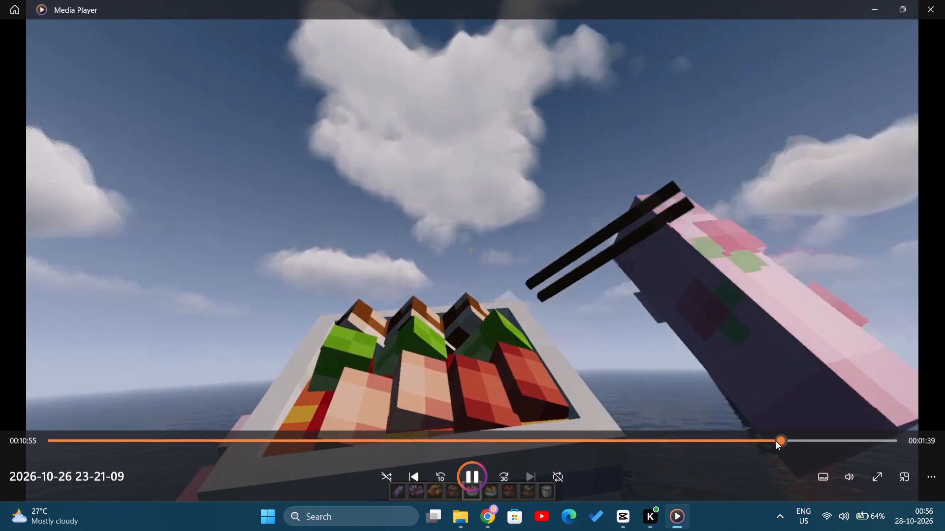
key(space)
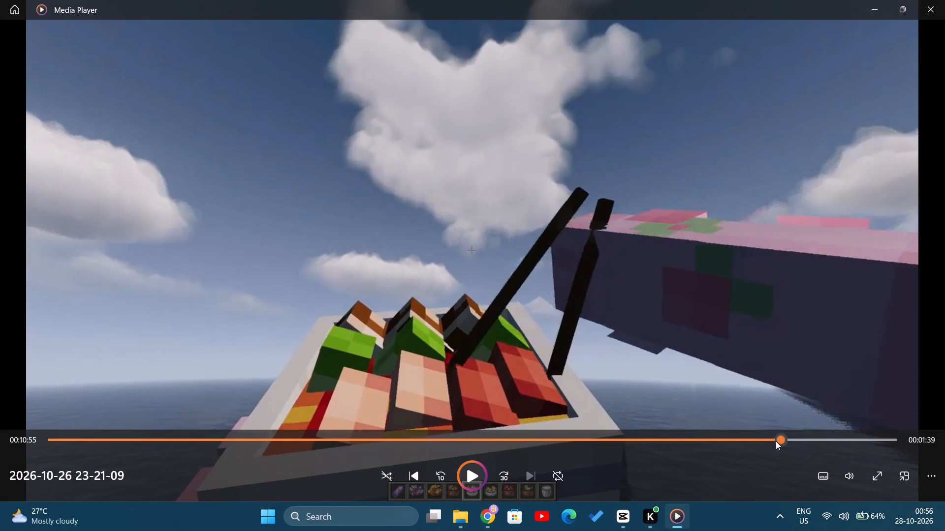
key(space)
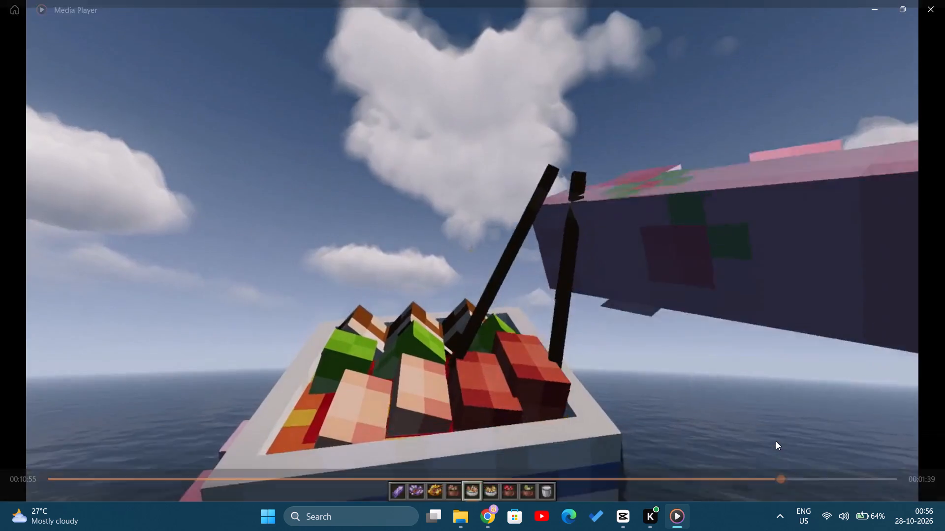
key(space)
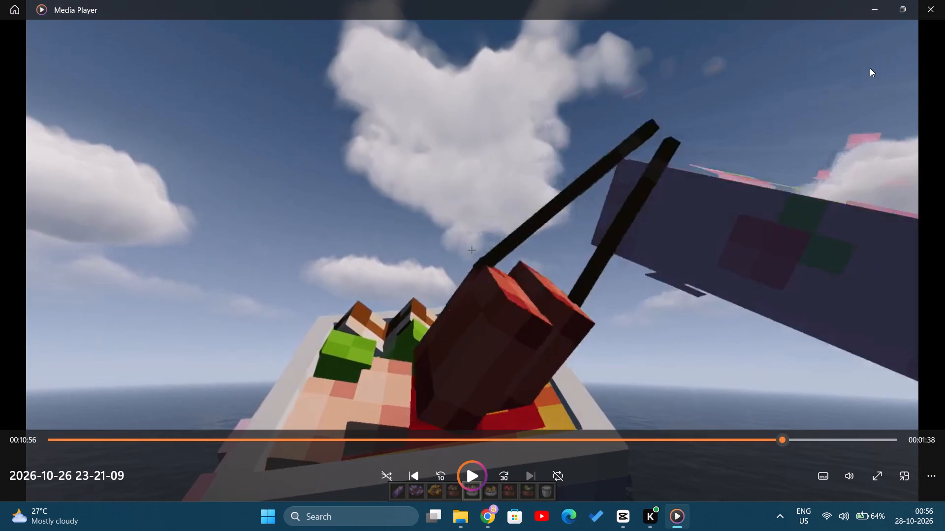
Screenshot the full video frame of the chopsticks lifting meat from the Spicy Blood Stew.
key(Print)
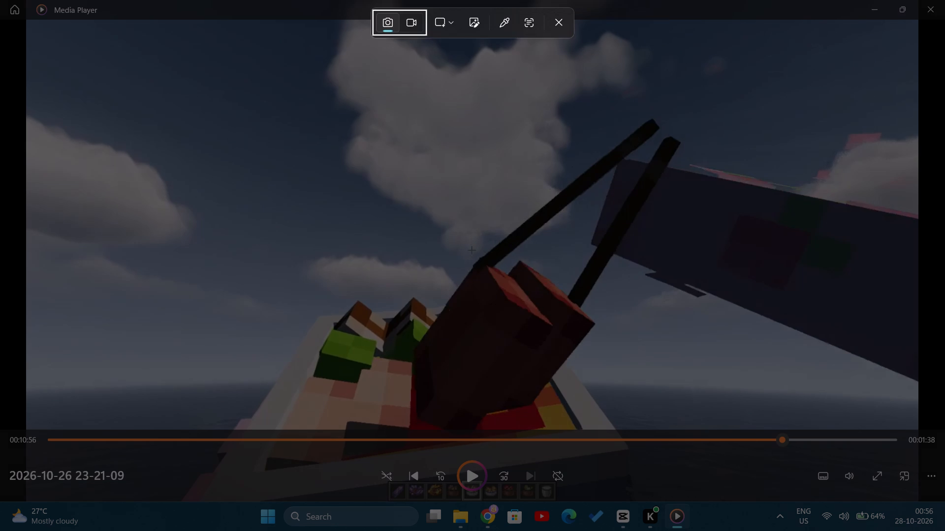
drag(29, 20, 872, 499)
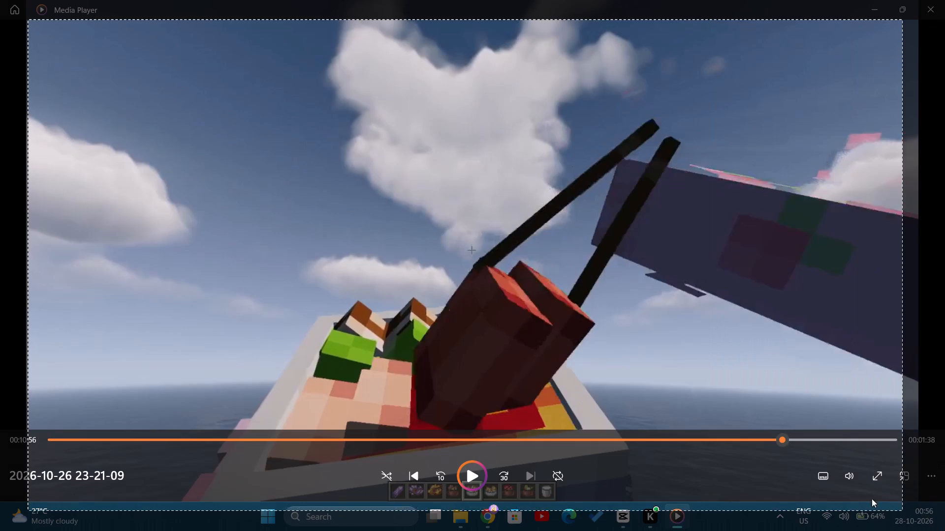
drag(872, 499, 923, 502)
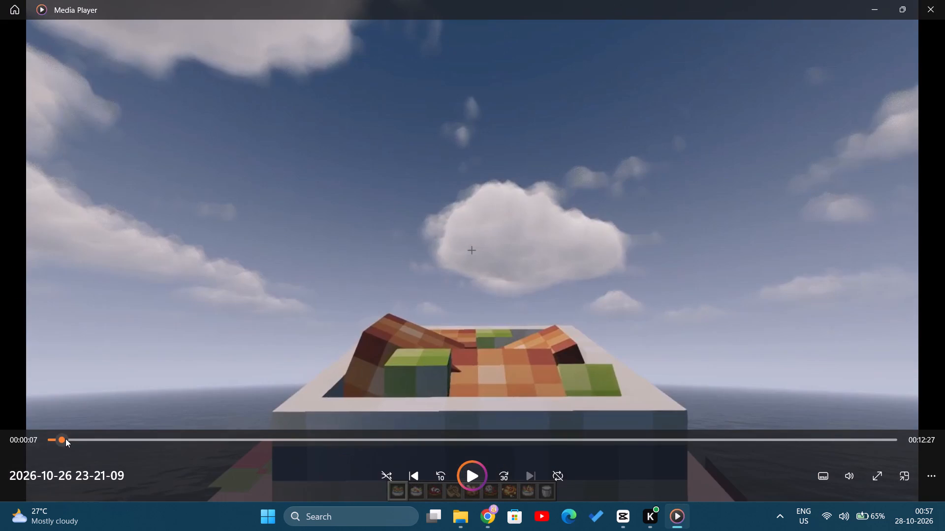
click(65, 439)
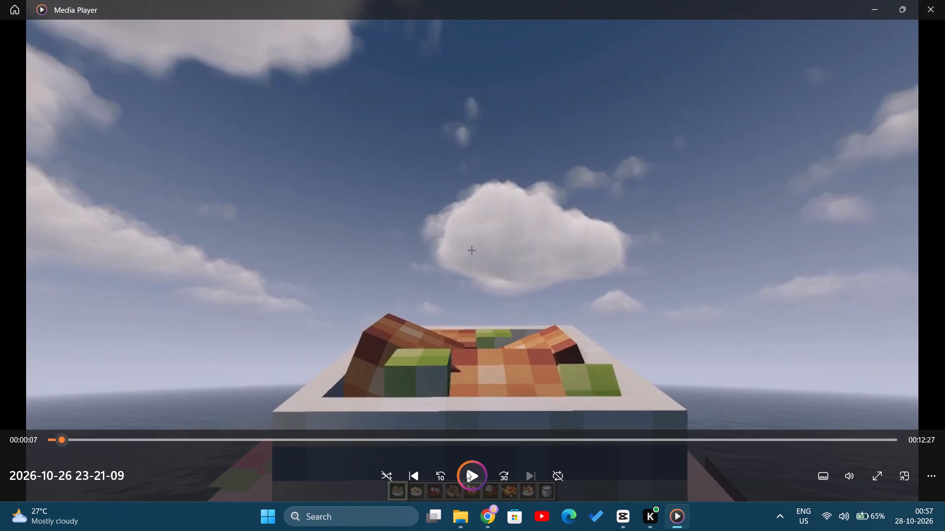
click(472, 477)
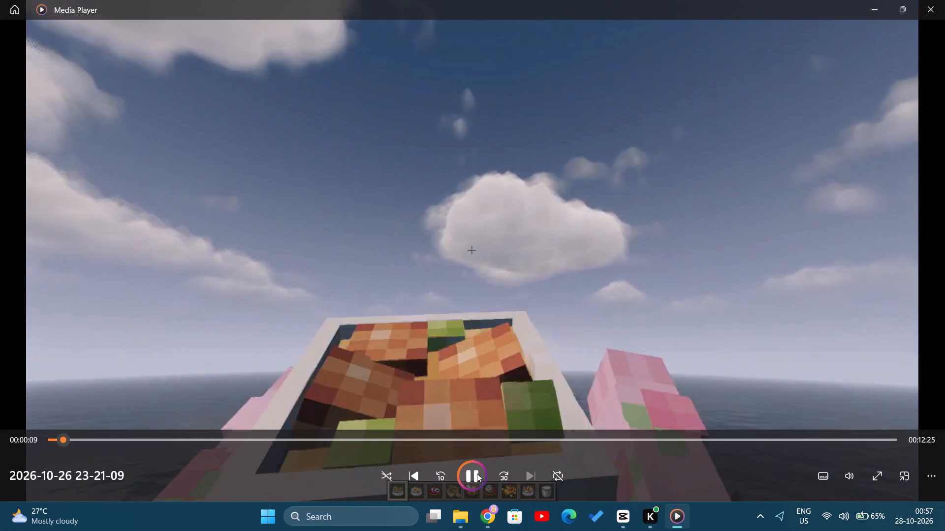
click(477, 473)
click(477, 473)
click(477, 473)
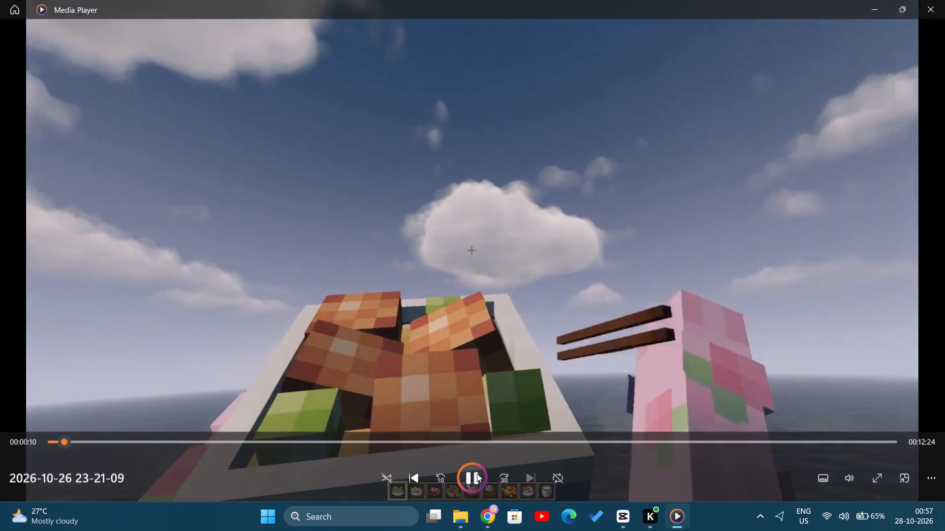
click(477, 473)
click(477, 473)
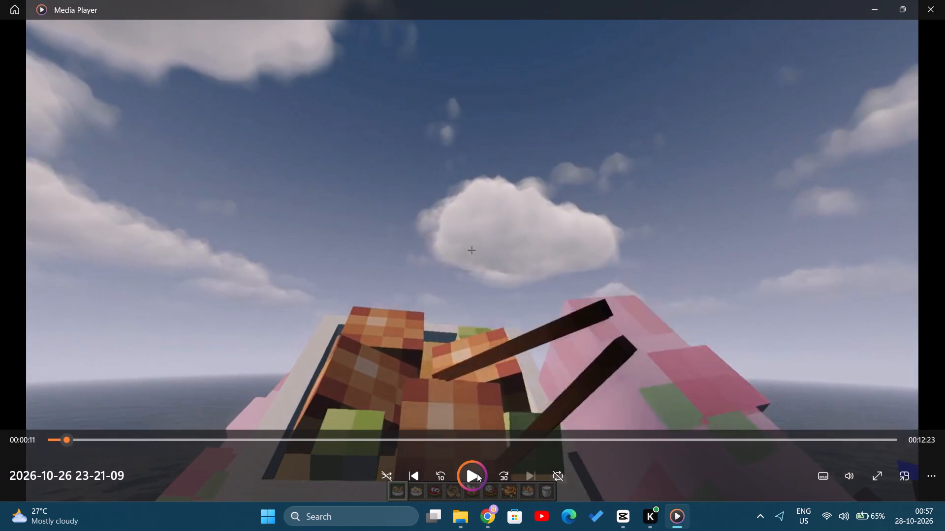
double_click(477, 473)
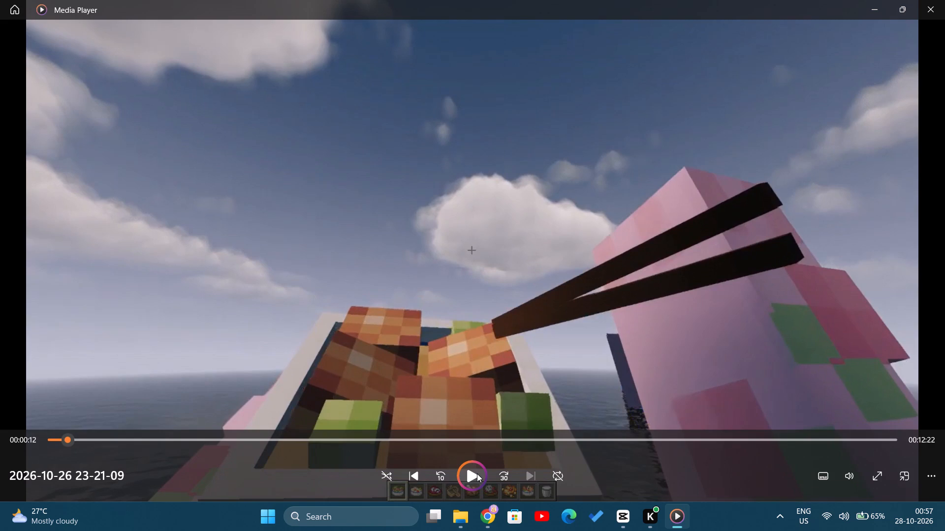
Rewind to the start of the same dish's chopstick animation twice and replay it in short bursts to examine the frames.
click(61, 438)
click(470, 473)
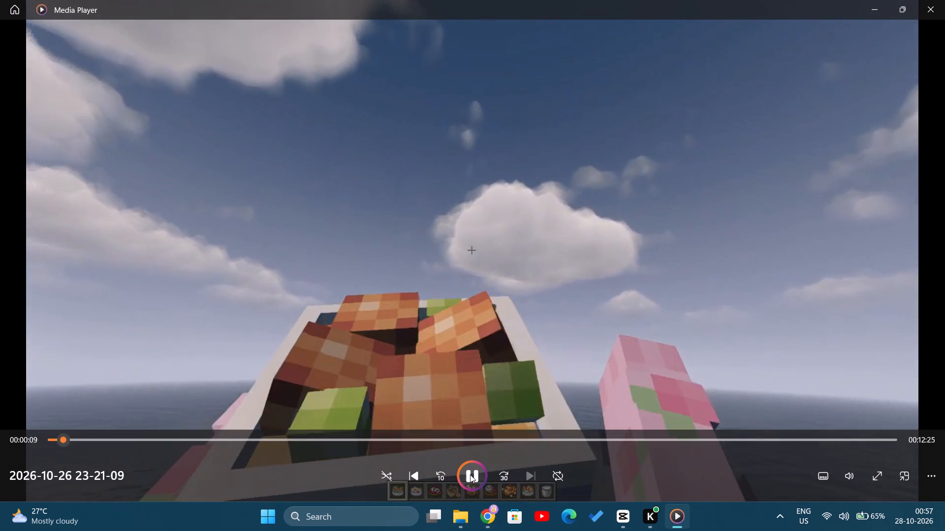
click(473, 473)
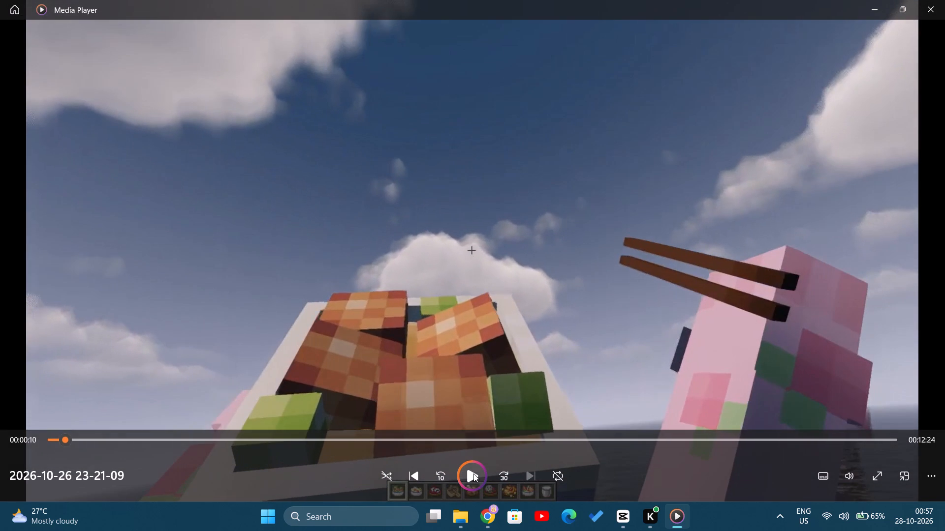
click(473, 473)
click(473, 473)
click(473, 473)
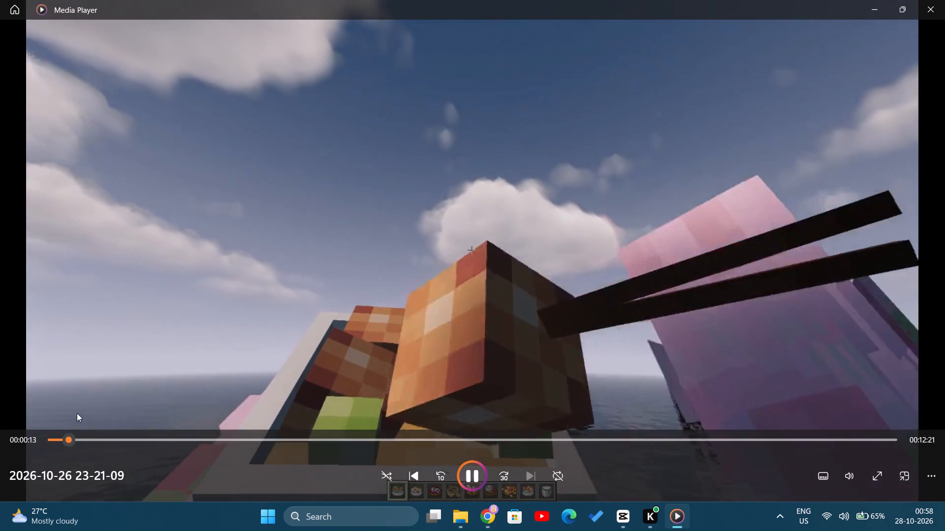
click(62, 432)
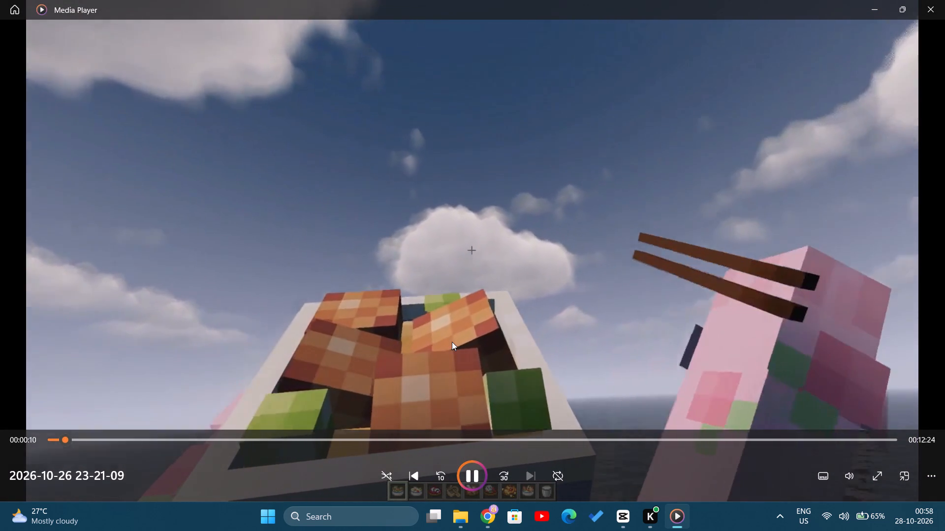
key(space)
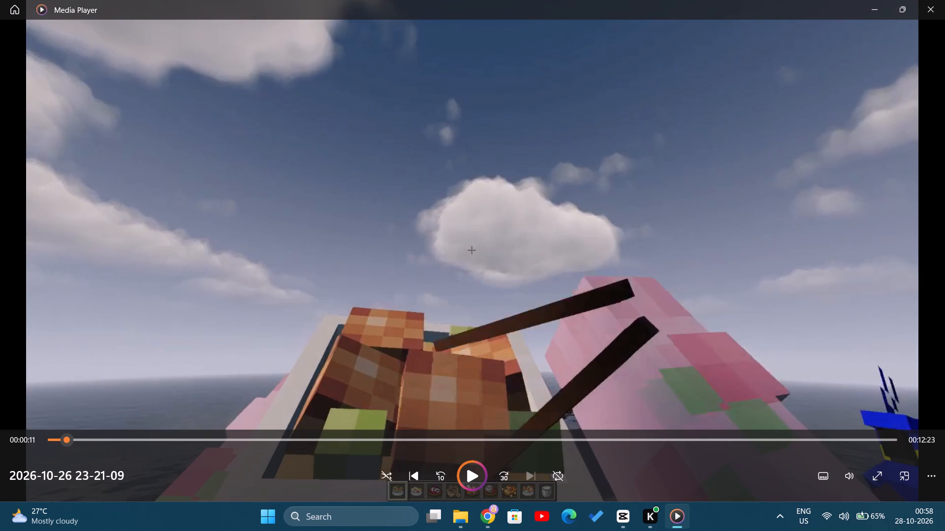
key(space)
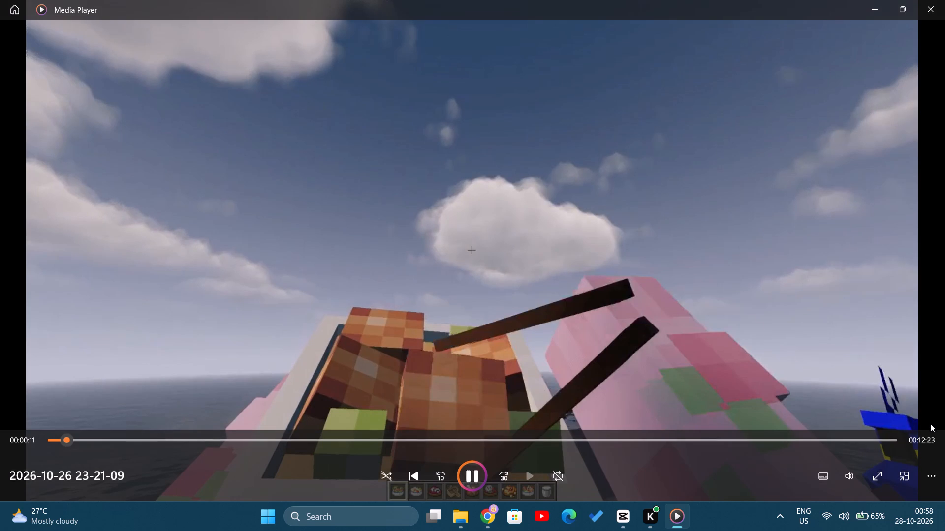
key(space)
key(space)
Scrub forward through the dishes to the Spicy Chicken at 00:01:38 and pause at 00:01:39 with a piece lifted in the hand.
click(85, 437)
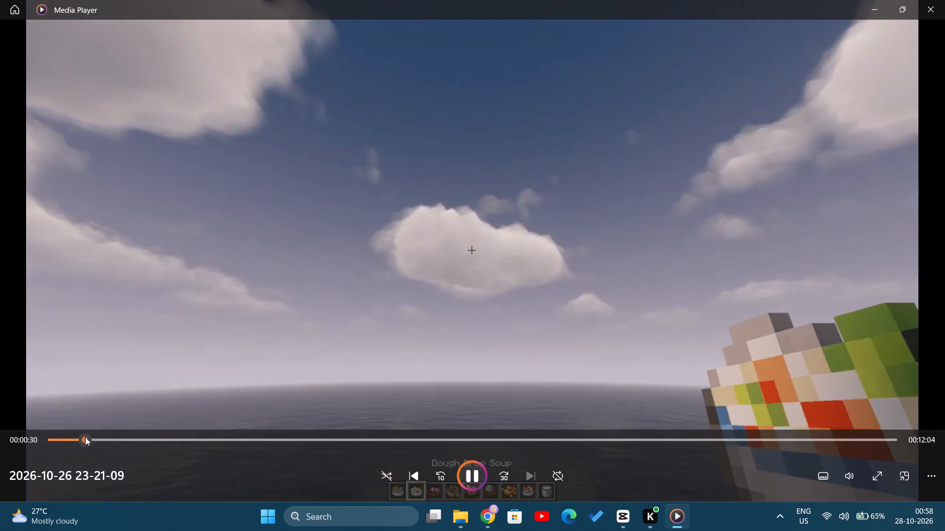
drag(85, 437, 135, 436)
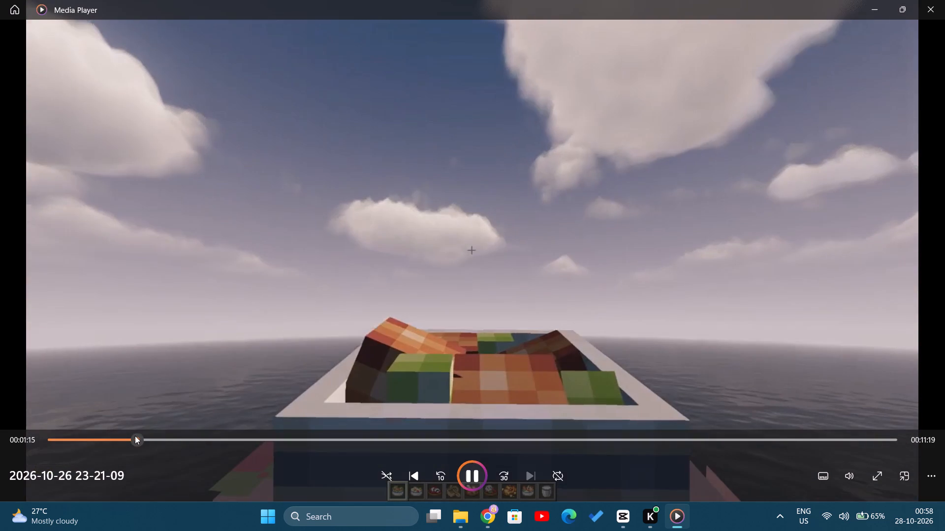
drag(135, 436, 165, 430)
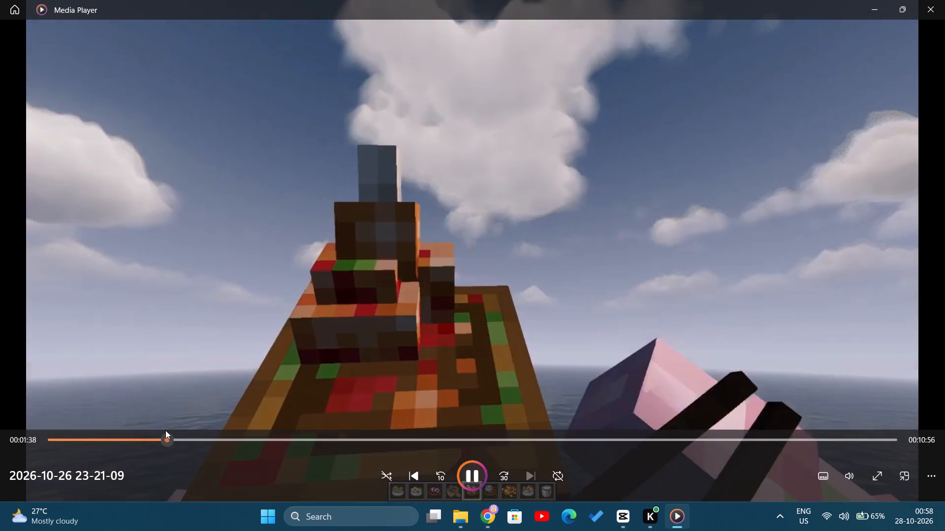
drag(165, 430, 161, 422)
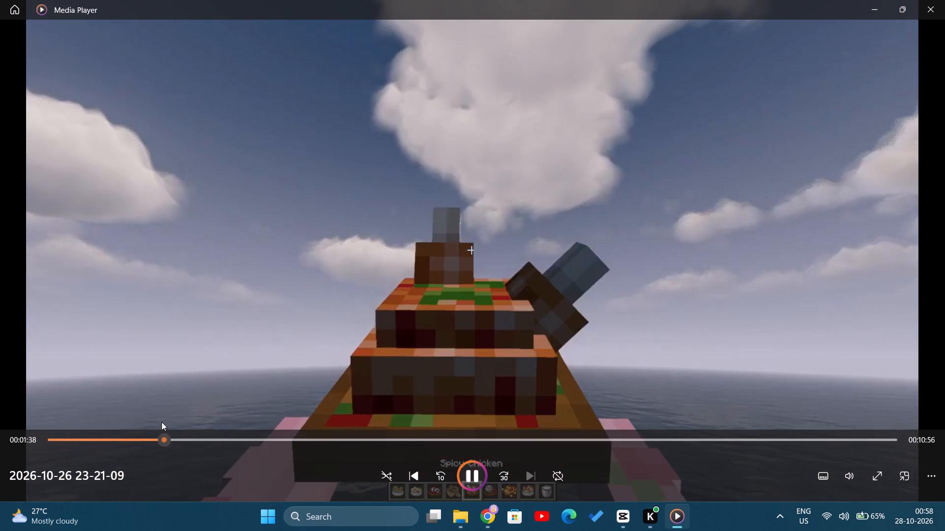
drag(161, 422, 160, 422)
key(space)
key(space)
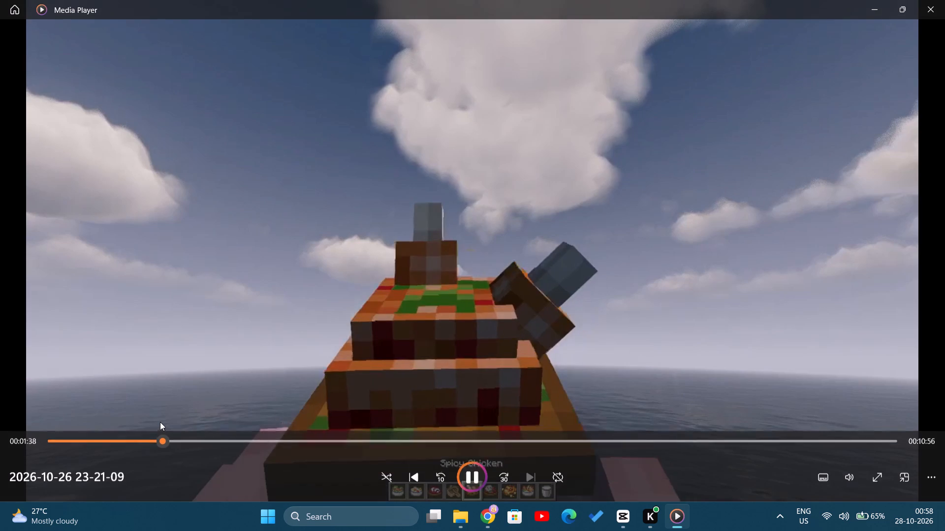
key(space)
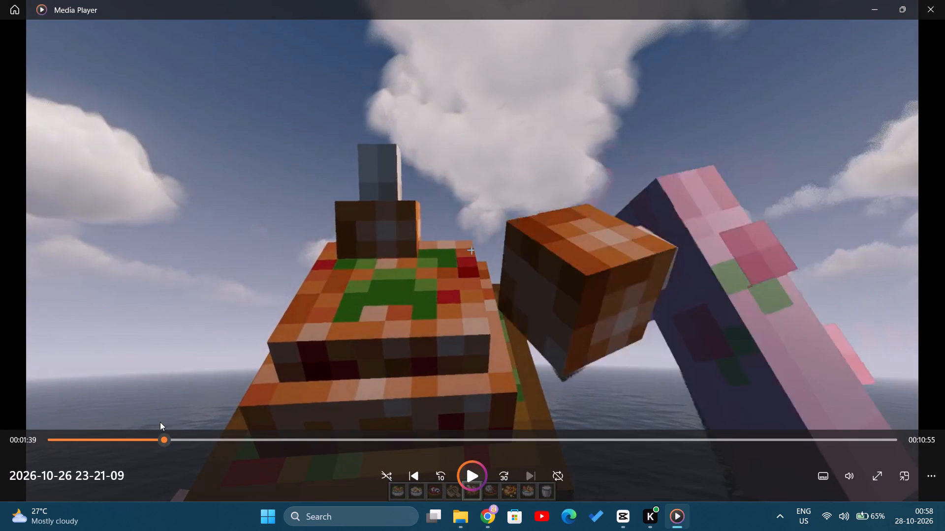
Rewind to 00:01:30 and replay the Spicy Chicken eating animation, examining its frames in short bursts from 00:01:37.
click(157, 433)
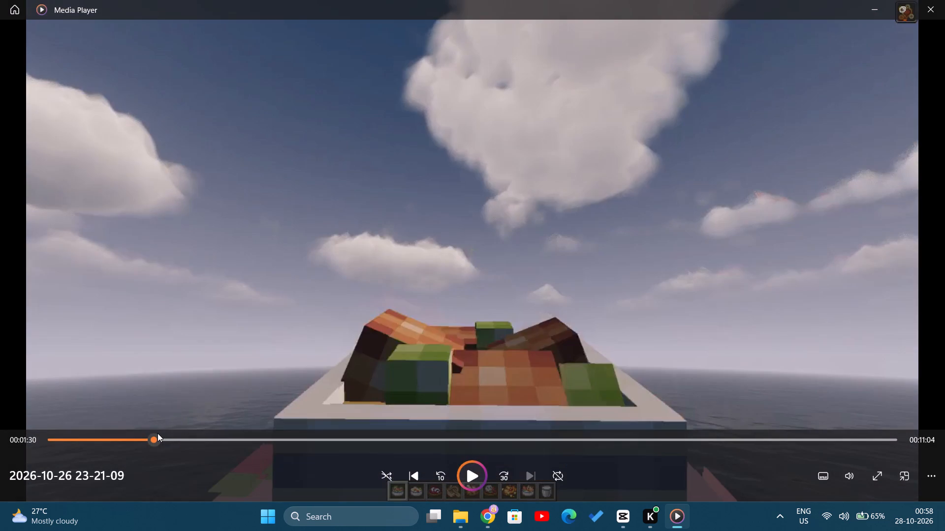
key(space)
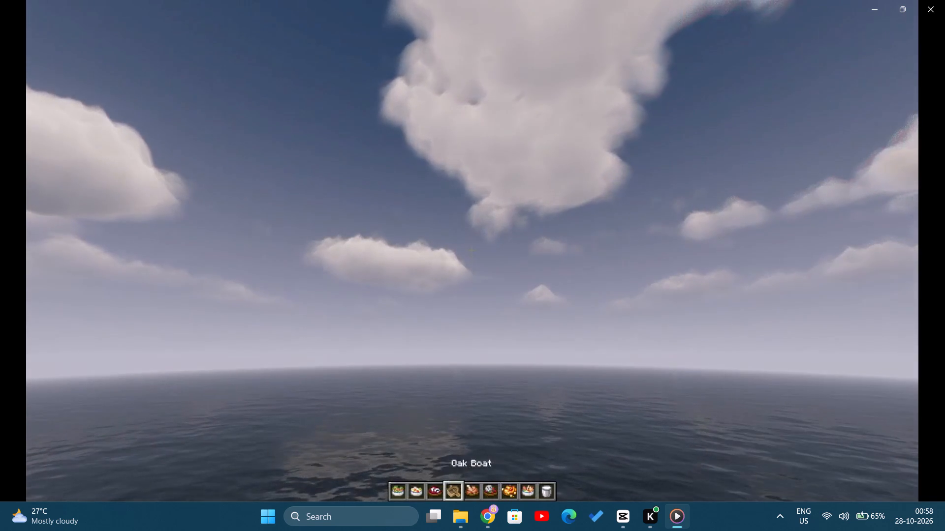
key(space)
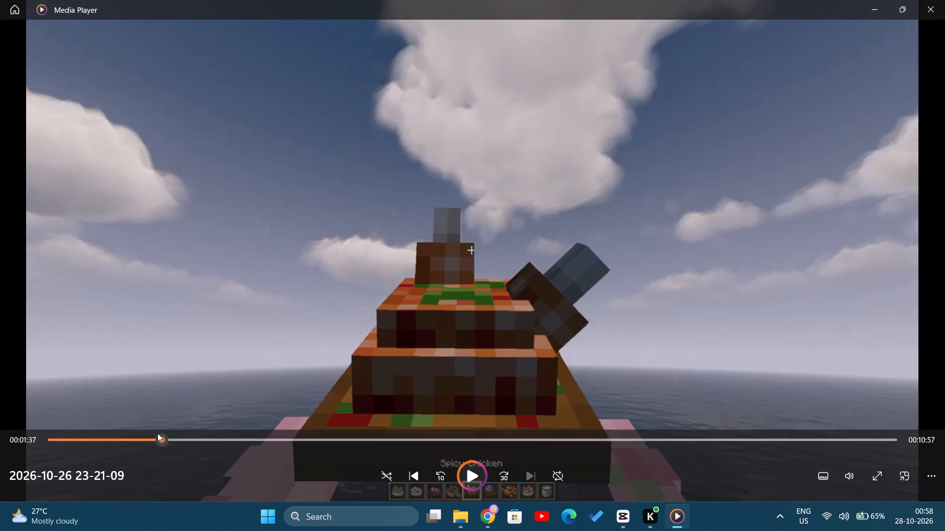
key(space)
key(space)
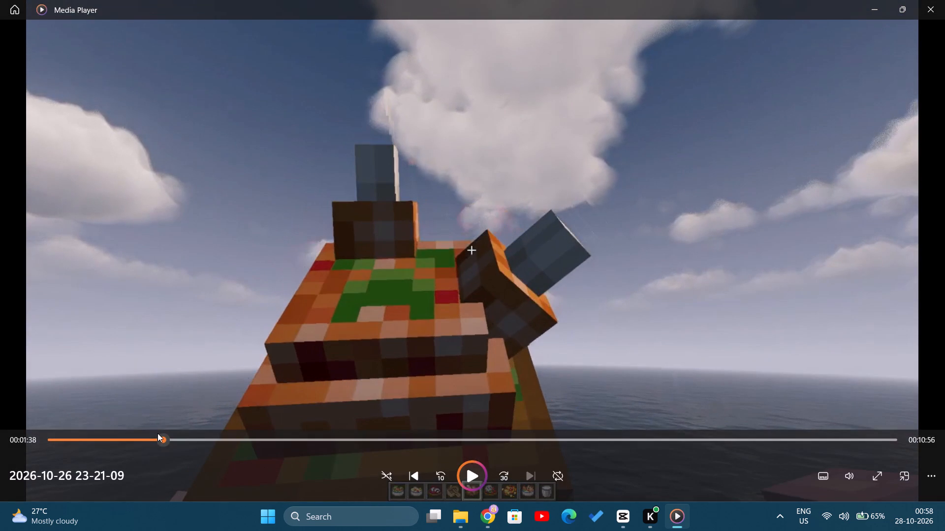
key(space)
key(space)
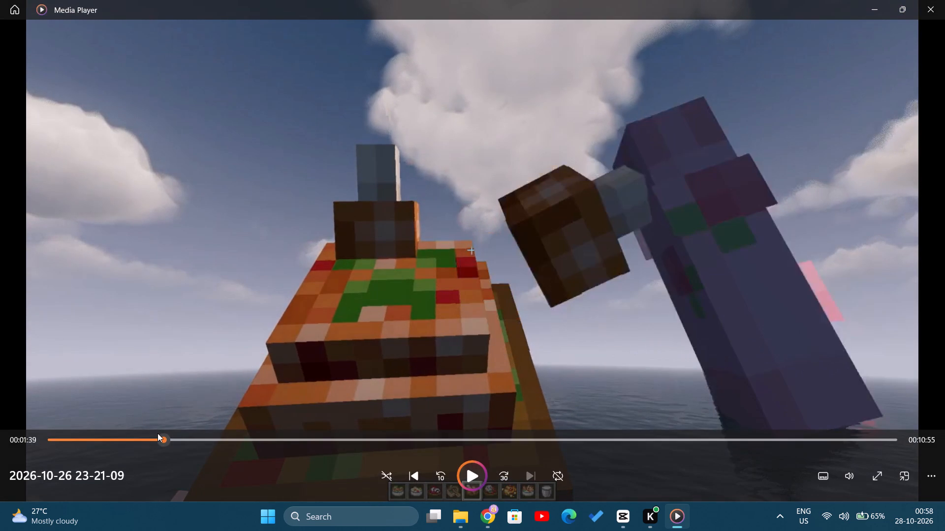
key(space)
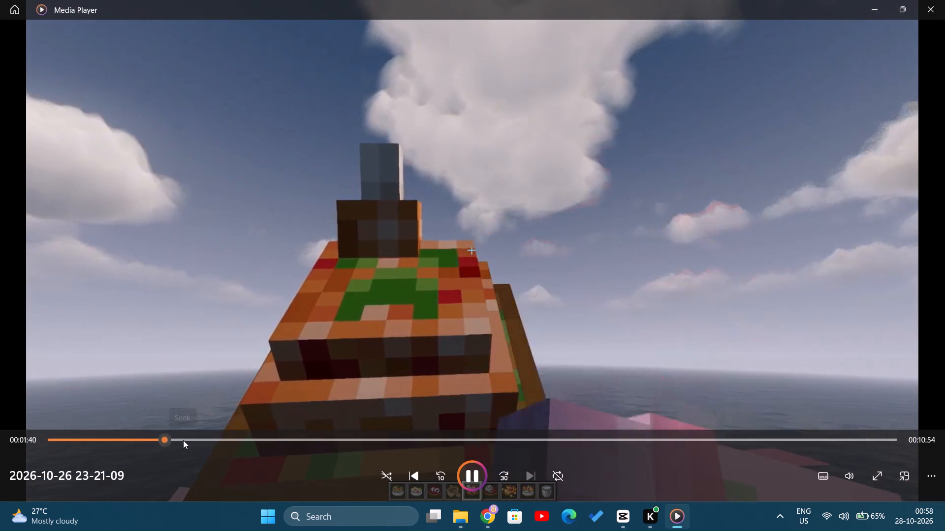
Seek the recording to the white-tray dish at 00:02:01 and play its chopstick animation in short bursts to examine the frames.
click(183, 440)
click(191, 438)
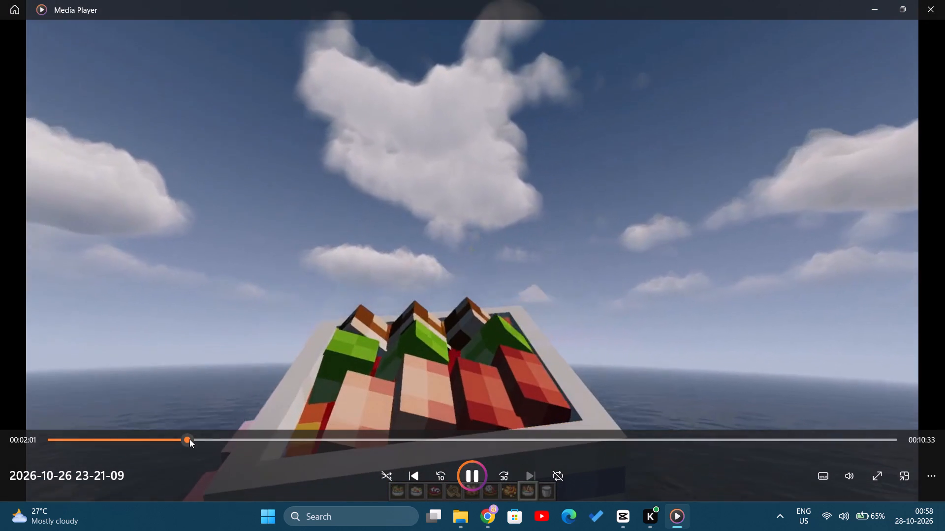
key(space)
key(space)
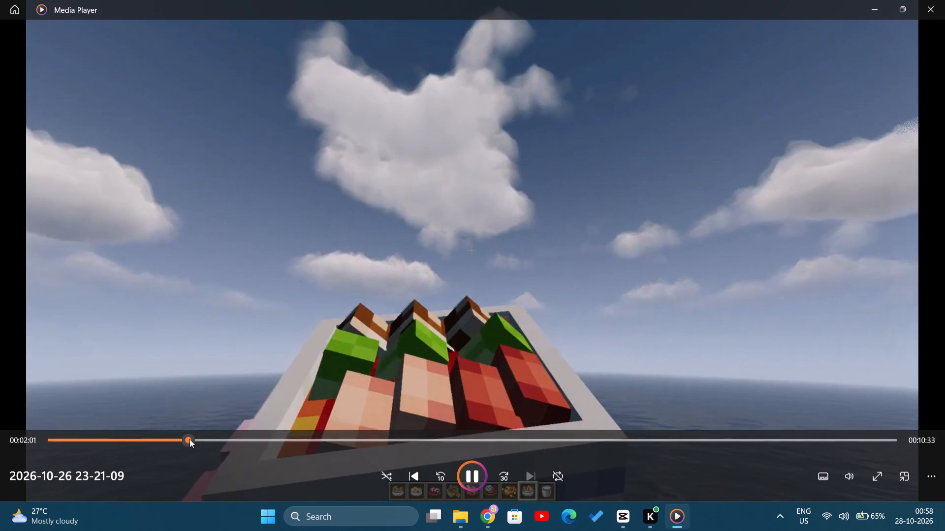
key(space)
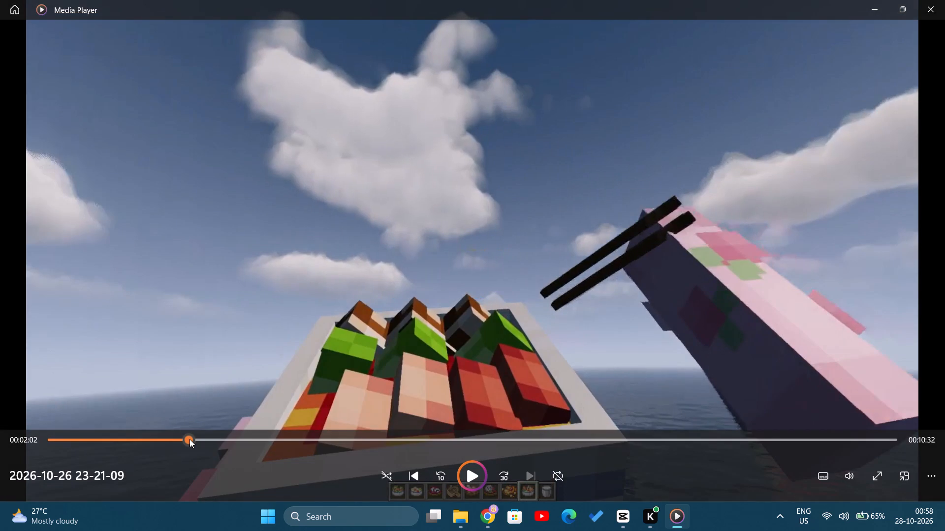
key(space)
key(space)
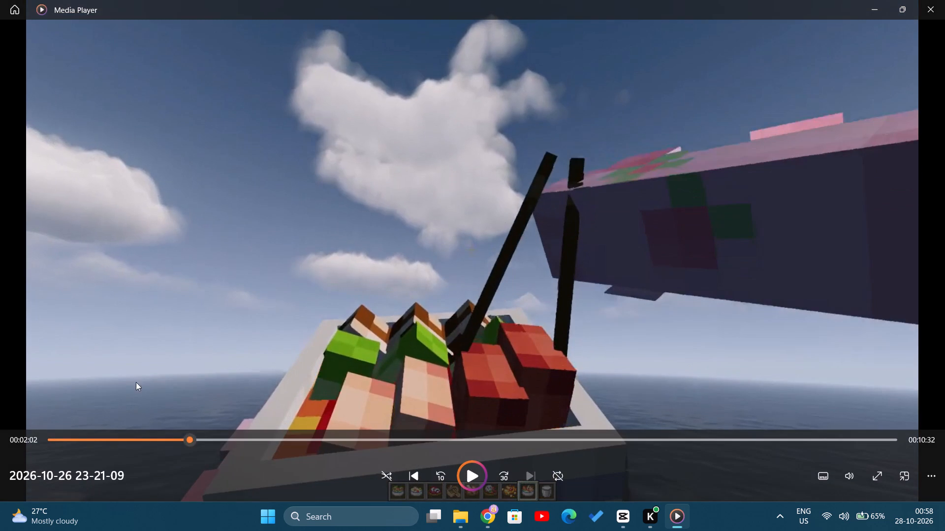
key(space)
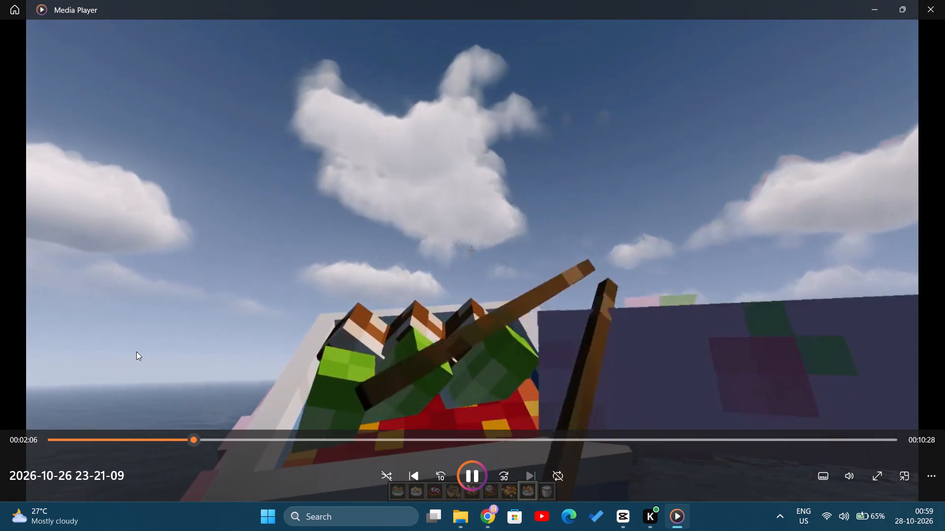
Scrub forward through the dishes as far as 00:04:01 and back to the teal-and-red sashimi dish at 00:03:46.
click(210, 441)
drag(210, 440, 228, 438)
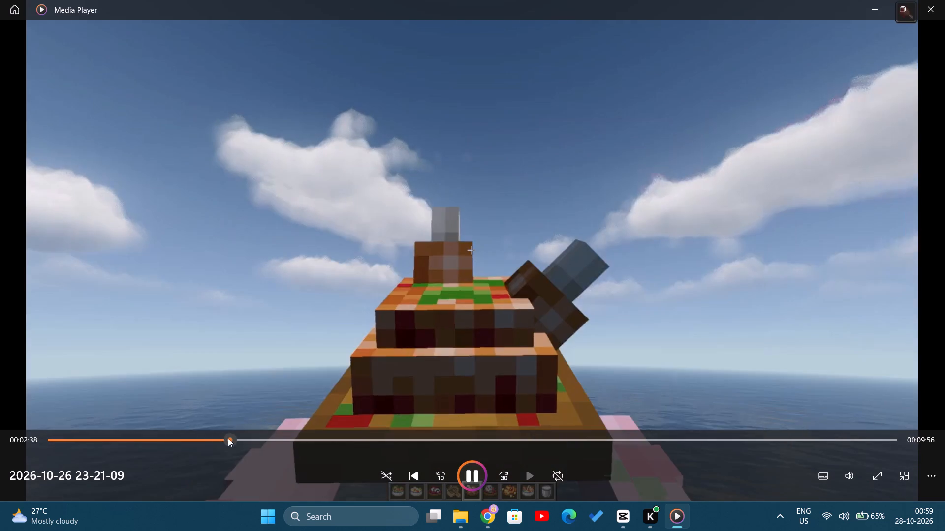
drag(228, 438, 320, 430)
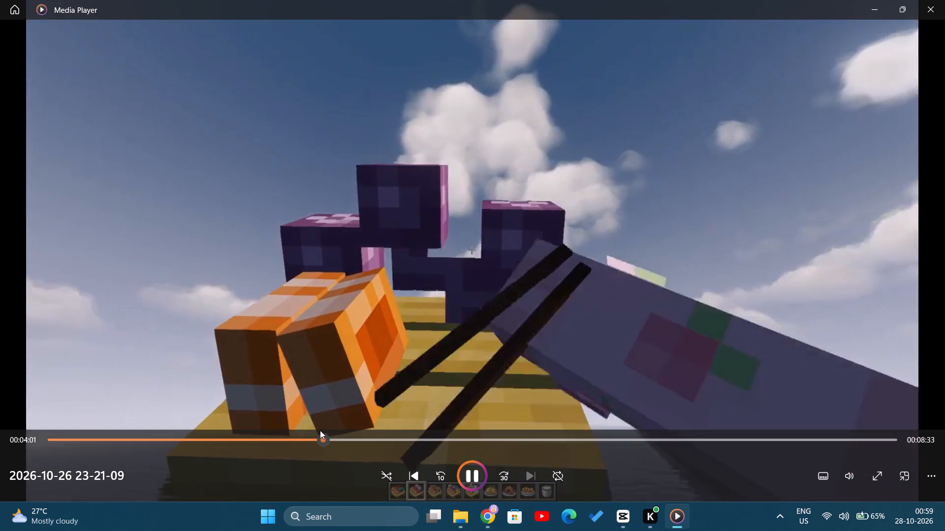
drag(320, 430, 305, 425)
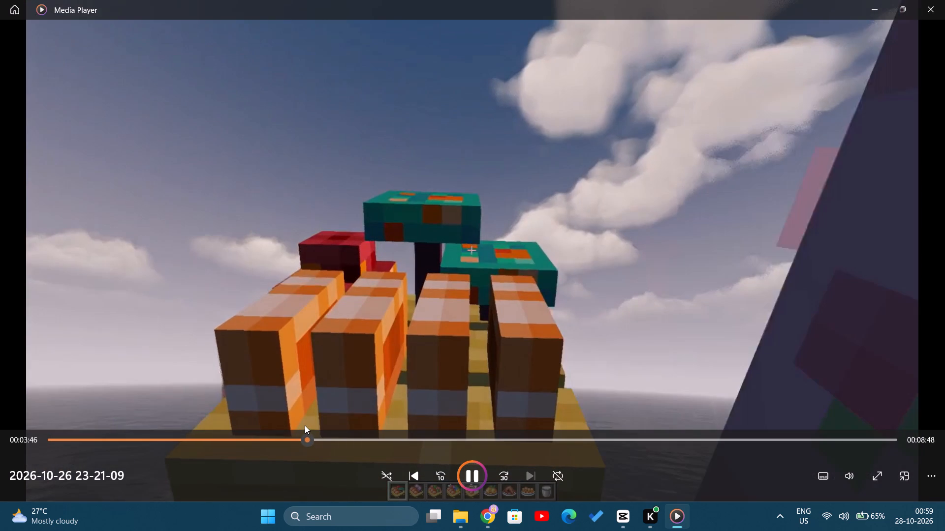
drag(305, 425, 298, 425)
drag(298, 425, 307, 436)
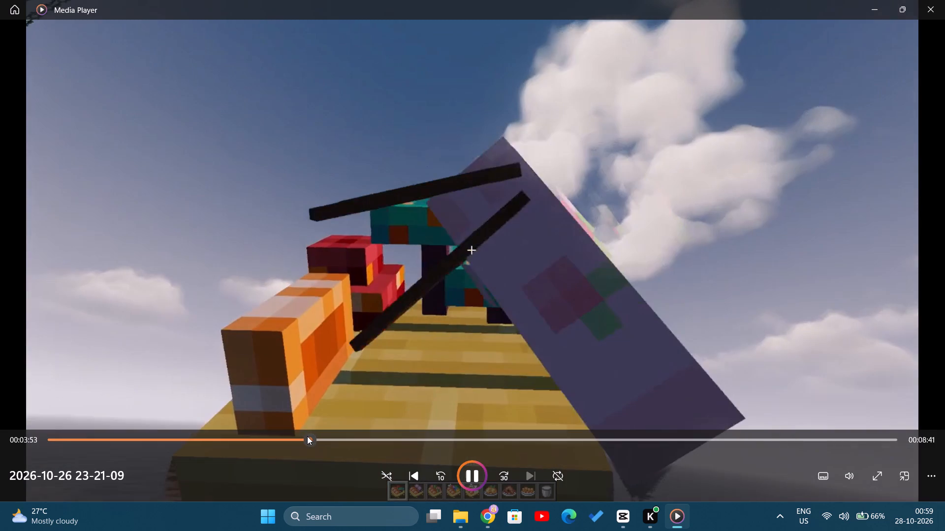
drag(307, 436, 312, 441)
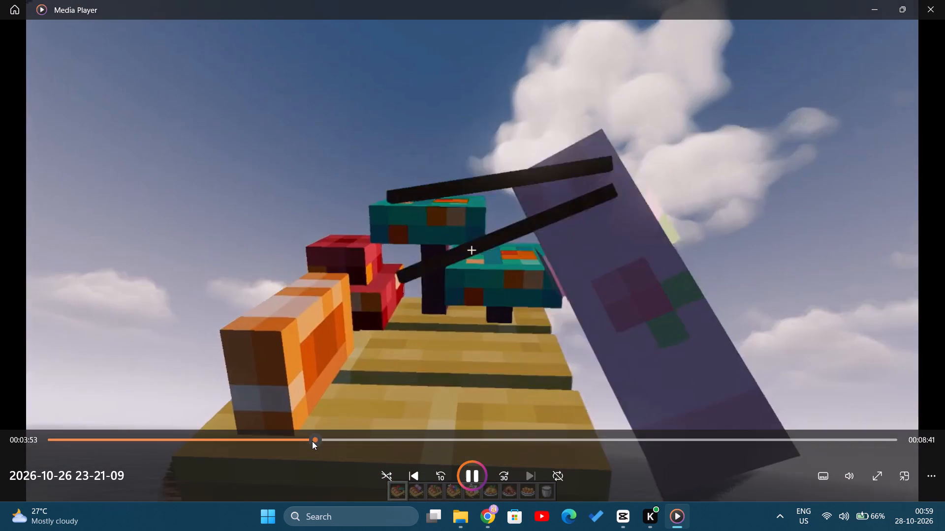
drag(312, 441, 306, 439)
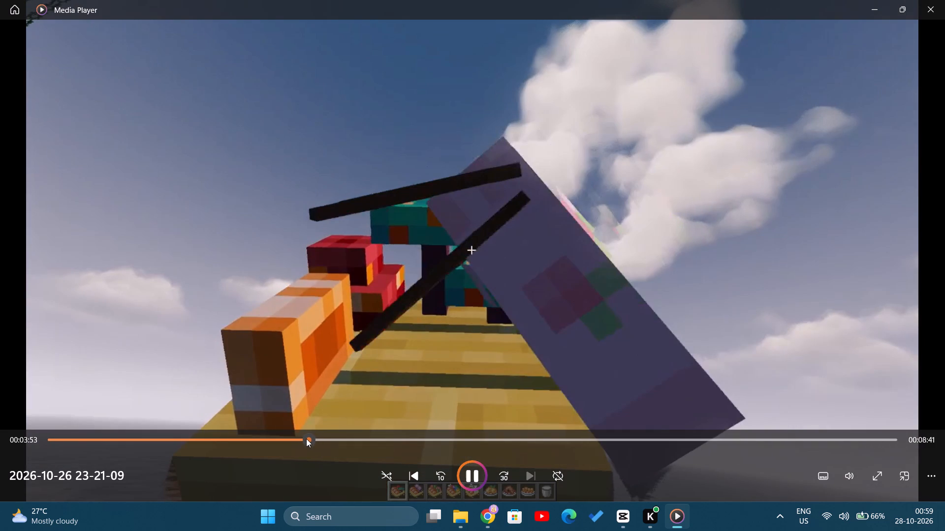
drag(306, 439, 305, 437)
click(305, 437)
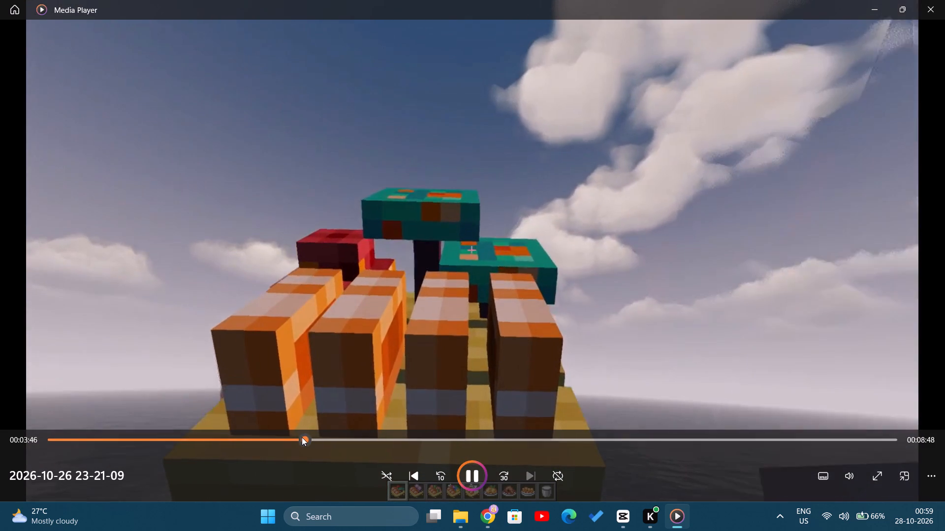
drag(302, 437, 296, 437)
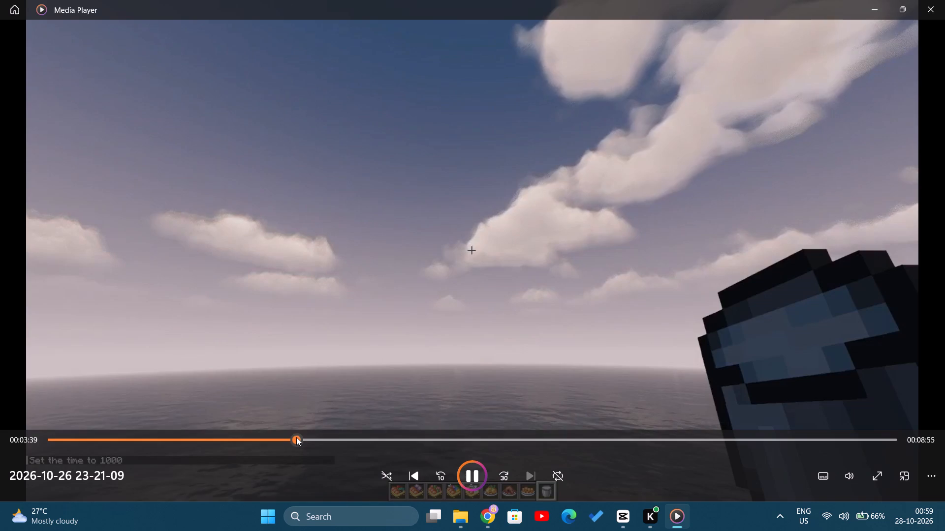
click(301, 440)
drag(301, 440, 306, 442)
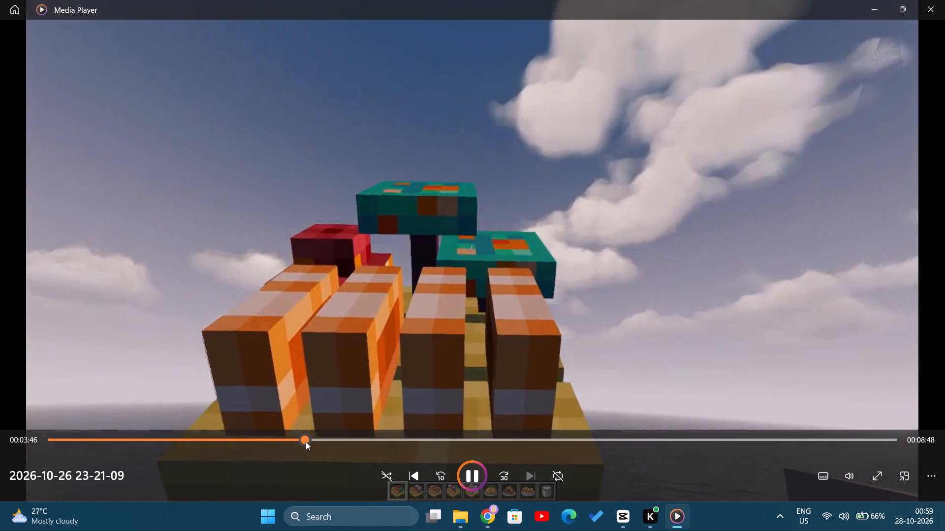
Play the sashimi animation in short bursts, pause at 00:03:48 with chopsticks on the orange slices, and capture the video frame as a screenshot.
key(space)
key(space)
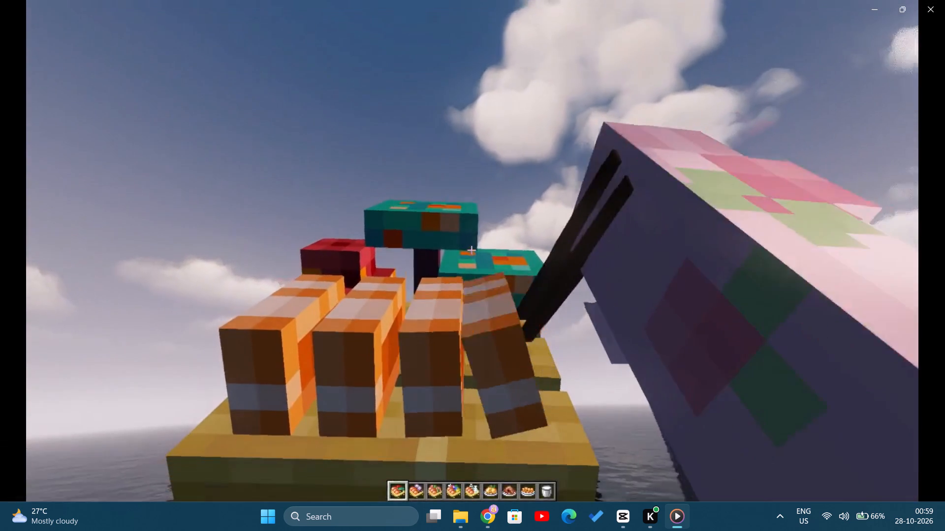
key(space)
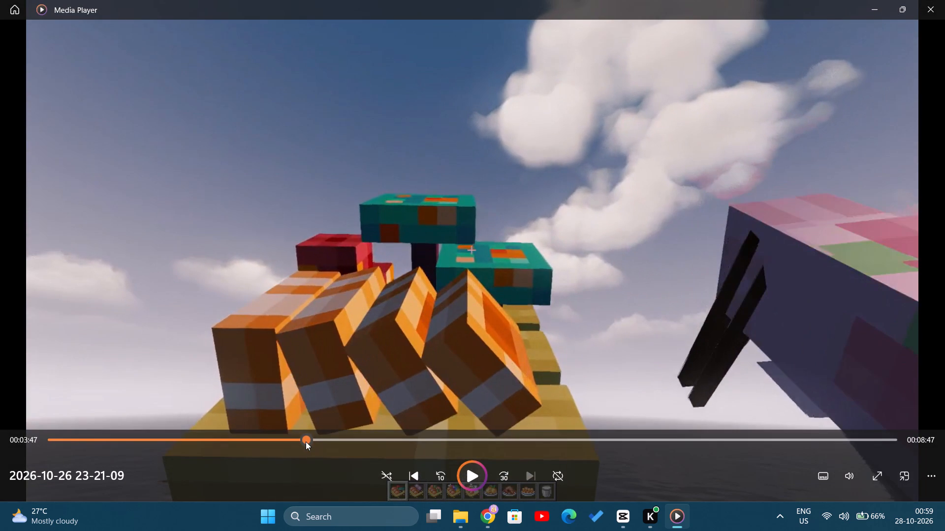
key(space)
key(space)
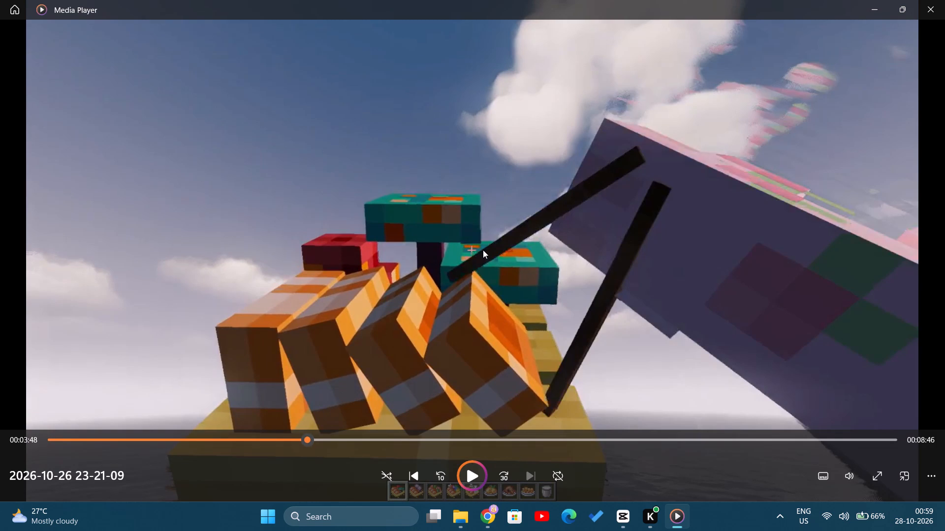
key(Print)
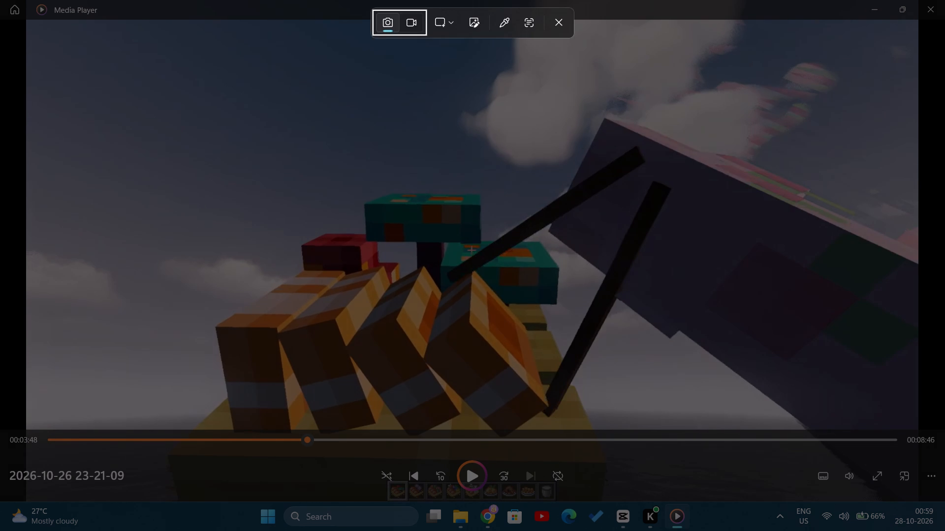
drag(25, 21, 924, 474)
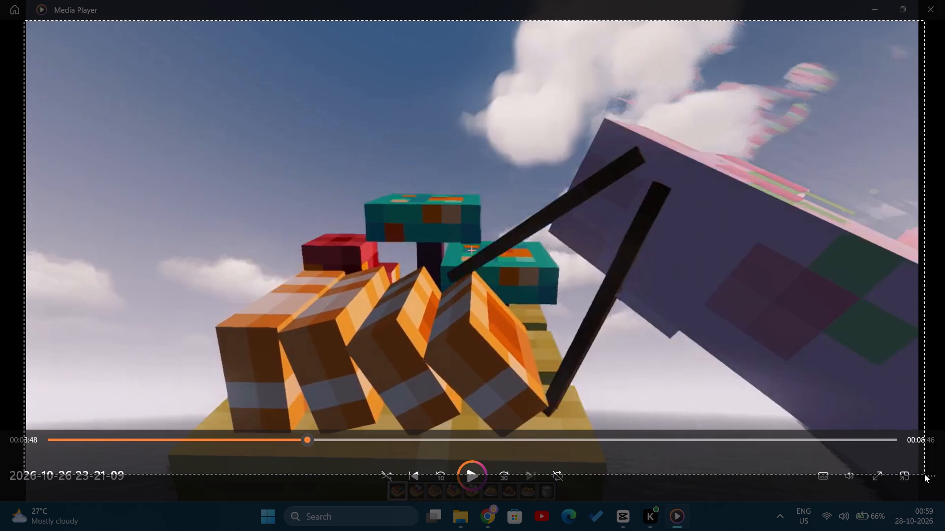
drag(924, 474, 918, 475)
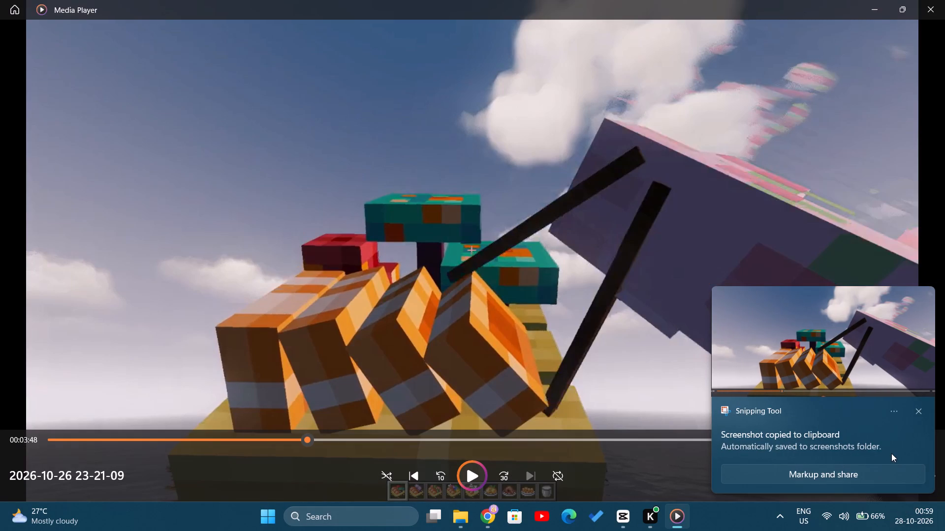
click(500, 513)
click(370, 476)
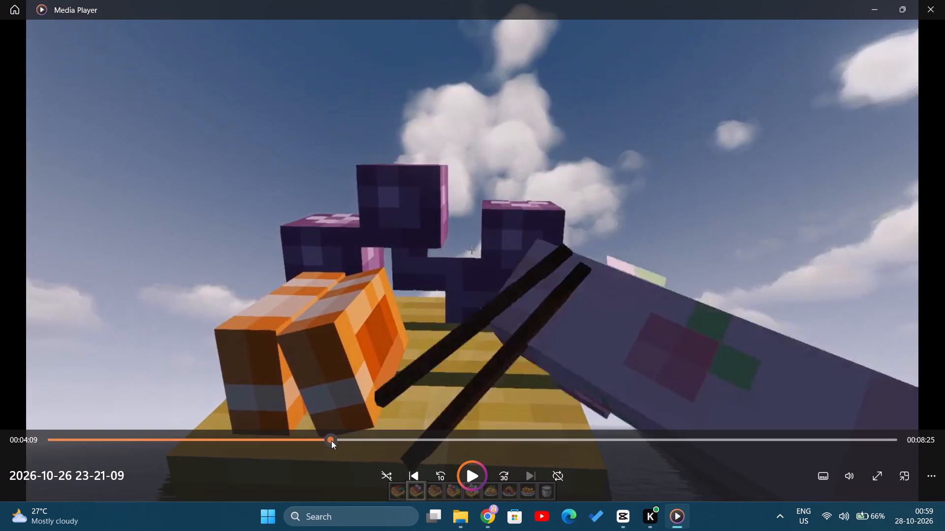
drag(331, 441, 343, 442)
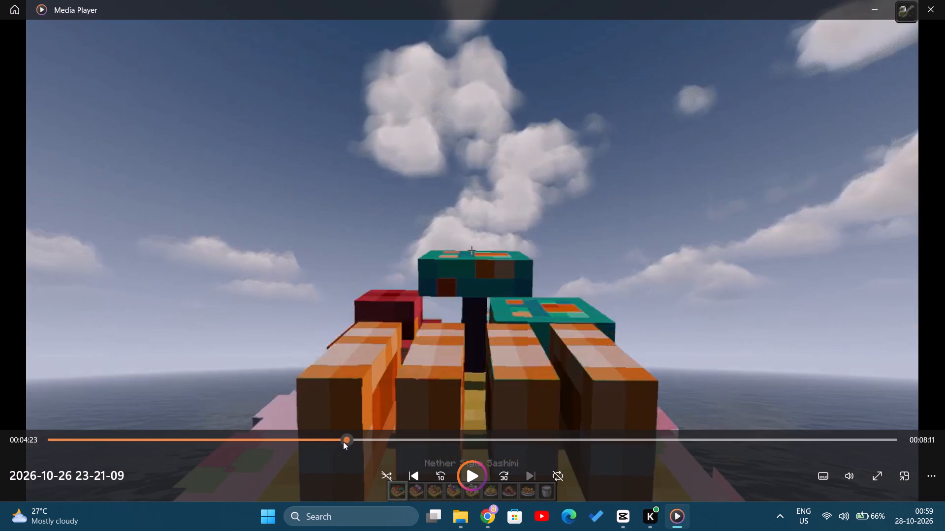
drag(343, 442, 358, 442)
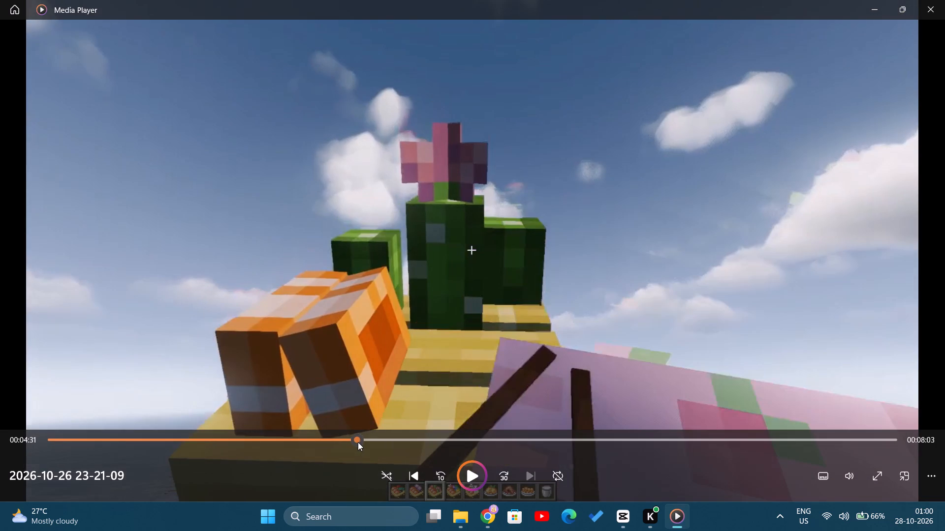
drag(358, 442, 354, 440)
drag(354, 440, 378, 442)
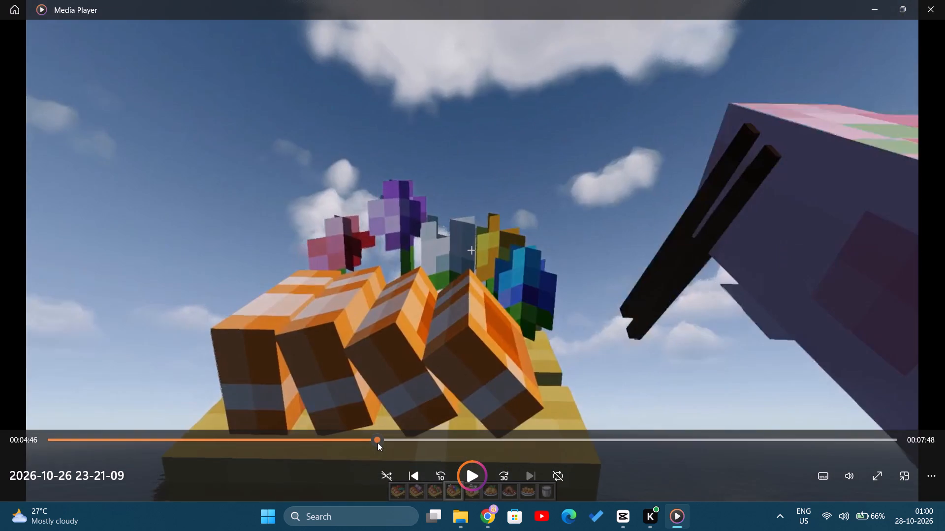
drag(378, 442, 392, 443)
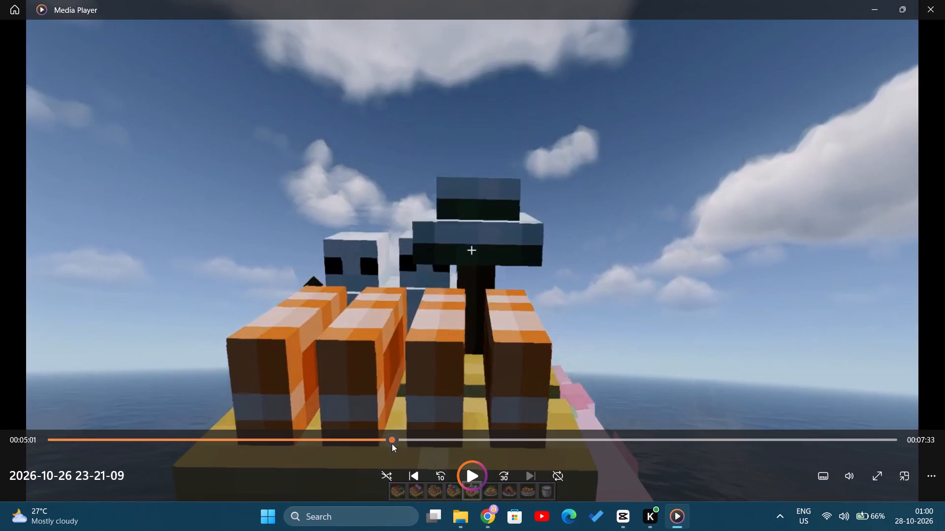
drag(392, 443, 385, 440)
drag(385, 440, 385, 439)
Play the skeleton-headed dish's eating animation in short bursts up to 00:05:04 to examine the chopstick frames.
key(space)
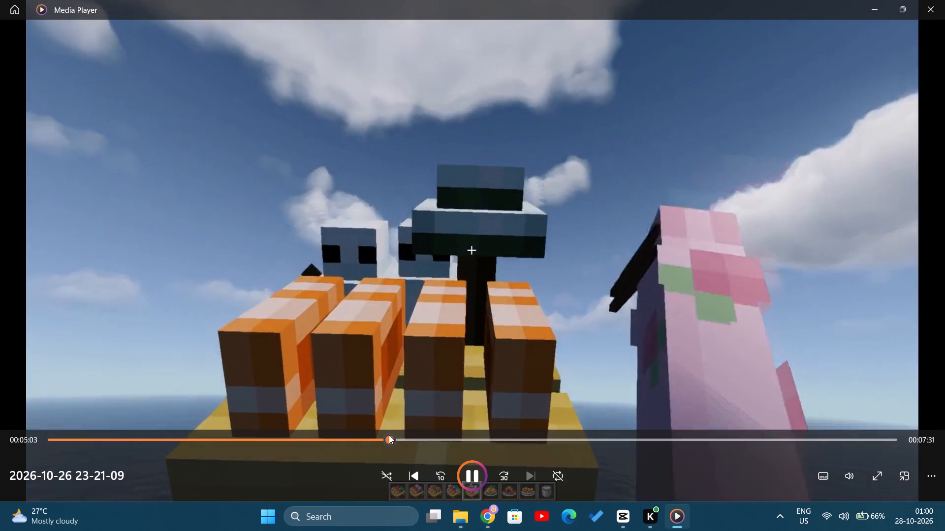
key(space)
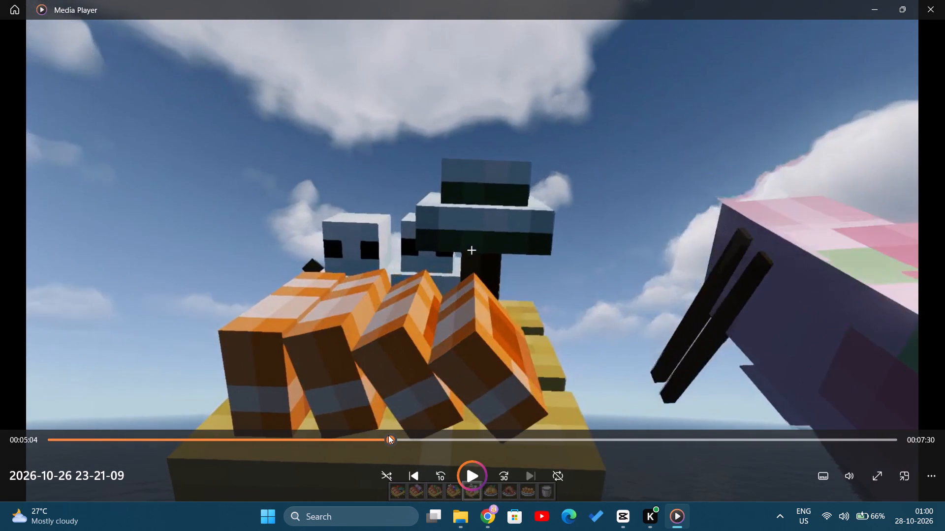
key(space)
key(space)
key(space)
key(space)
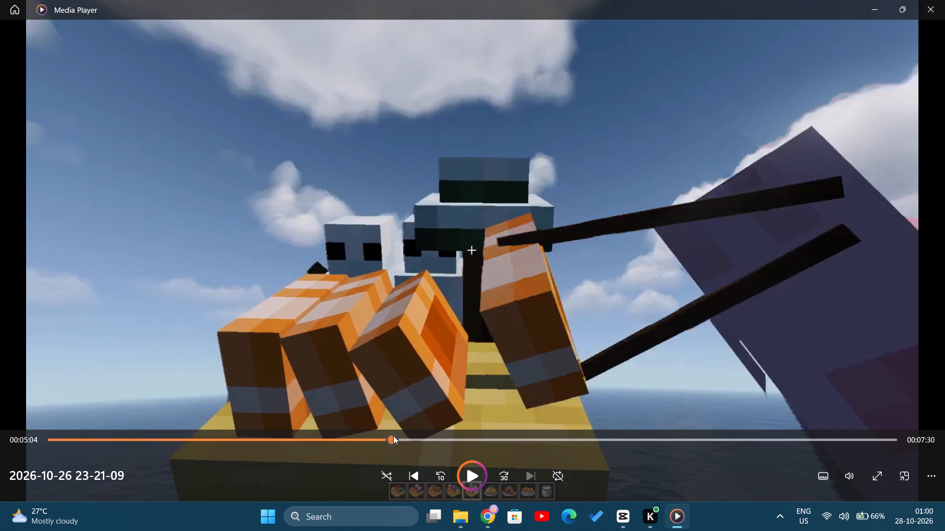
Replay the skeleton-headed dish from slightly earlier, pause at 00:05:04 with chopsticks around the last orange slice, and capture the frame as a screenshot.
click(388, 436)
key(space)
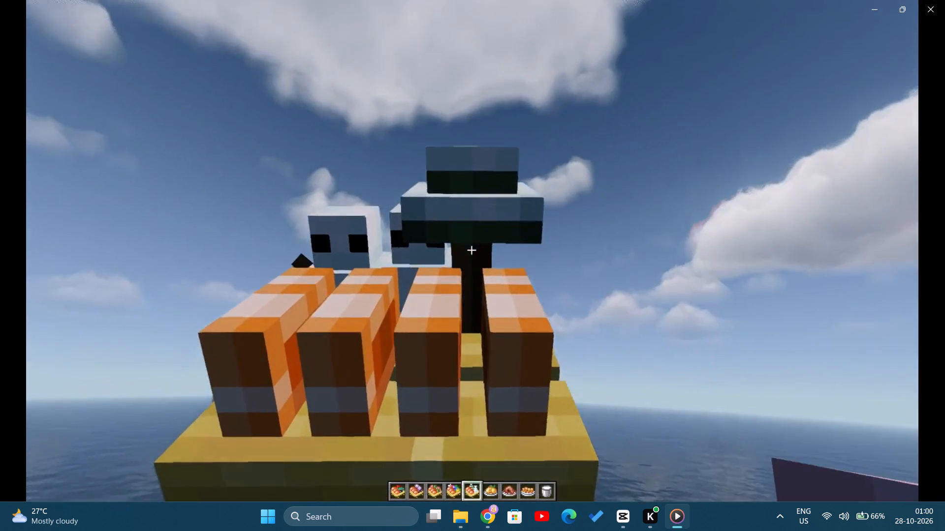
key(space)
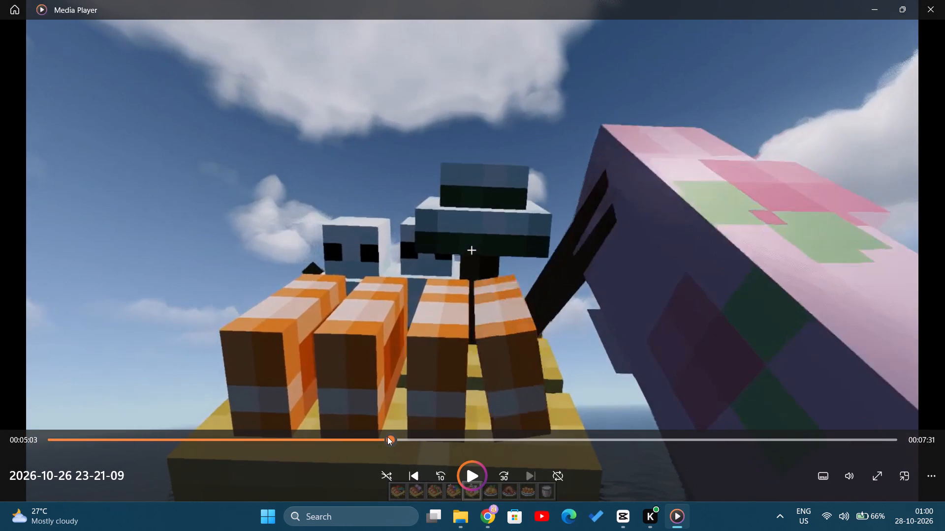
key(space)
key(space)
key(space)
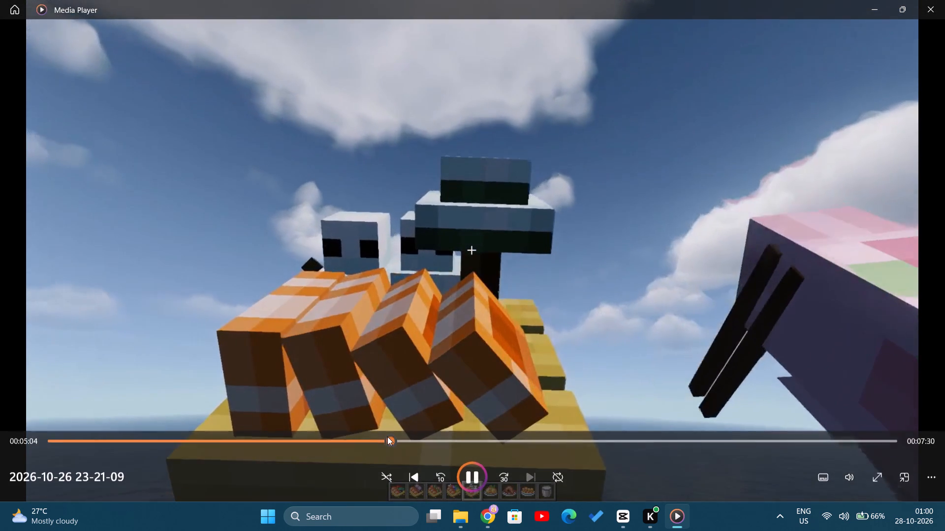
key(space)
key(space)
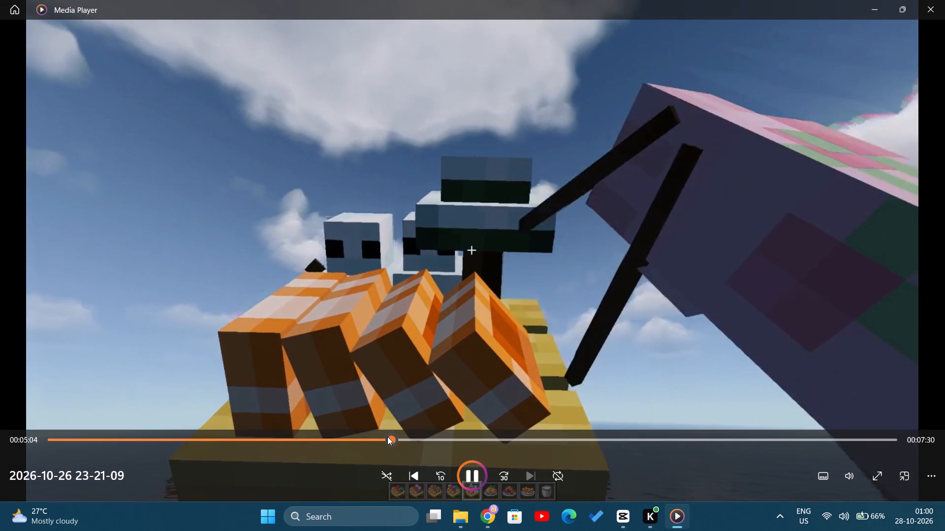
key(space)
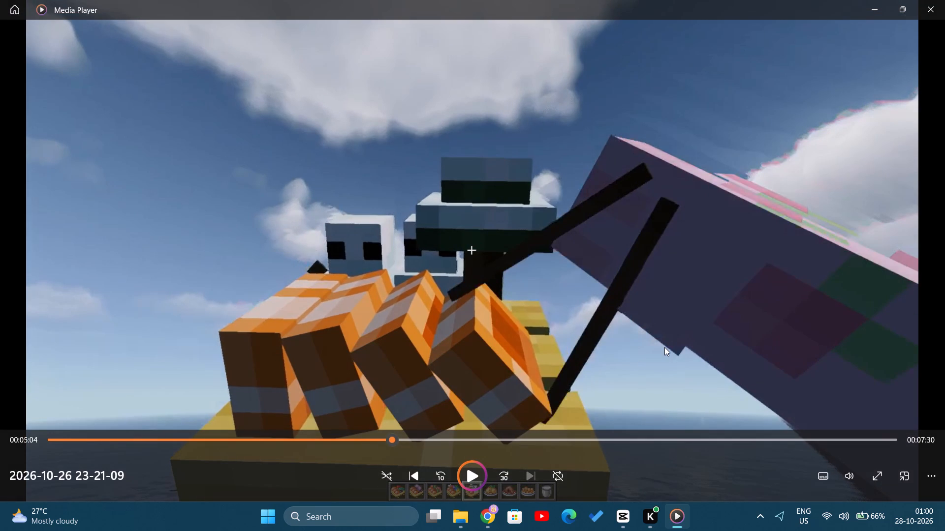
key(Print)
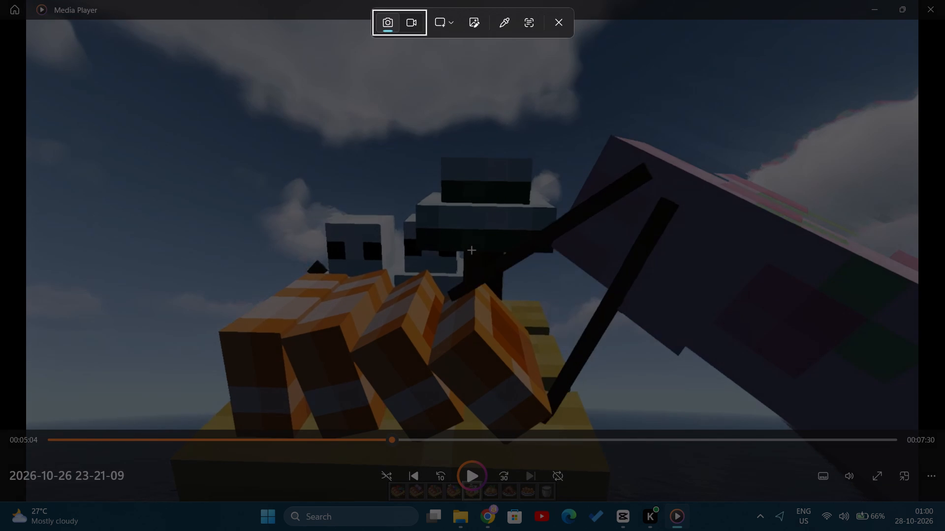
drag(29, 19, 922, 488)
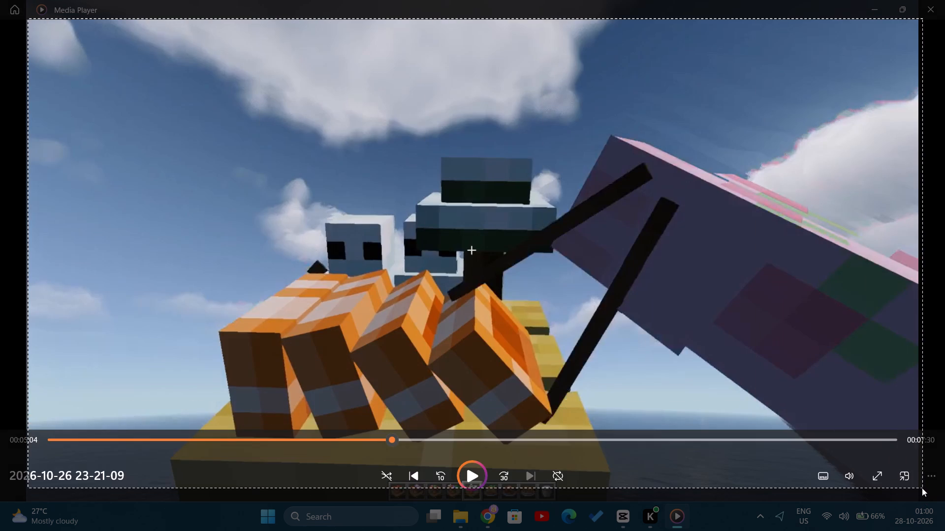
drag(922, 488, 917, 487)
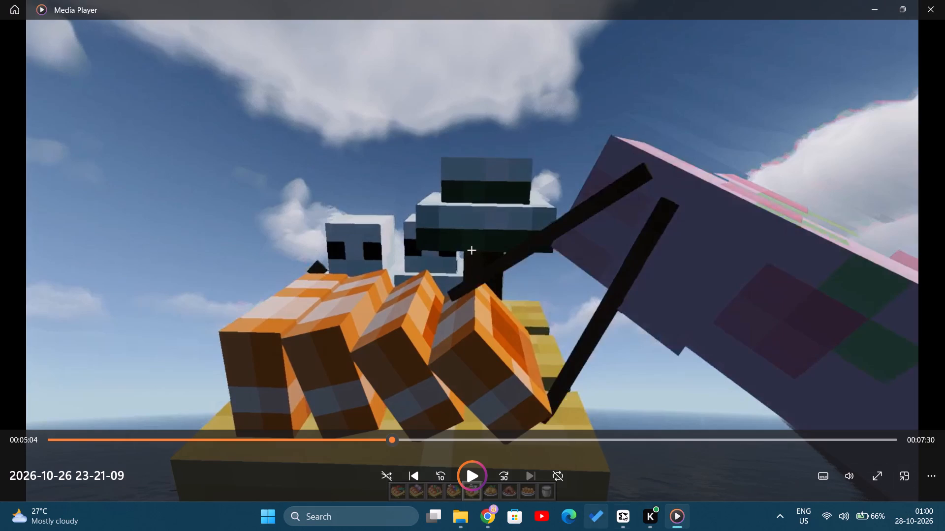
Return to the ChatGPT thumbnail chat, send the prepared "ye?" message with the teal-and-red sashimi screenshot, and read the feedback.
click(499, 512)
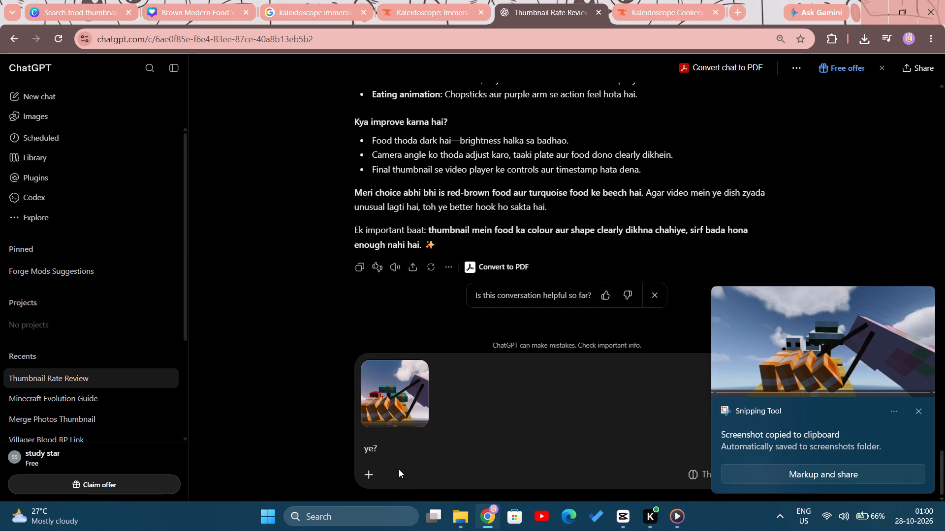
key(Return)
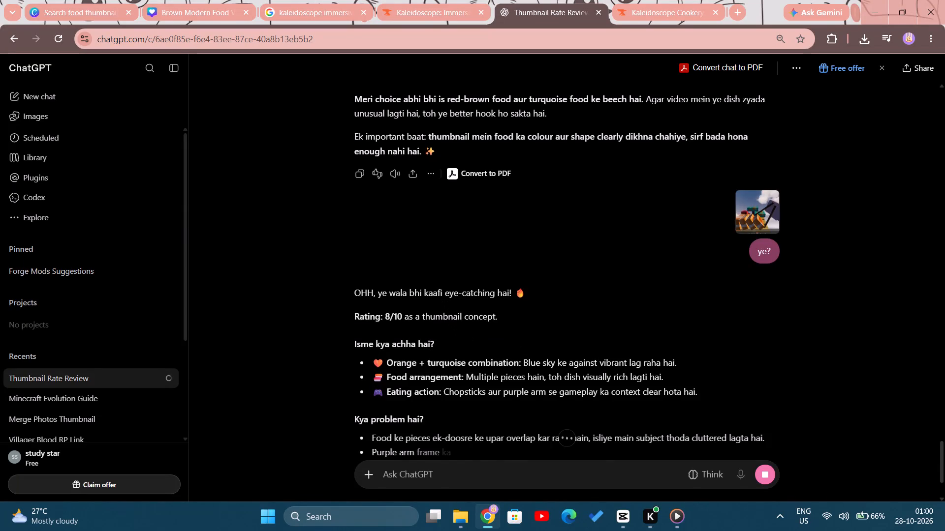
scroll(362, 393, down, 3)
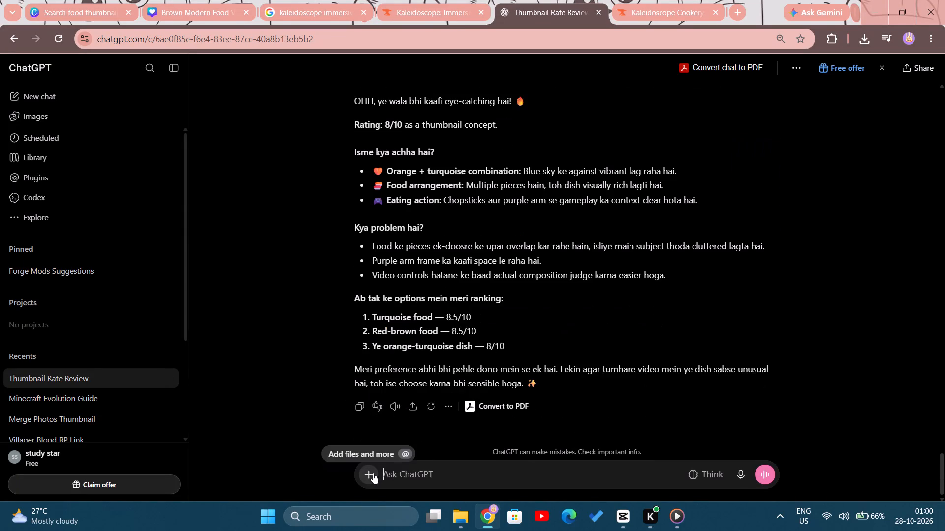
click(373, 473)
click(423, 265)
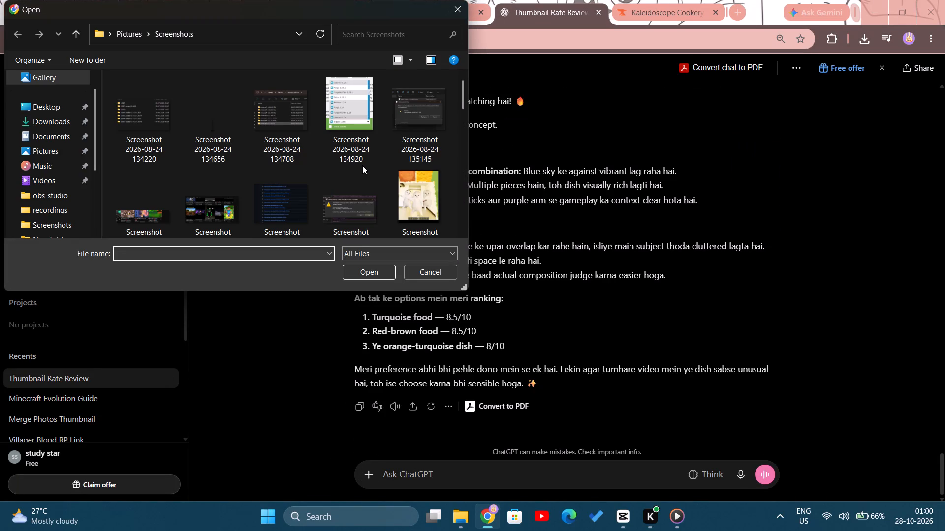
scroll(362, 165, down, 8)
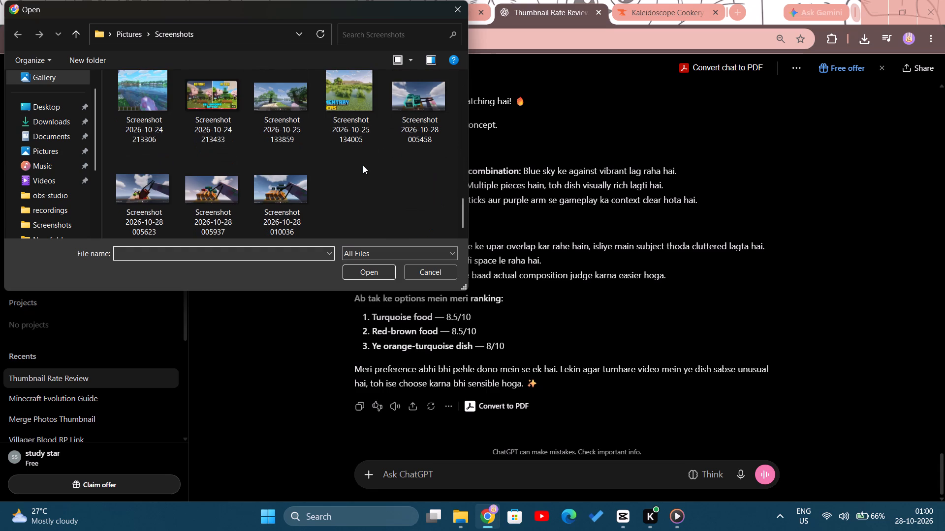
scroll(363, 165, down, 2)
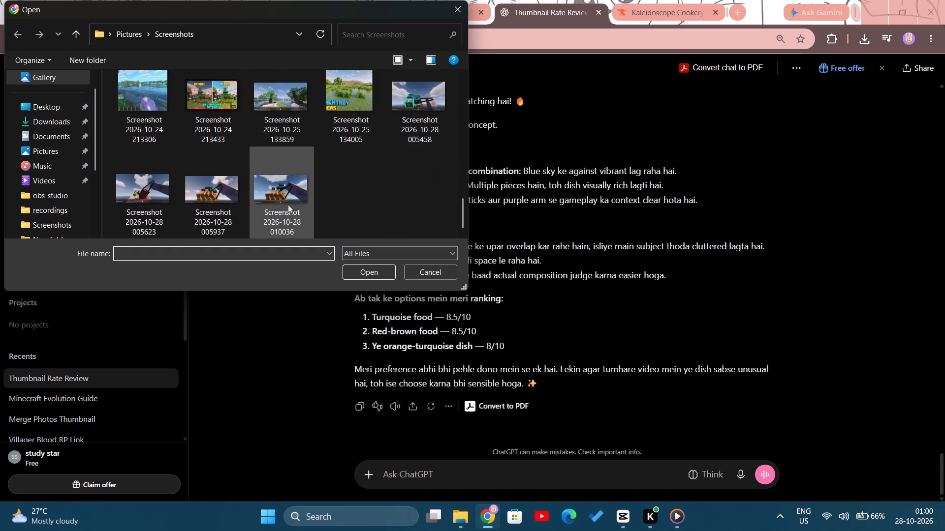
click(288, 205)
click(367, 275)
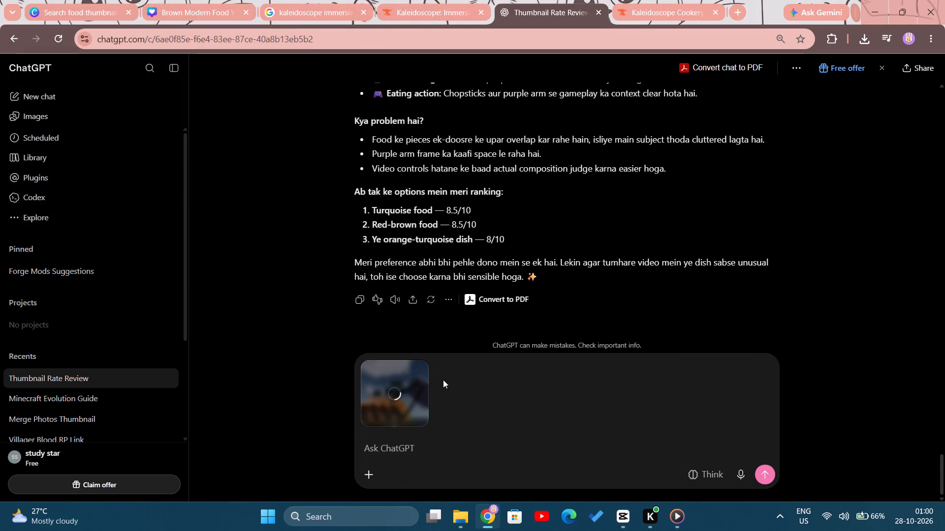
text(ye?)
key(Return)
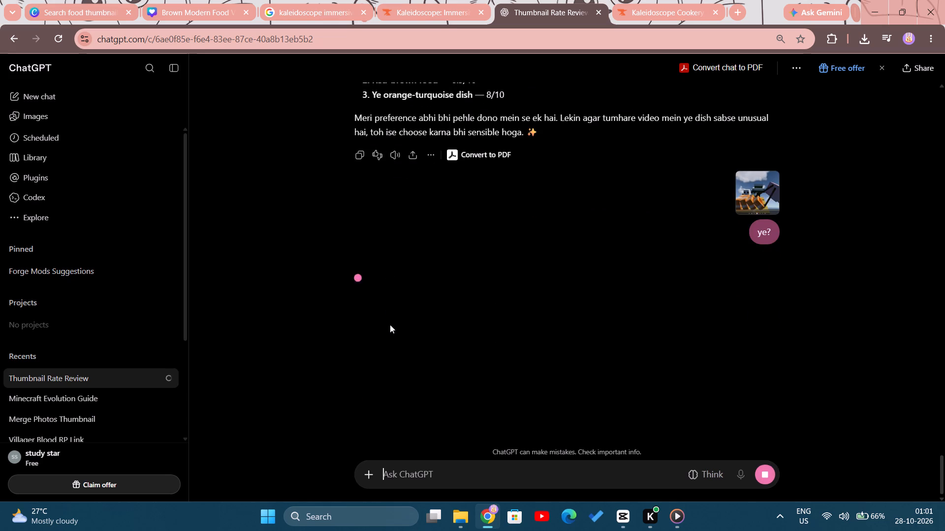
scroll(460, 308, up, 4)
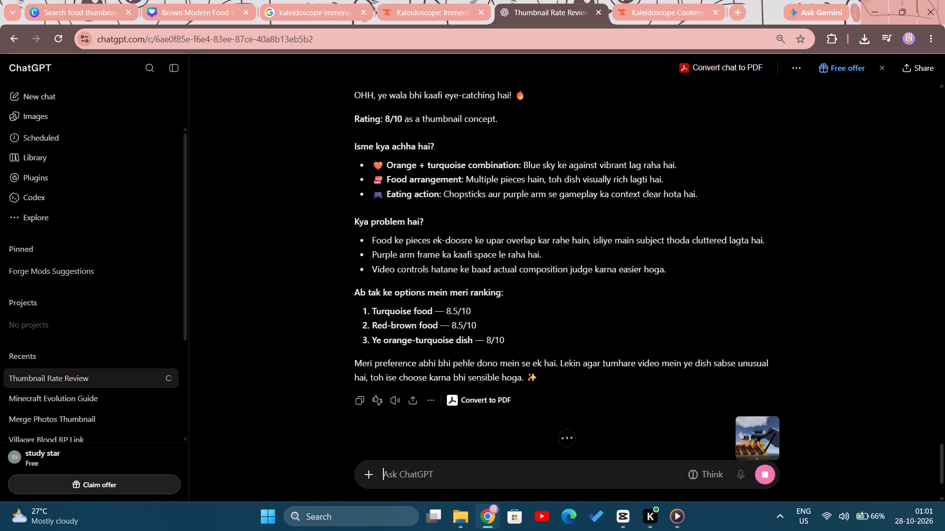
scroll(459, 309, down, 4)
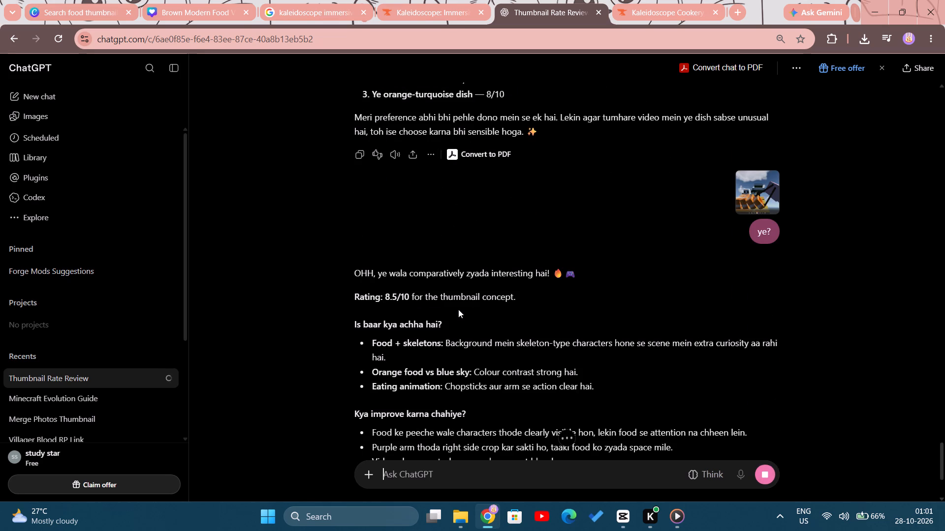
scroll(457, 310, down, 3)
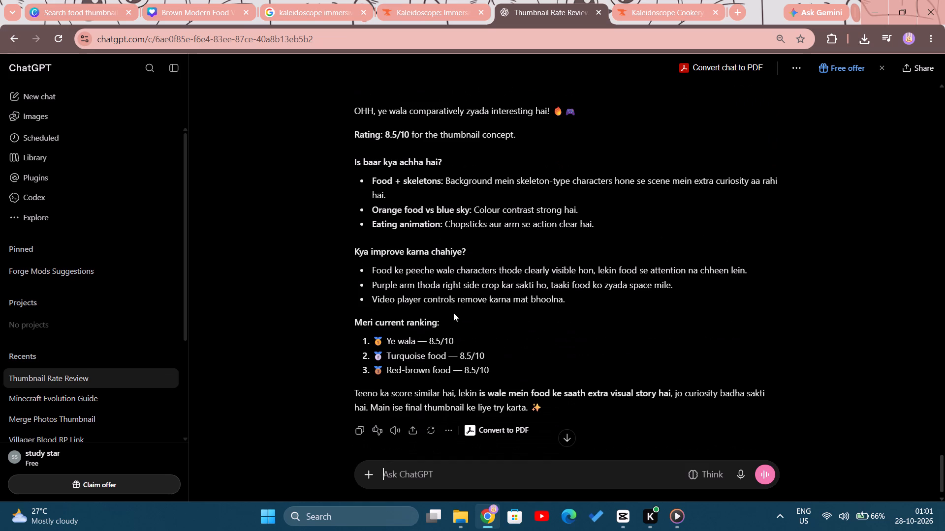
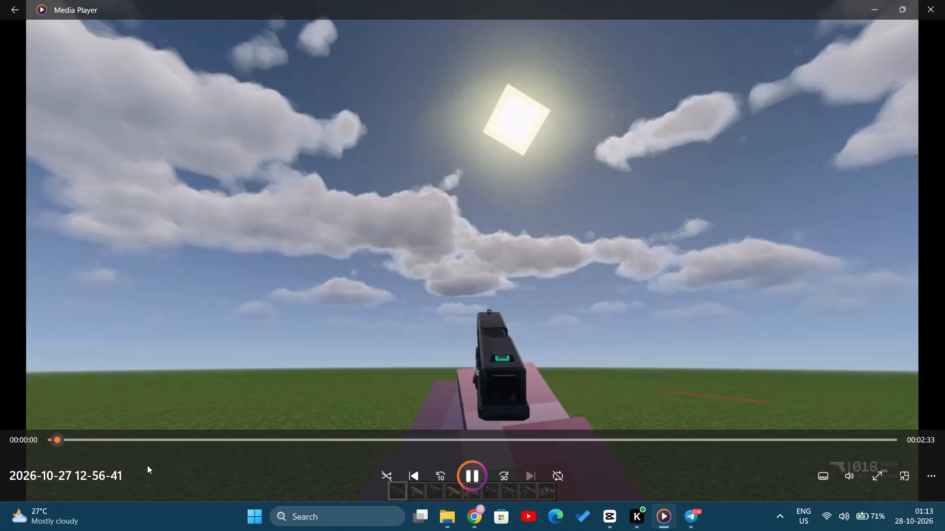
click(90, 438)
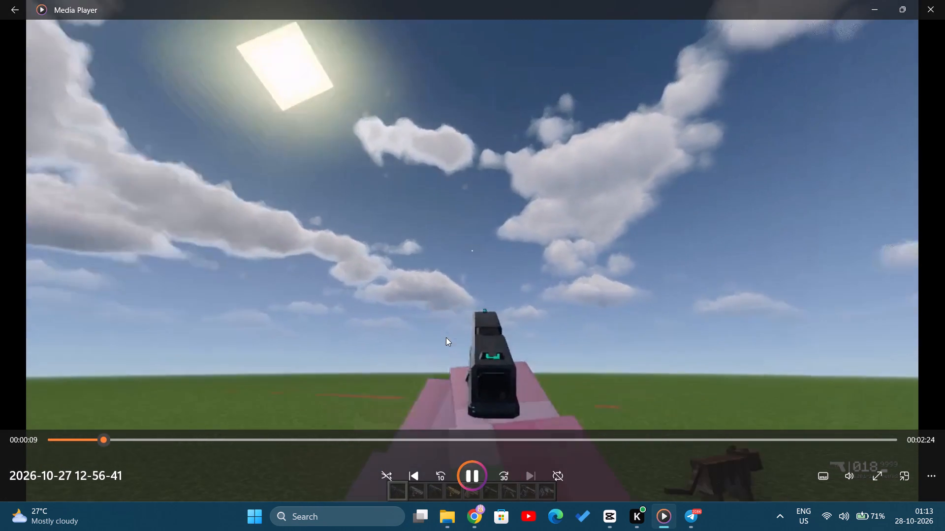
click(352, 440)
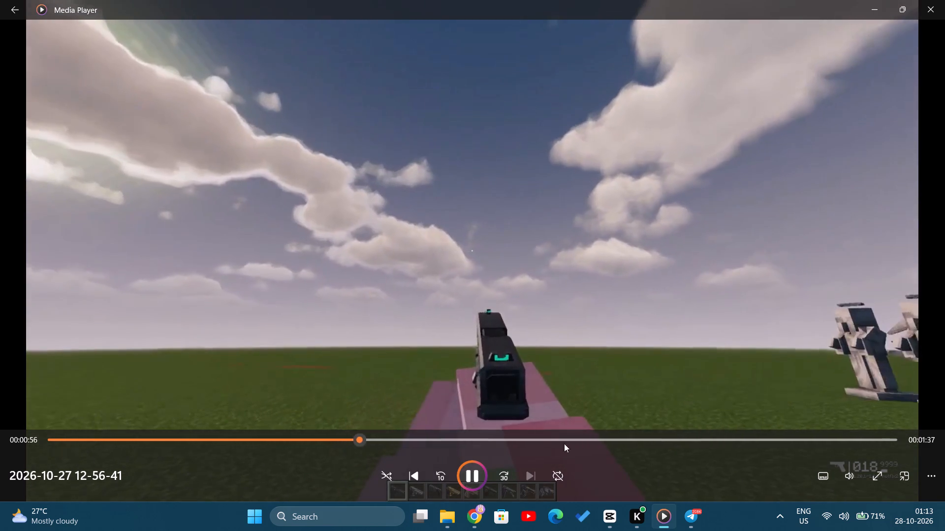
click(611, 437)
click(688, 434)
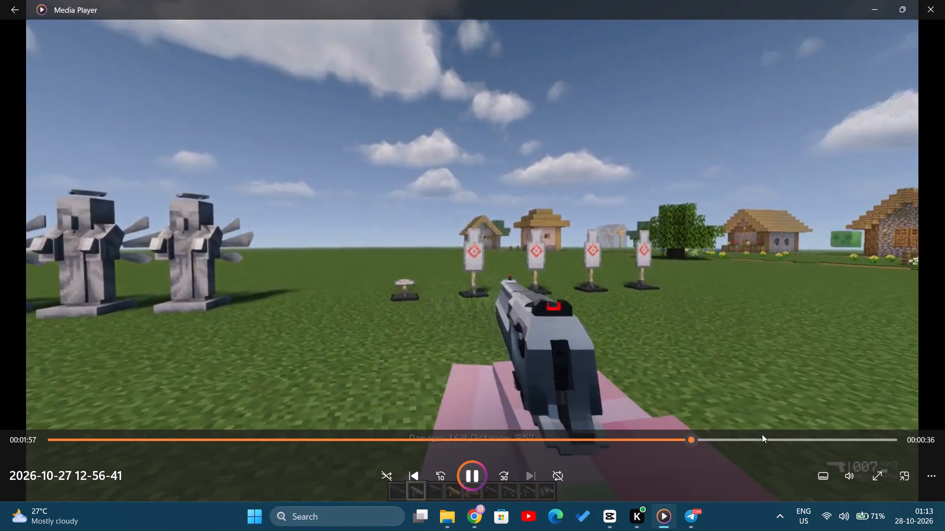
click(797, 434)
click(836, 437)
click(857, 438)
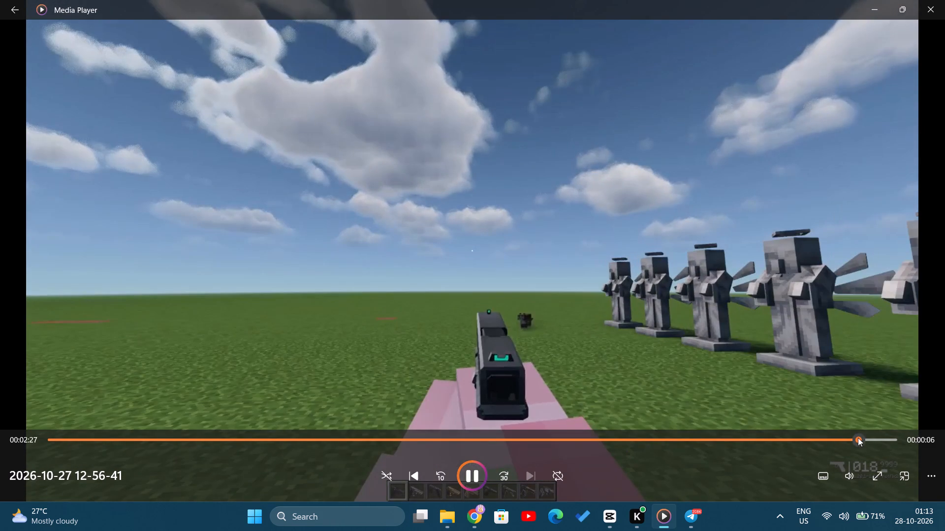
click(937, 4)
Look through the video thumbnails in the obs-studio folder for another gun gameplay recording.
scroll(545, 248, up, 4)
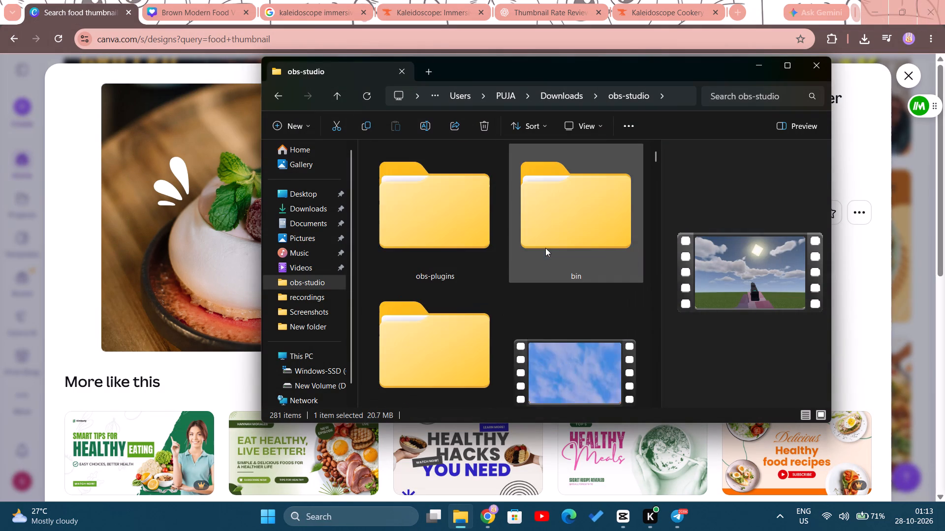
scroll(545, 248, down, 3)
scroll(545, 248, up, 2)
scroll(545, 248, down, 2)
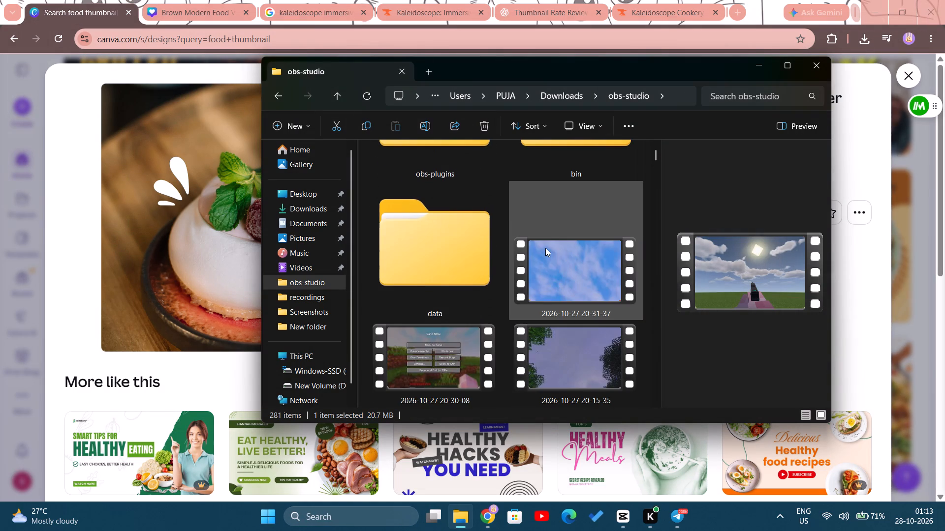
scroll(545, 248, down, 3)
scroll(545, 248, up, 1)
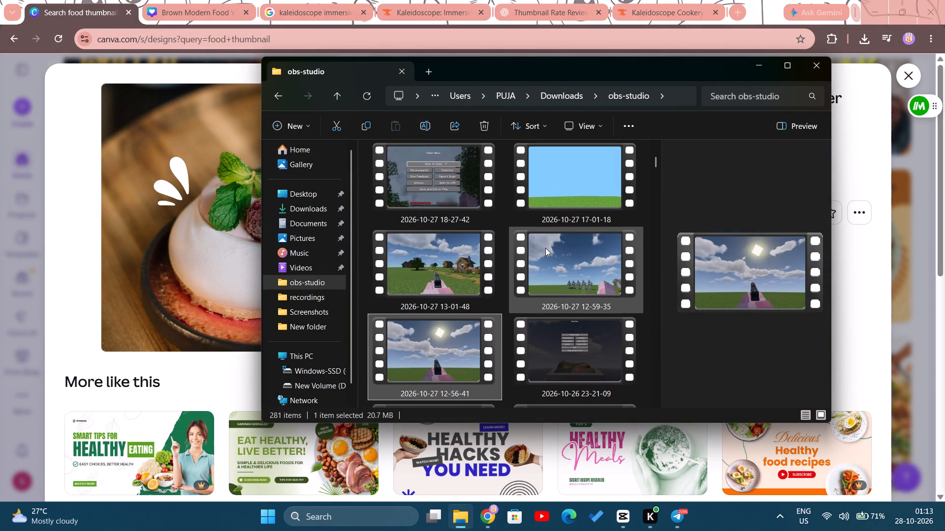
scroll(545, 248, up, 2)
scroll(545, 248, down, 1)
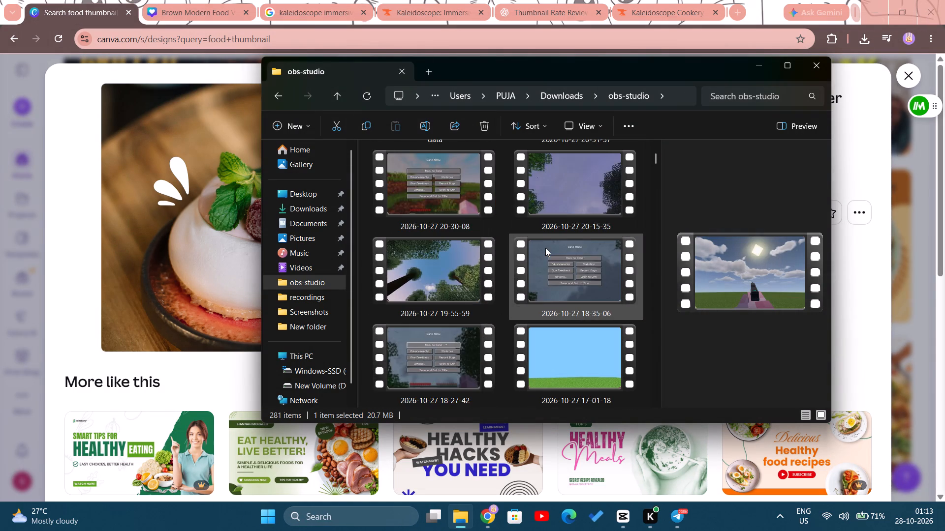
scroll(545, 248, down, 1)
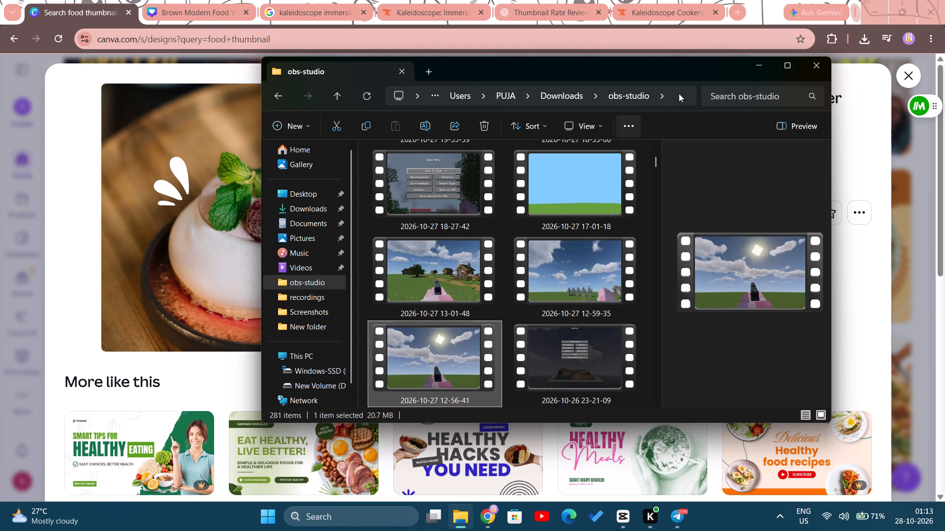
Search the recordings folder for "tacz".
click(729, 95)
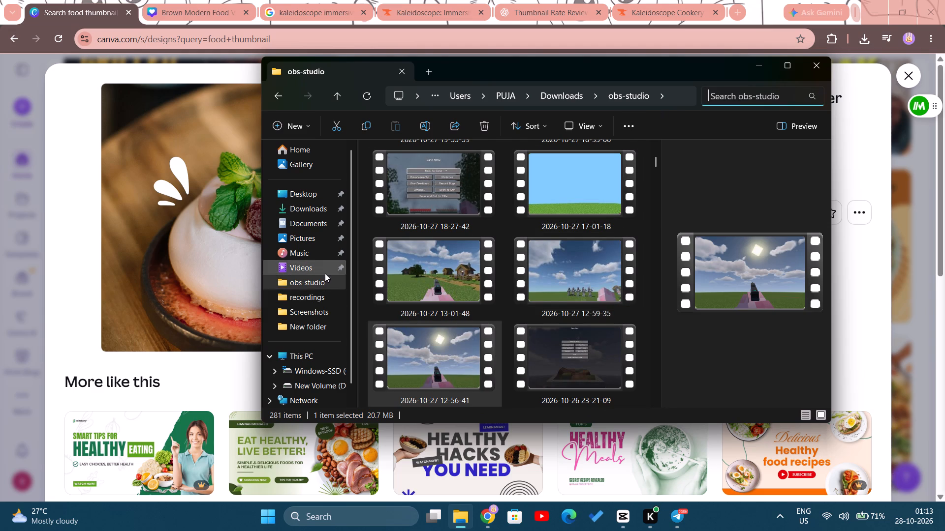
click(321, 296)
click(721, 96)
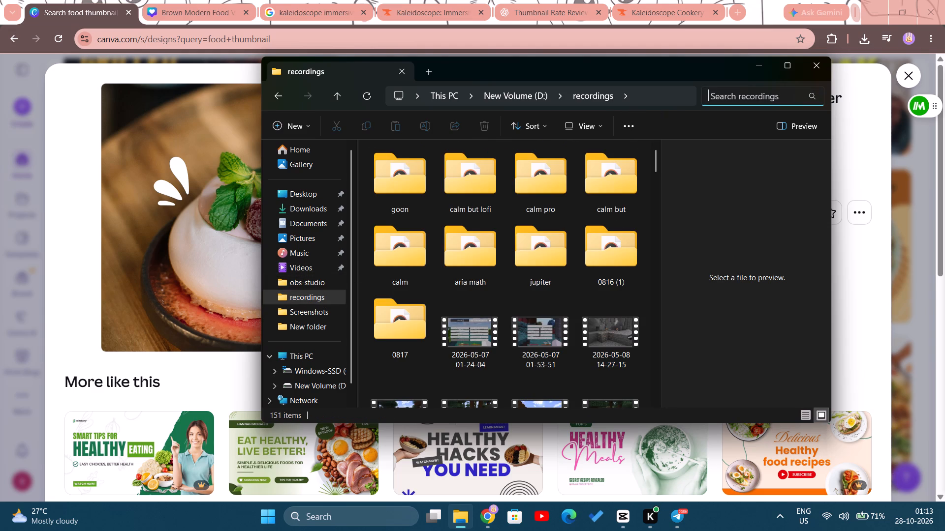
text(tacz)
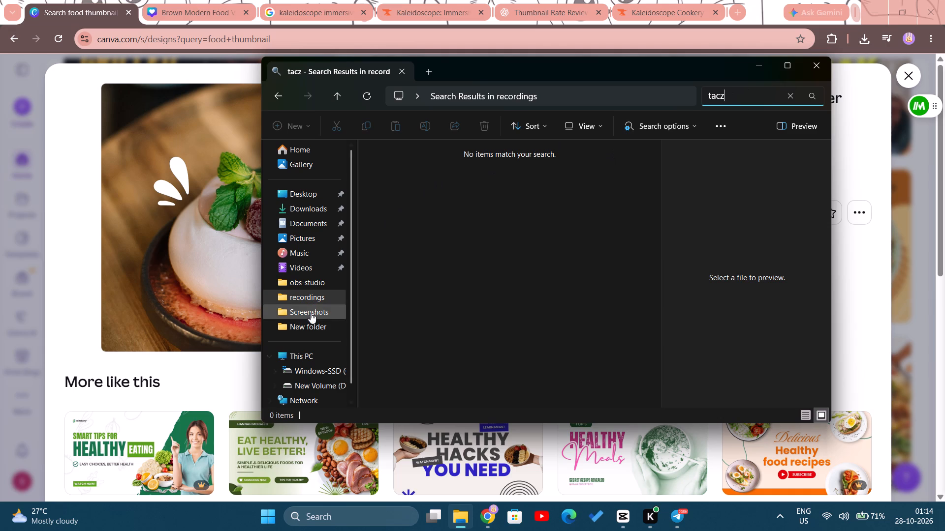
Search the obs-studio folder for "tacz", and clear the search.
click(321, 275)
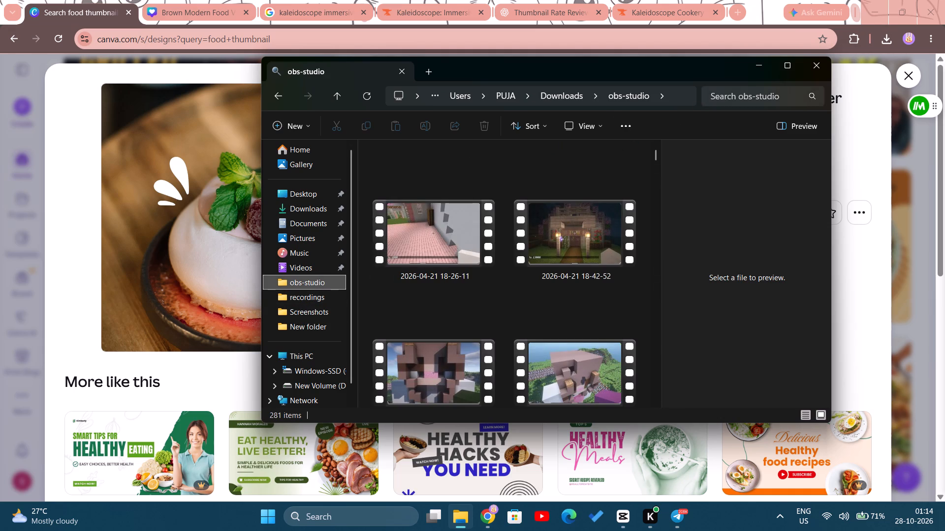
click(726, 98)
key(y)
key(BackSpace)
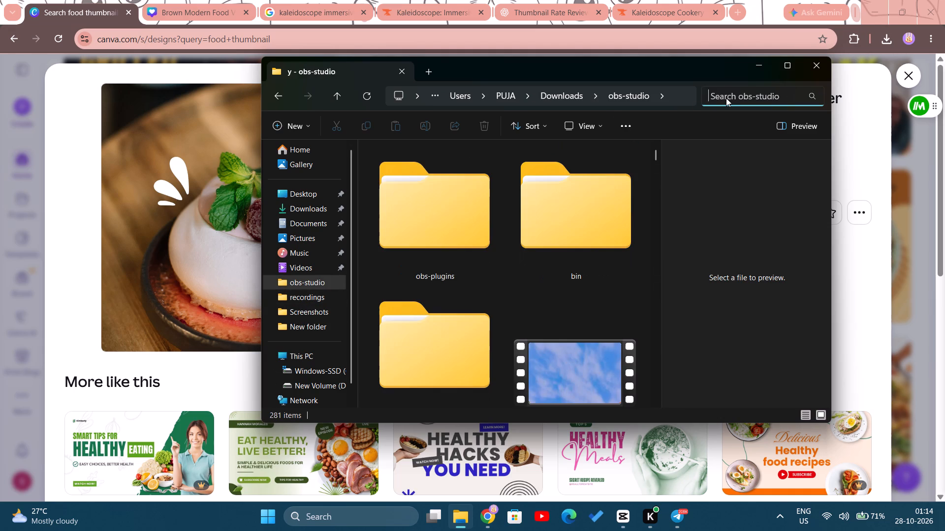
text(tacz)
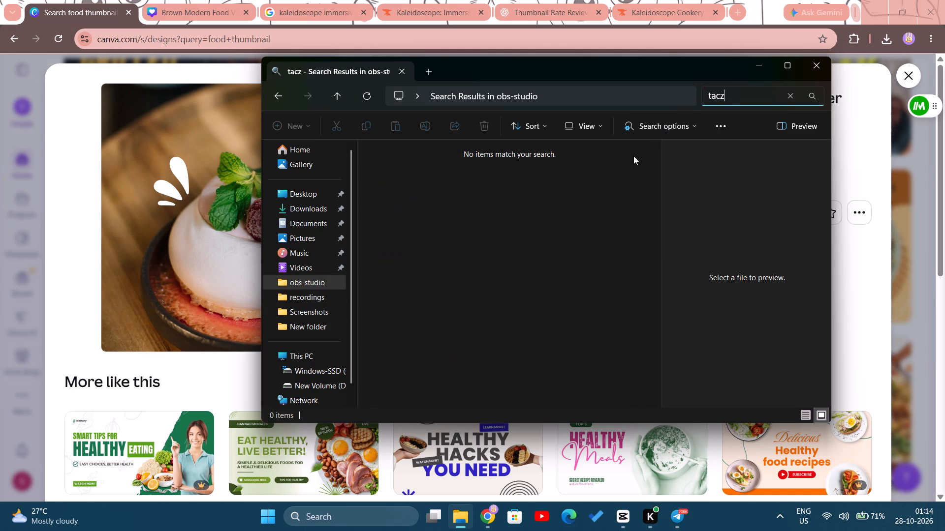
click(789, 96)
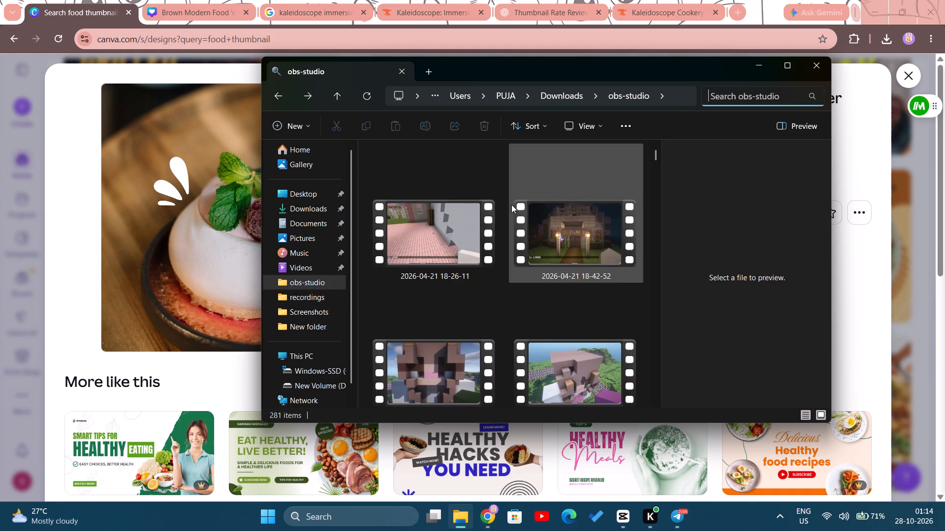
Find the video named 1027 at the end of the recordings folder and play it.
click(310, 299)
scroll(492, 255, down, 1)
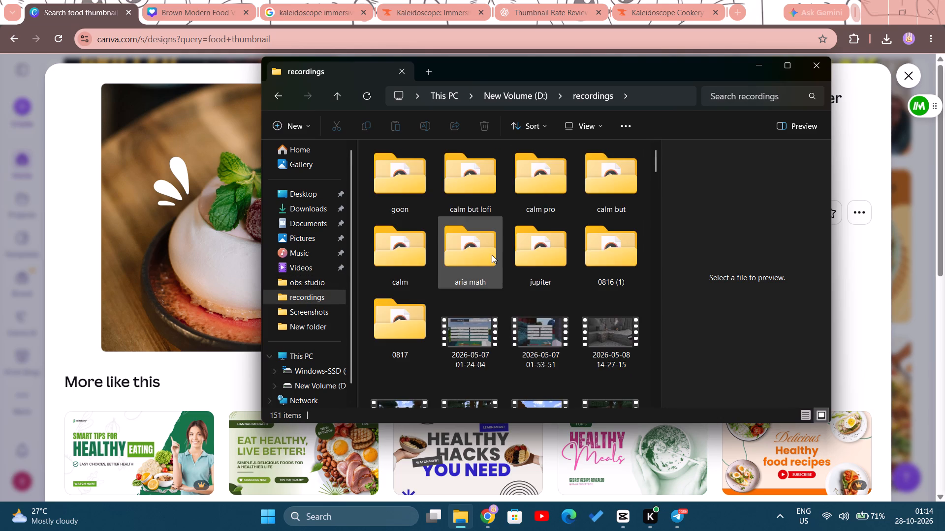
scroll(492, 255, down, 13)
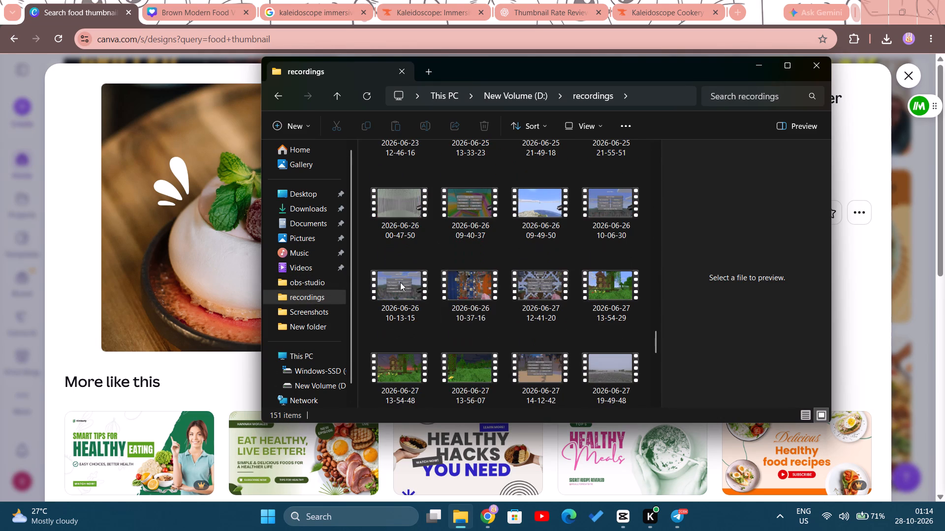
scroll(527, 271, down, 7)
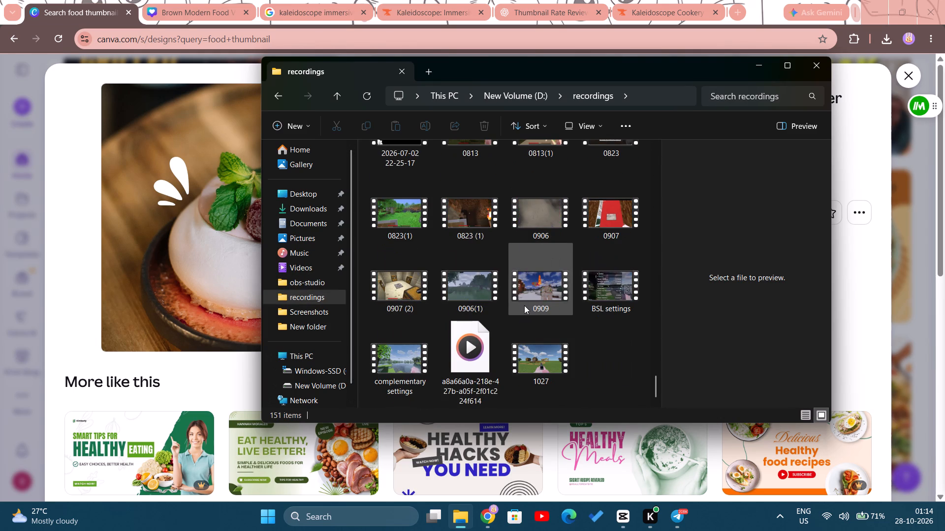
double_click(537, 356)
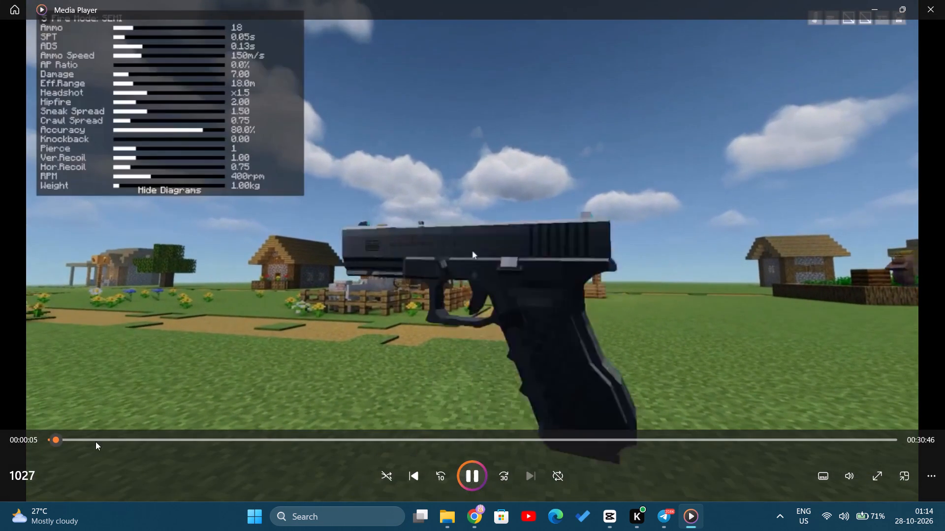
Skim the 1027 recording from the start to about 7:42, looking for usable pistol and revolver gameplay.
click(67, 436)
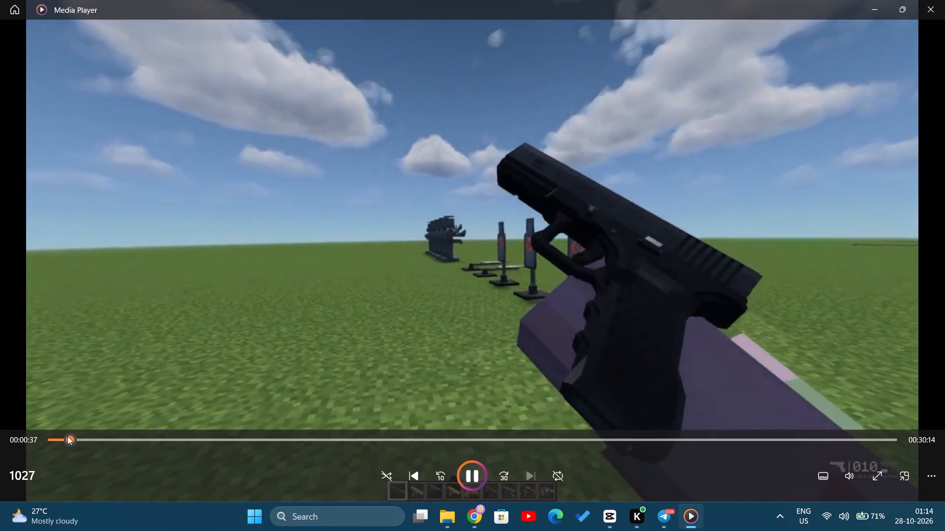
drag(67, 436, 72, 437)
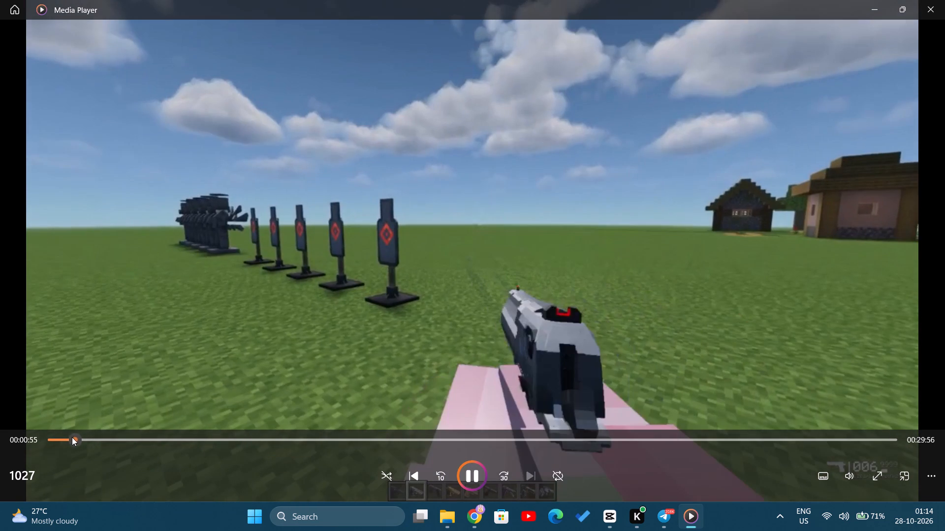
drag(72, 437, 88, 435)
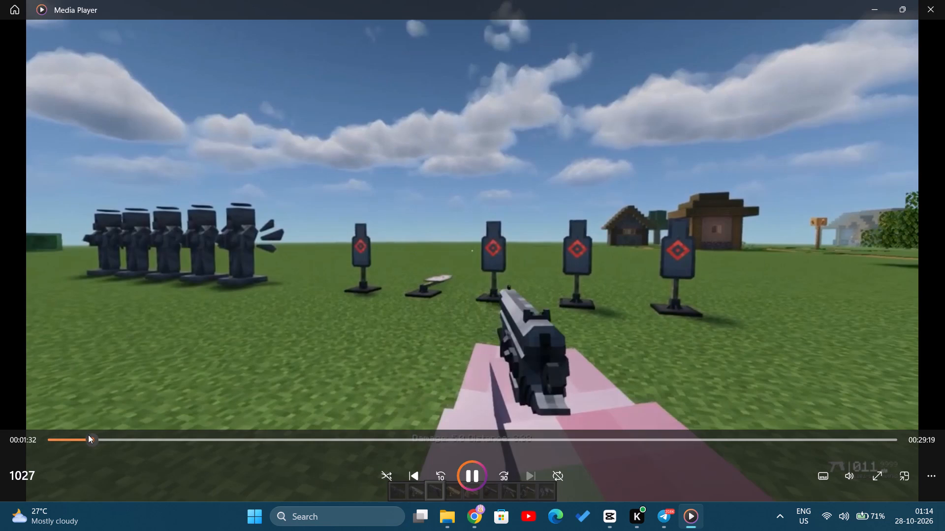
drag(88, 435, 106, 436)
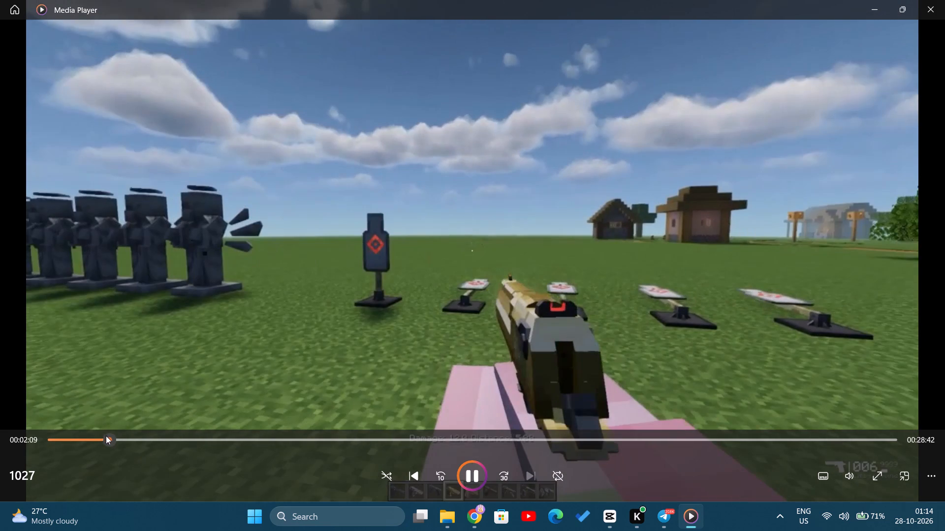
drag(106, 436, 124, 433)
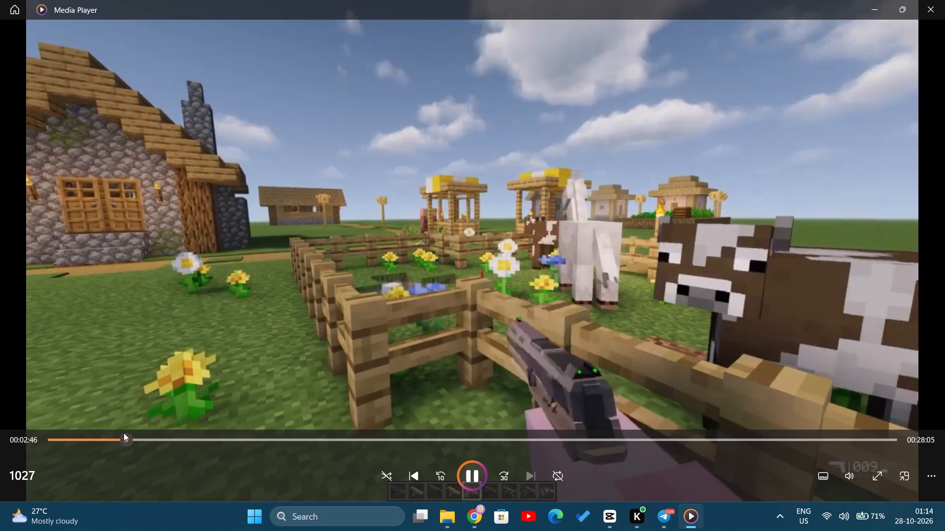
drag(124, 433, 146, 433)
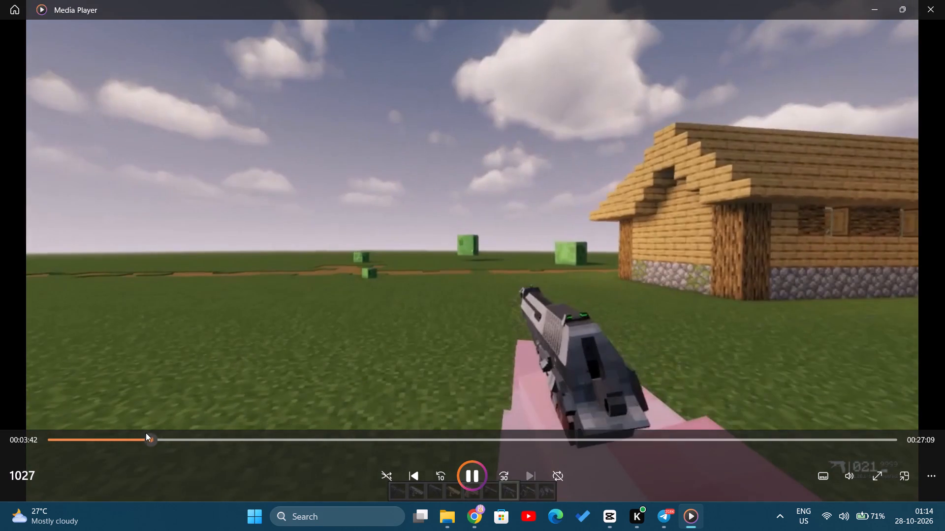
drag(146, 433, 136, 431)
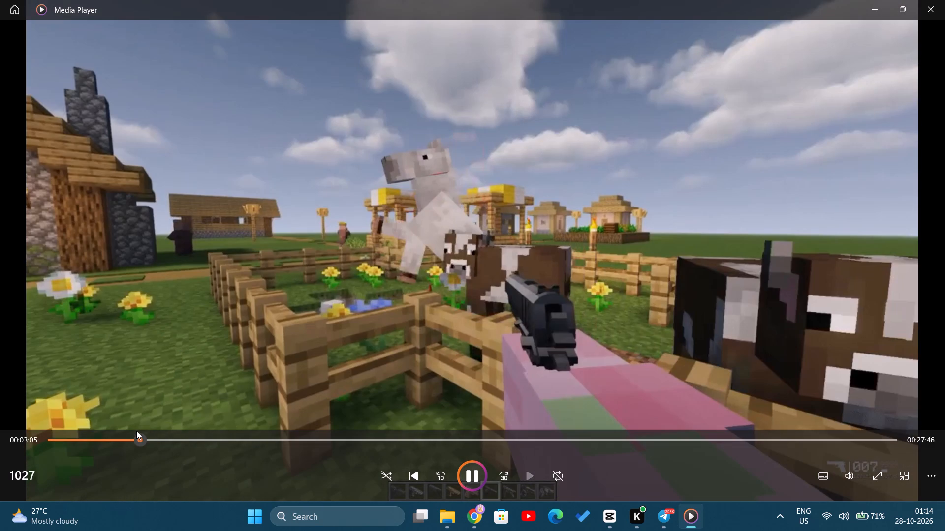
drag(136, 431, 159, 434)
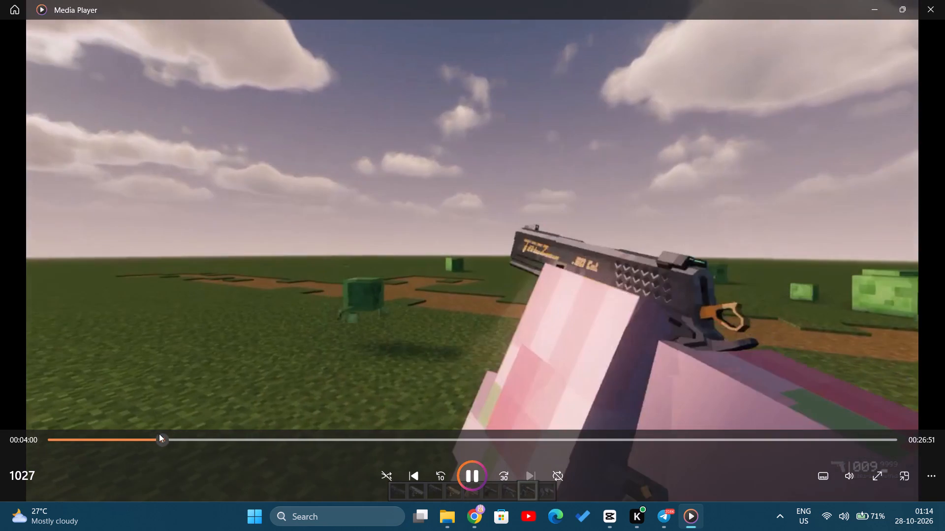
drag(159, 434, 206, 431)
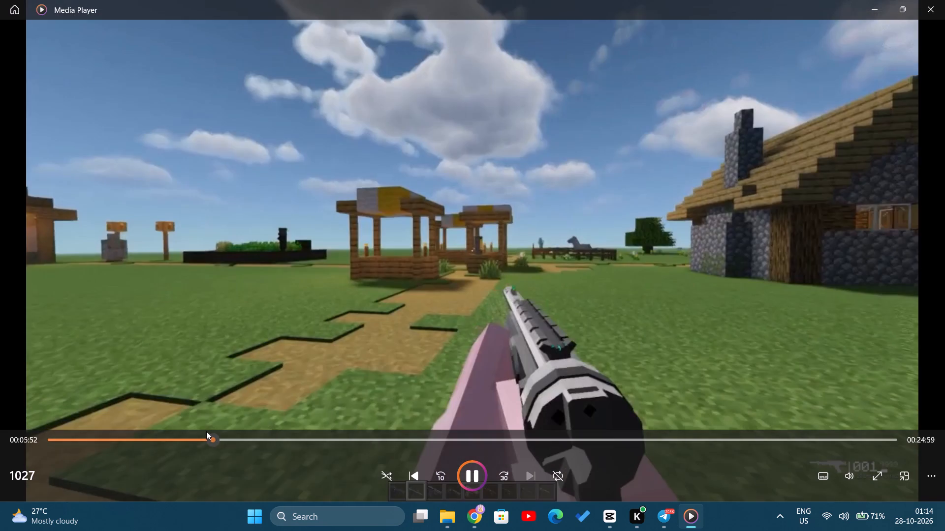
drag(206, 431, 260, 426)
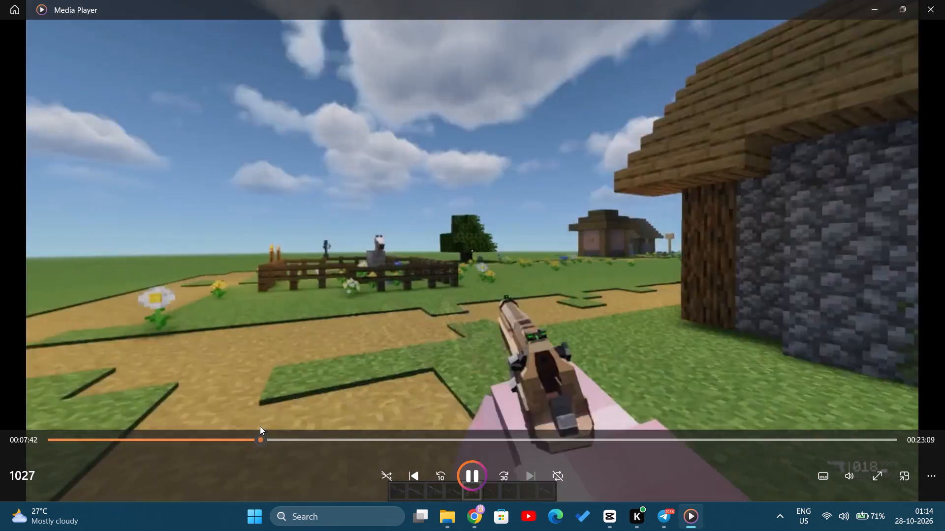
Skim the 1027 recording from about 11:06 to 16:58 for rifle footage, pausing at about 16:22 to compare nearby gun close-ups.
drag(260, 426, 355, 439)
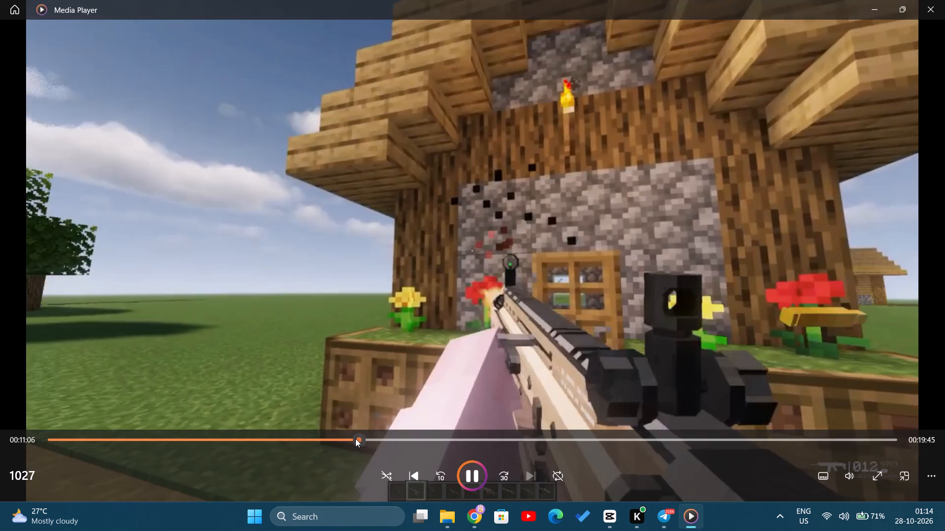
drag(355, 439, 383, 435)
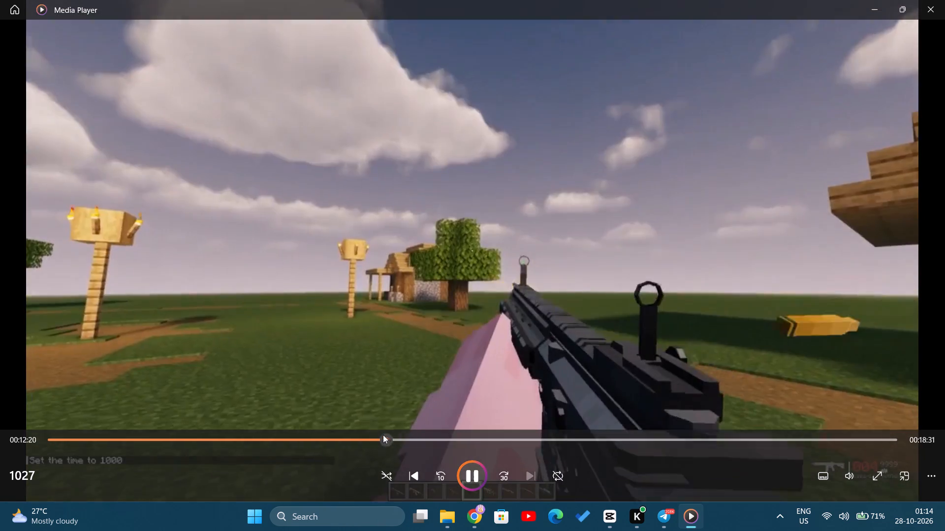
drag(383, 435, 380, 430)
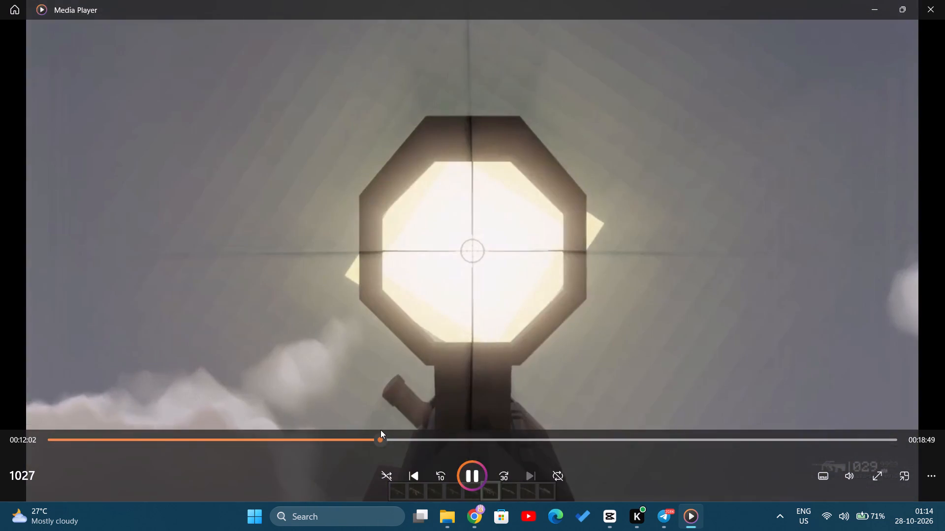
drag(380, 430, 405, 431)
drag(405, 431, 422, 433)
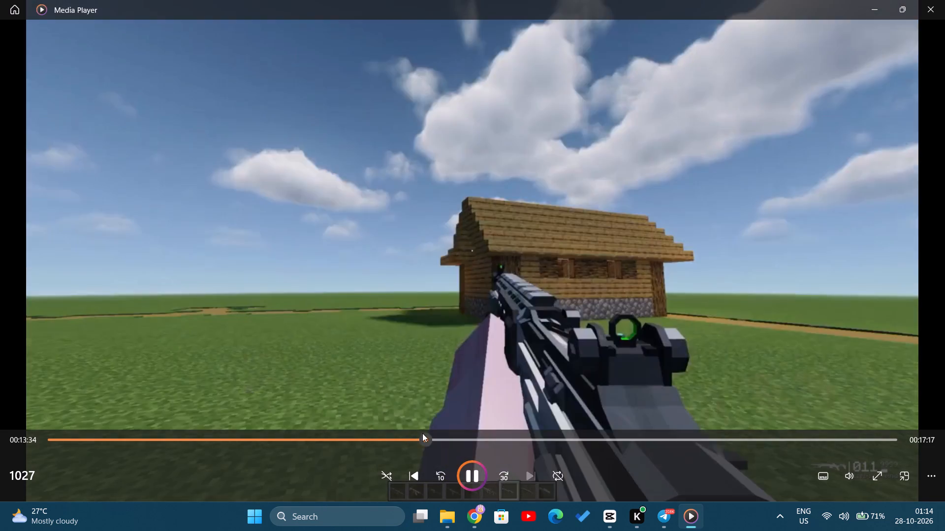
drag(422, 433, 445, 434)
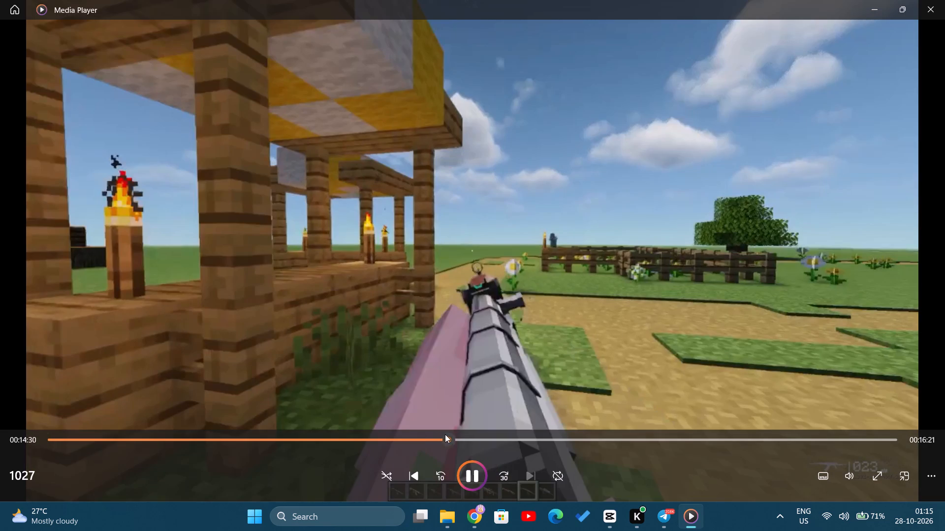
drag(445, 434, 482, 431)
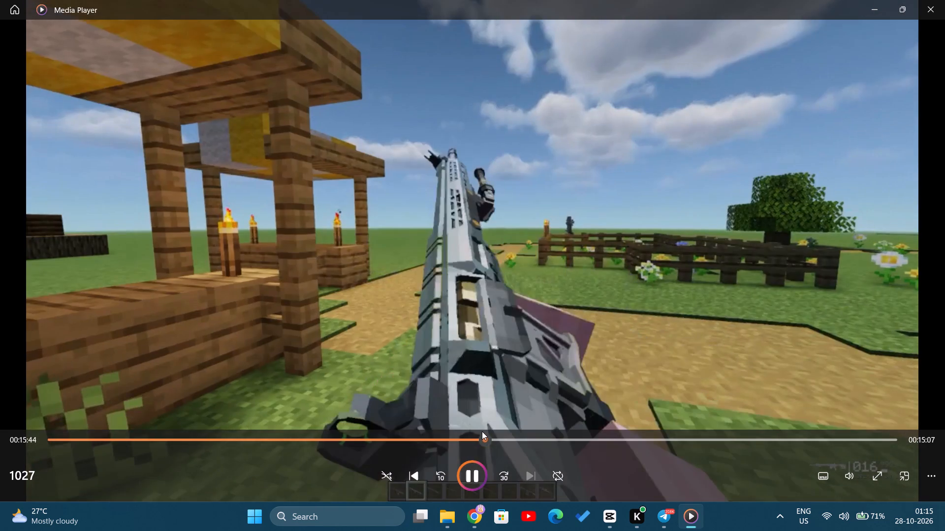
drag(482, 431, 504, 430)
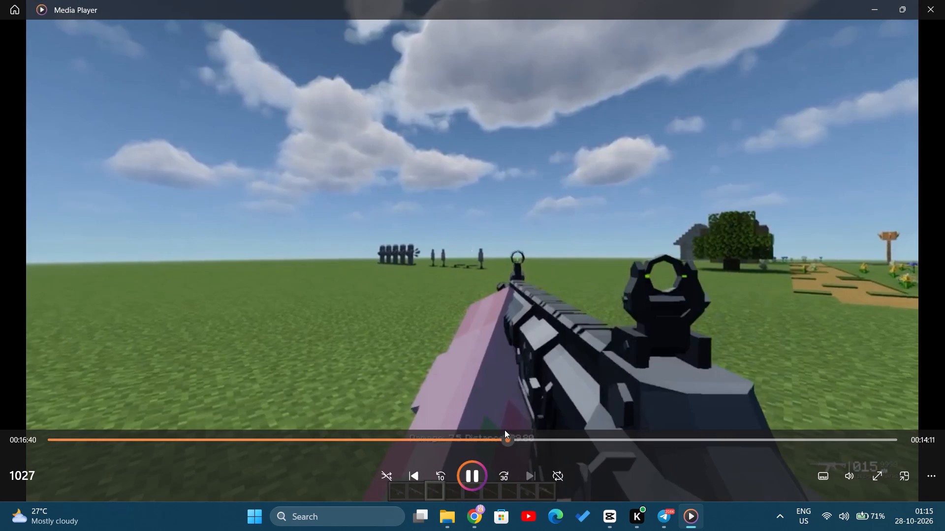
drag(504, 430, 497, 431)
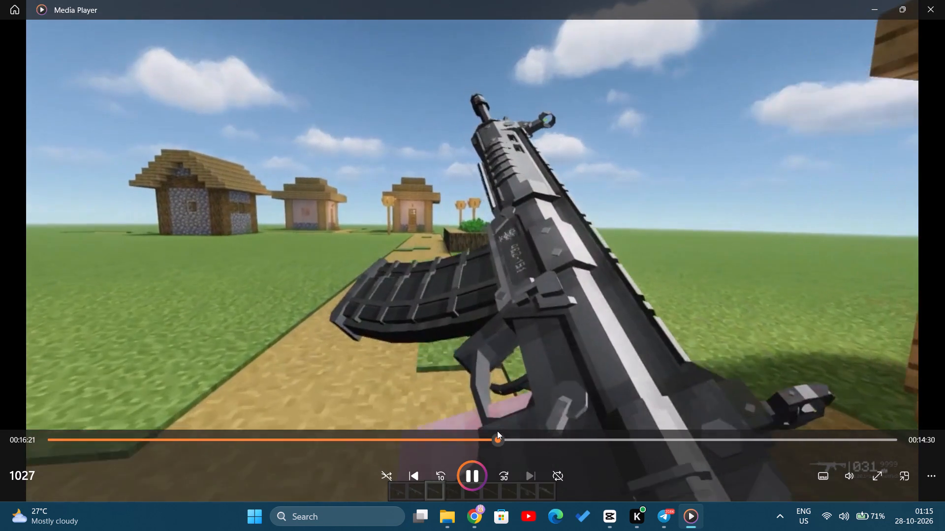
click(481, 472)
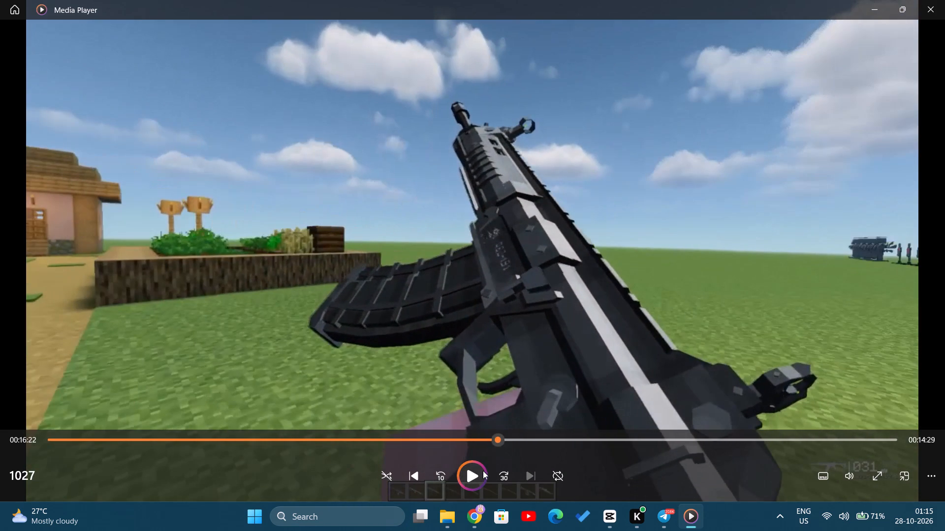
click(493, 440)
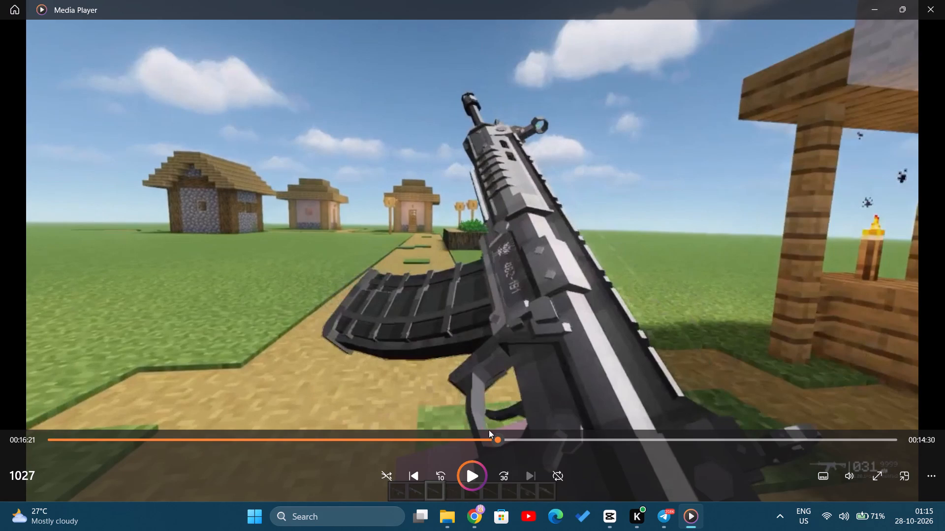
click(507, 439)
drag(507, 439, 514, 438)
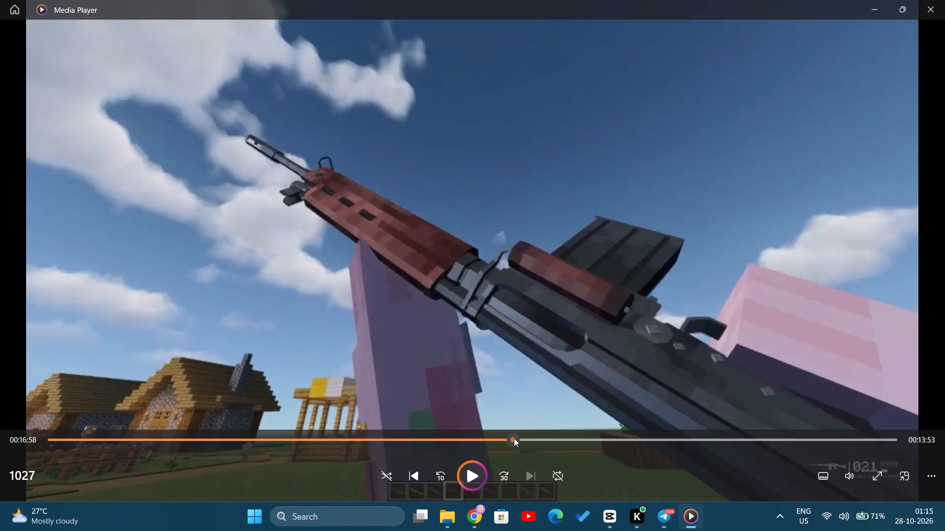
drag(514, 438, 509, 438)
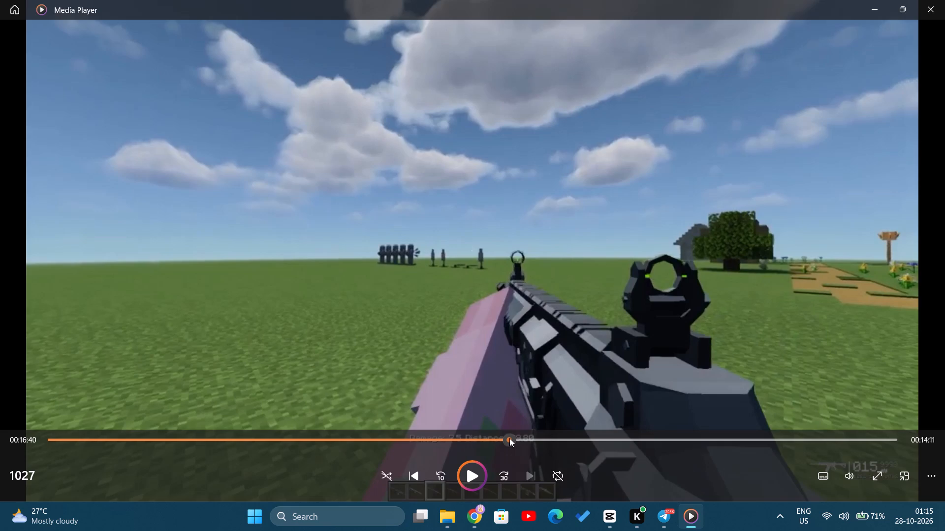
Skim the paused 1027 recording from about 17:54 to 29:37, examining the remaining gun scenes.
drag(509, 438, 538, 440)
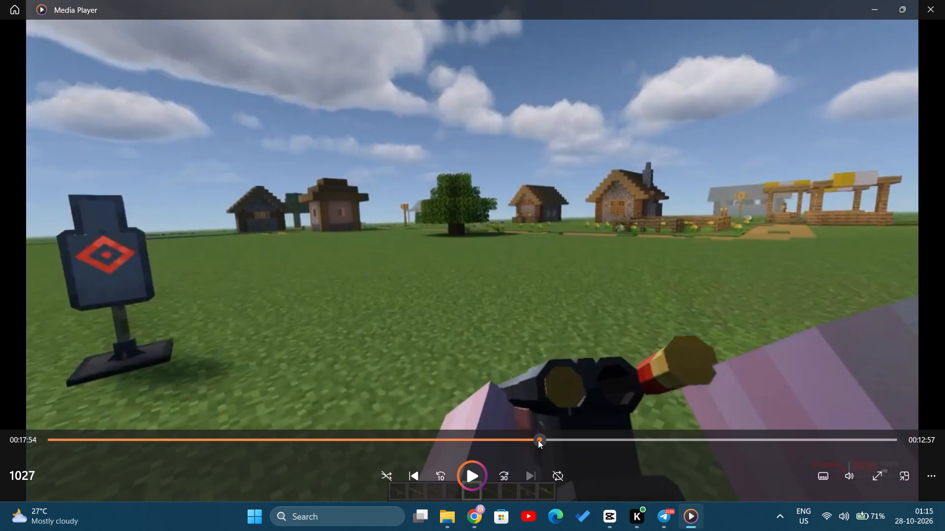
drag(538, 440, 601, 439)
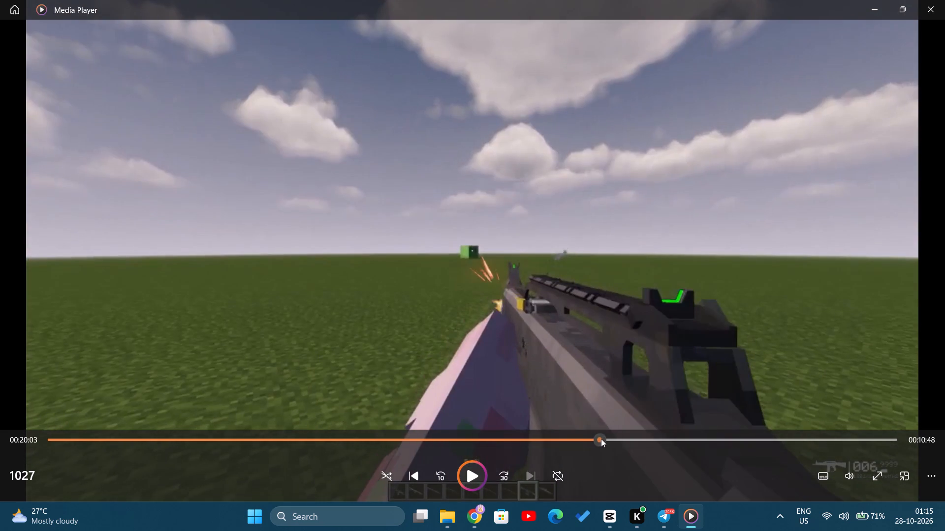
drag(601, 439, 605, 438)
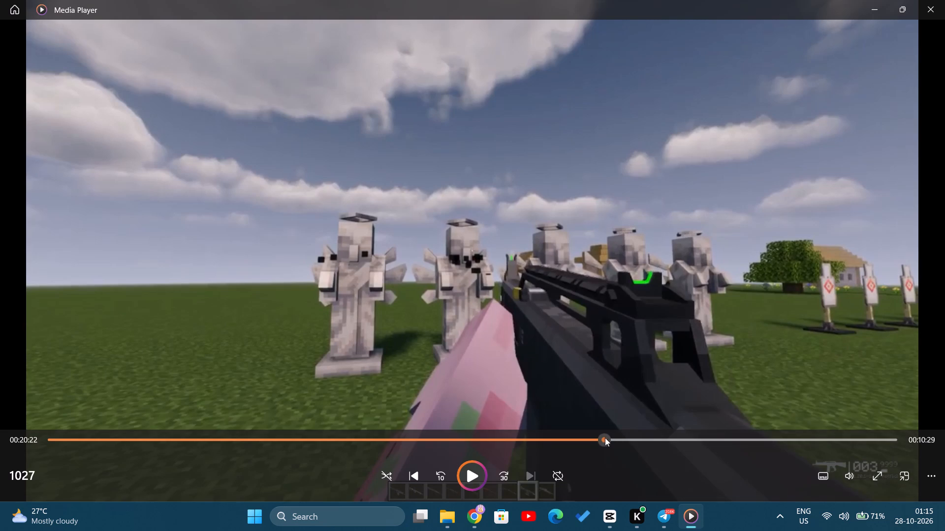
drag(605, 438, 641, 437)
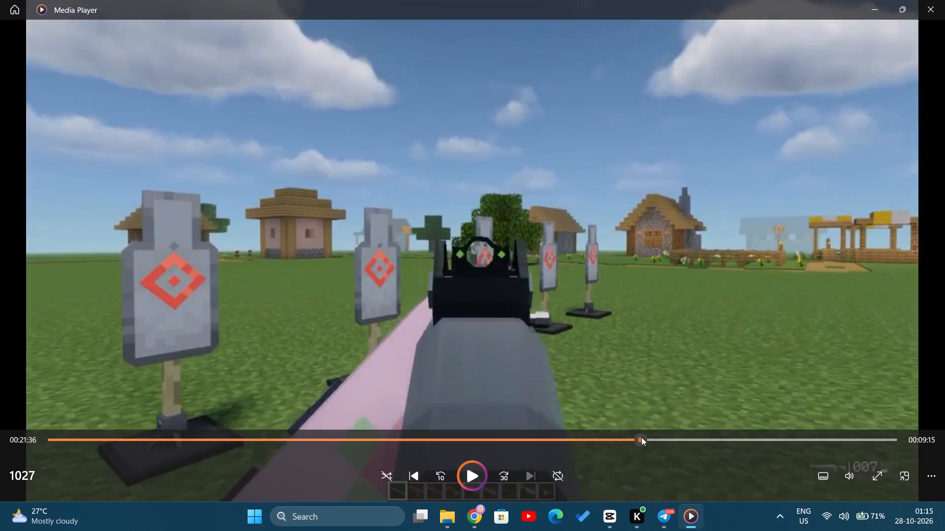
drag(641, 437, 692, 433)
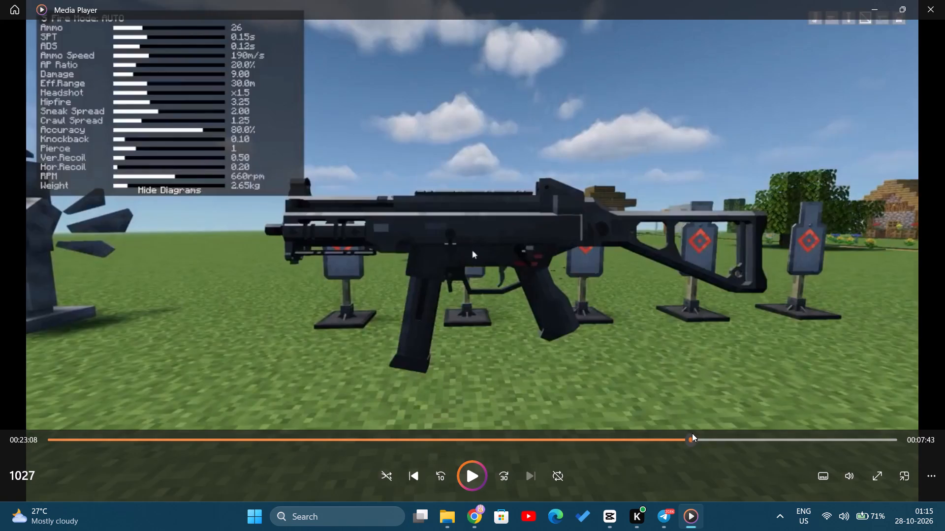
drag(692, 433, 739, 432)
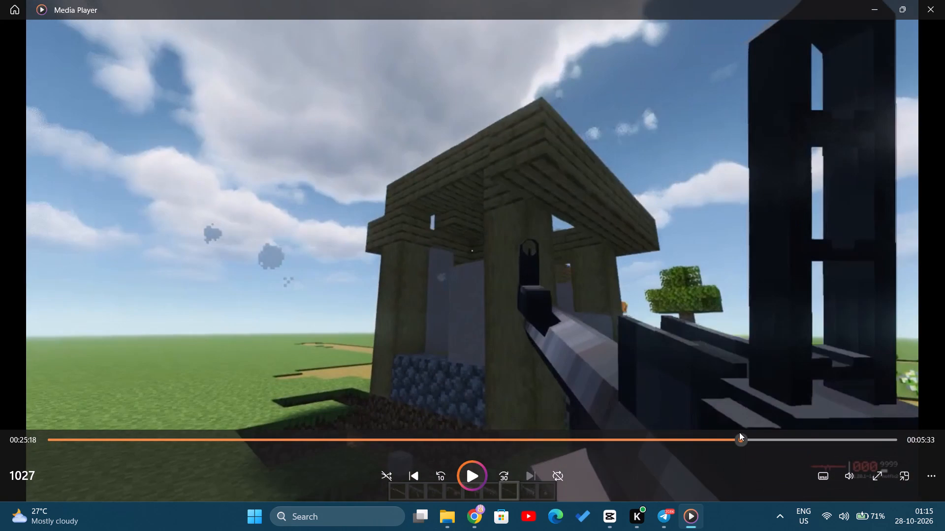
drag(739, 432, 791, 430)
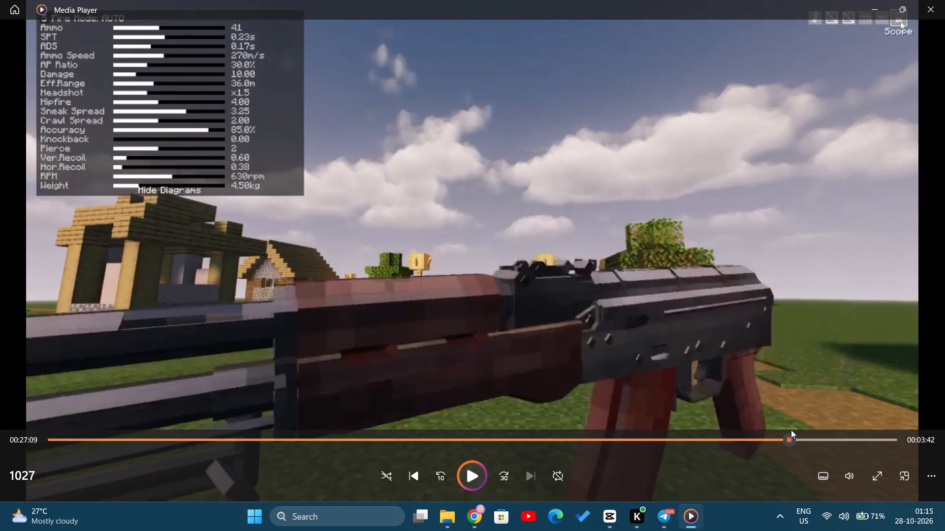
drag(791, 430, 794, 429)
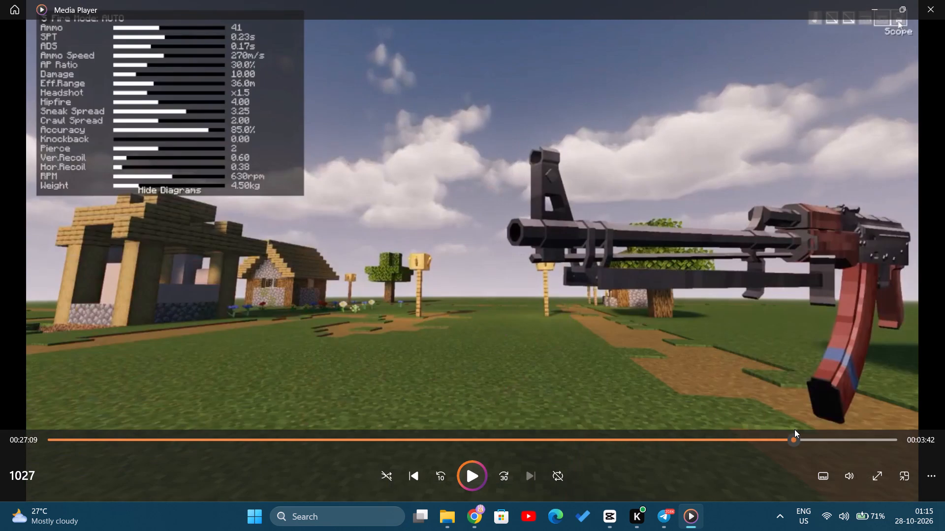
drag(794, 429, 808, 431)
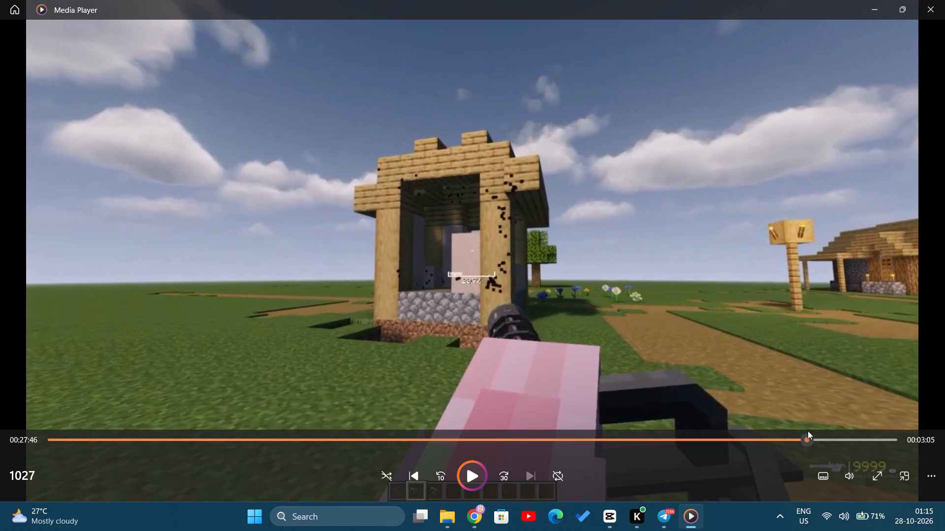
drag(808, 431, 827, 433)
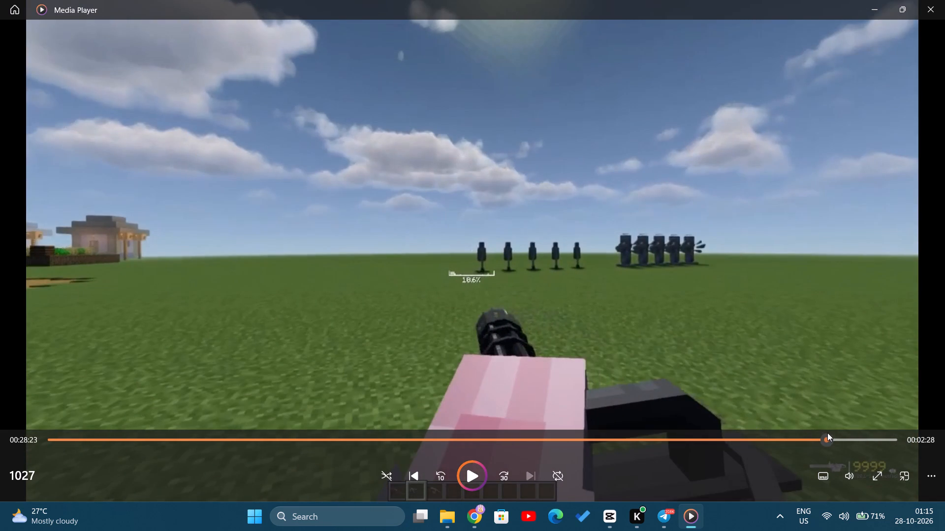
drag(827, 433, 846, 435)
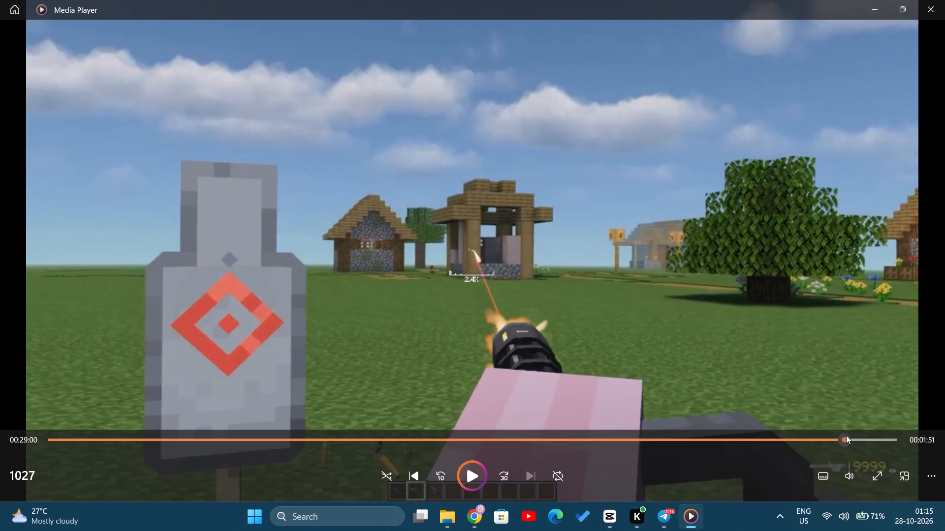
drag(846, 435, 857, 442)
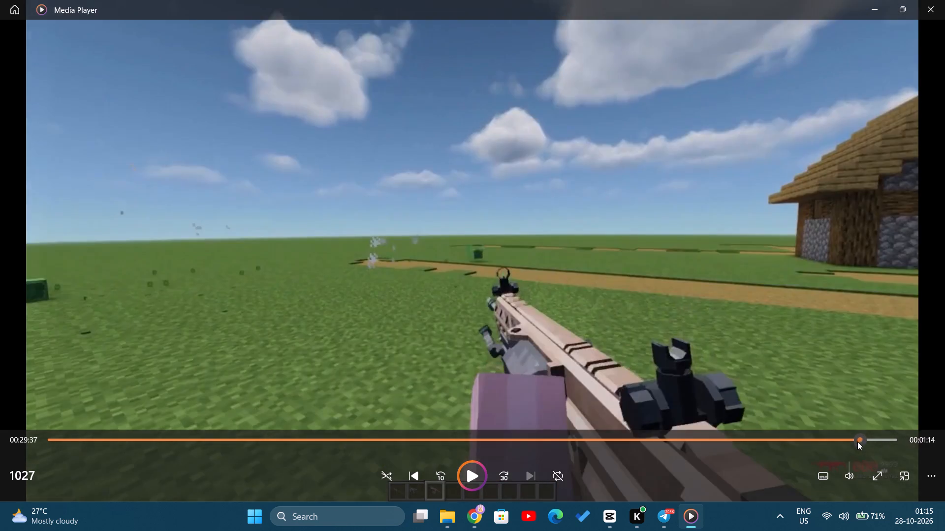
Go back through the 1027 recording to about 27:28 and examine the third-person gun shots in short bursts up to about 27:33.
drag(857, 442, 814, 437)
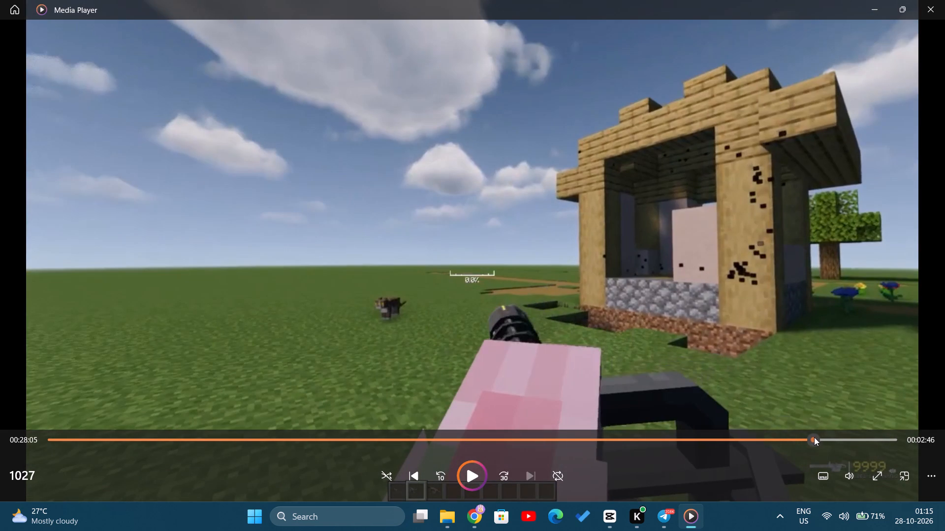
drag(814, 437, 799, 439)
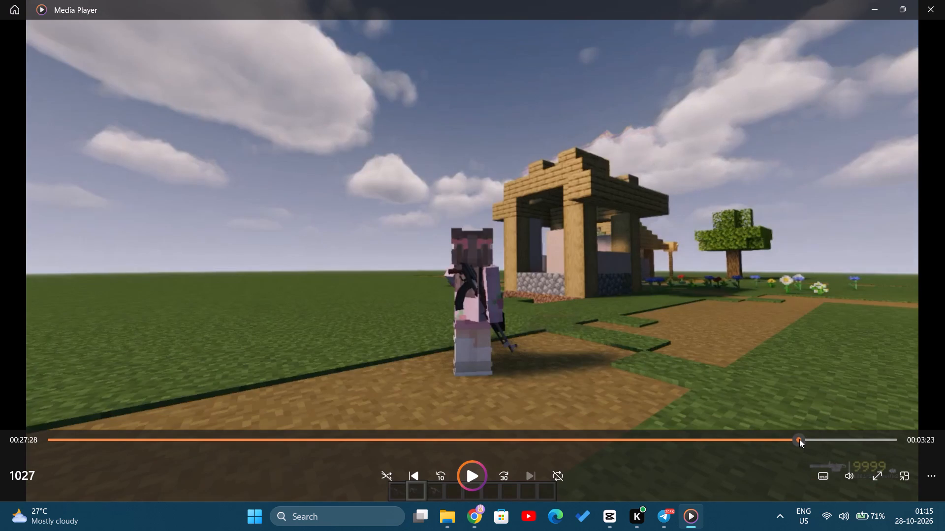
drag(799, 439, 797, 439)
click(482, 477)
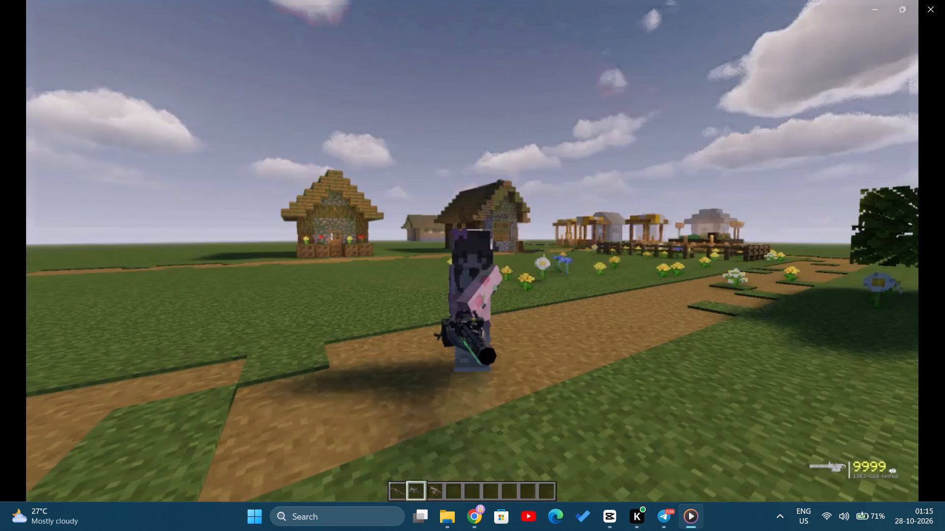
click(482, 477)
click(482, 477)
click(482, 477)
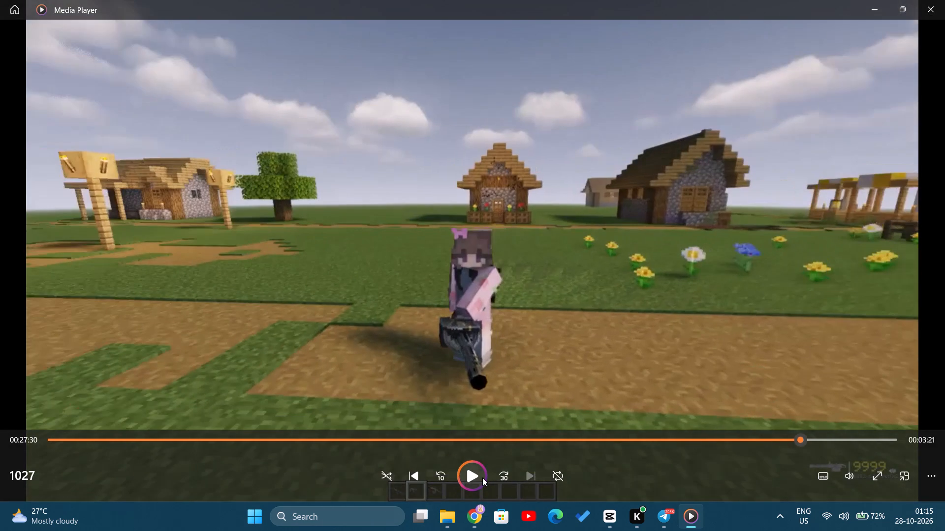
click(482, 477)
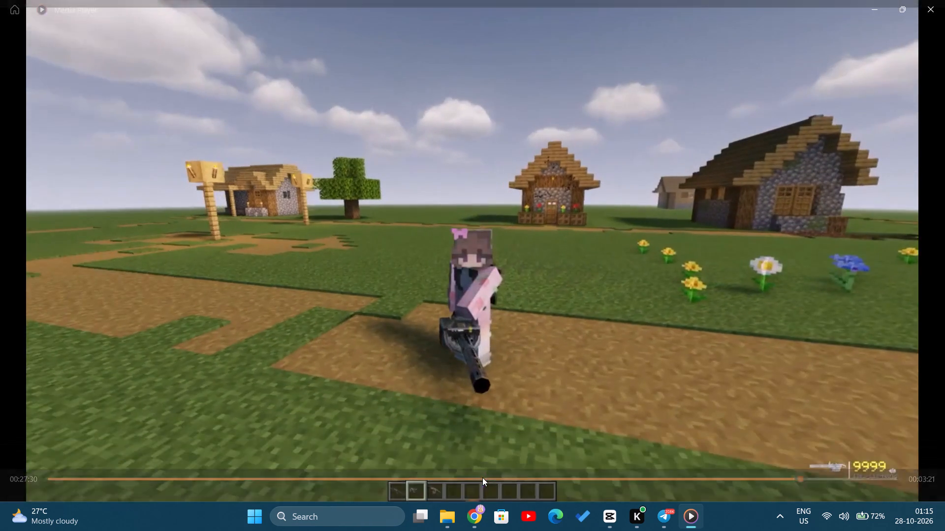
click(482, 477)
click(482, 477)
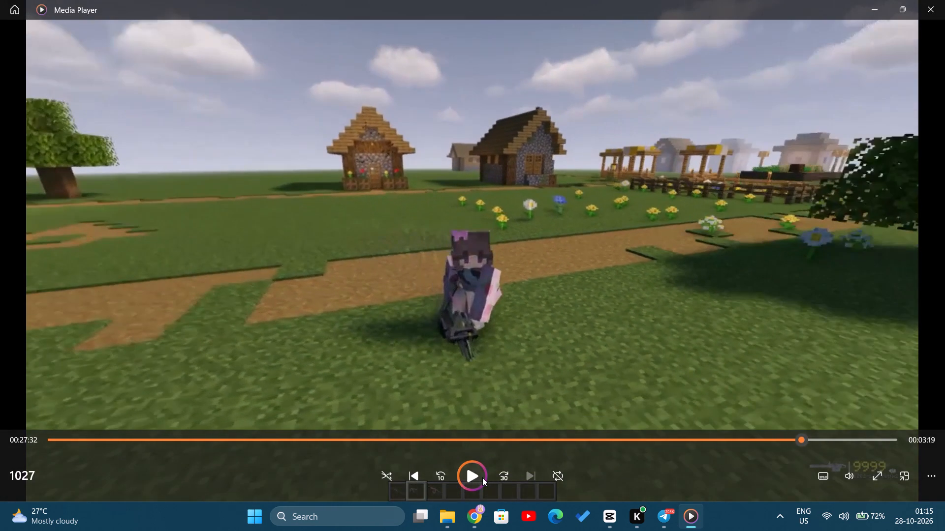
click(482, 477)
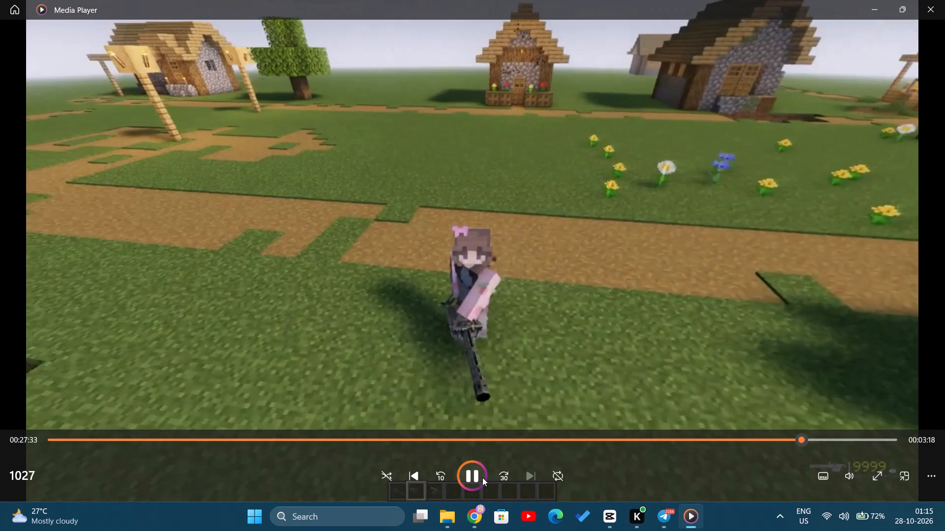
Skim the 1027 recording from about 28:42 to 30:14, play its ending, and put the player away.
click(824, 438)
drag(824, 439, 839, 439)
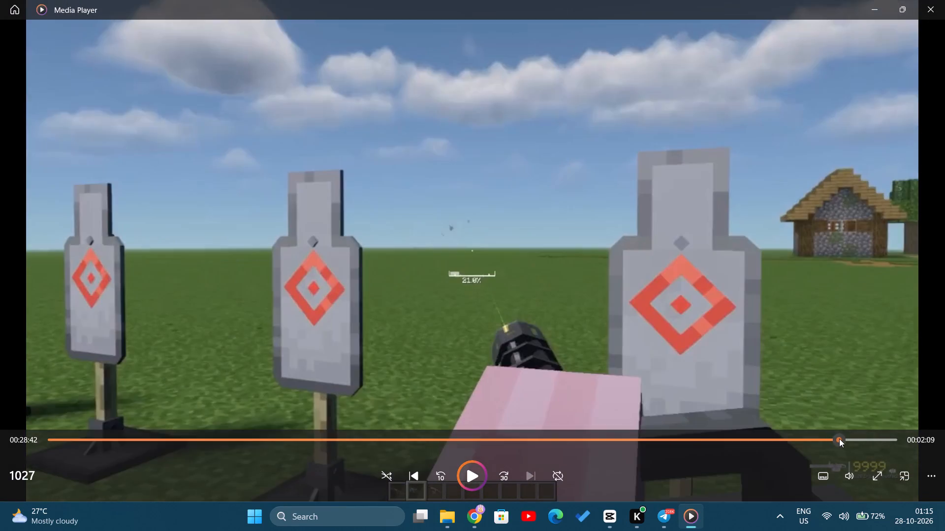
drag(839, 439, 873, 445)
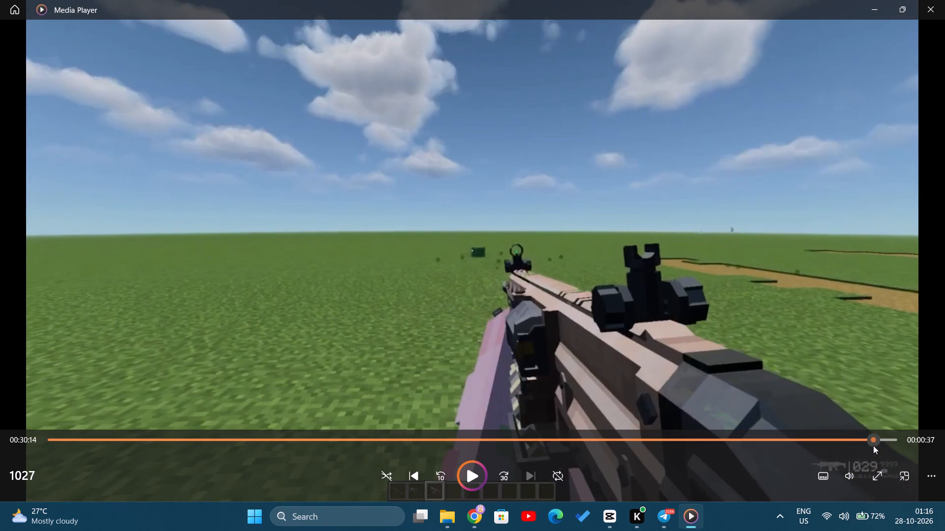
drag(873, 445, 879, 445)
click(472, 470)
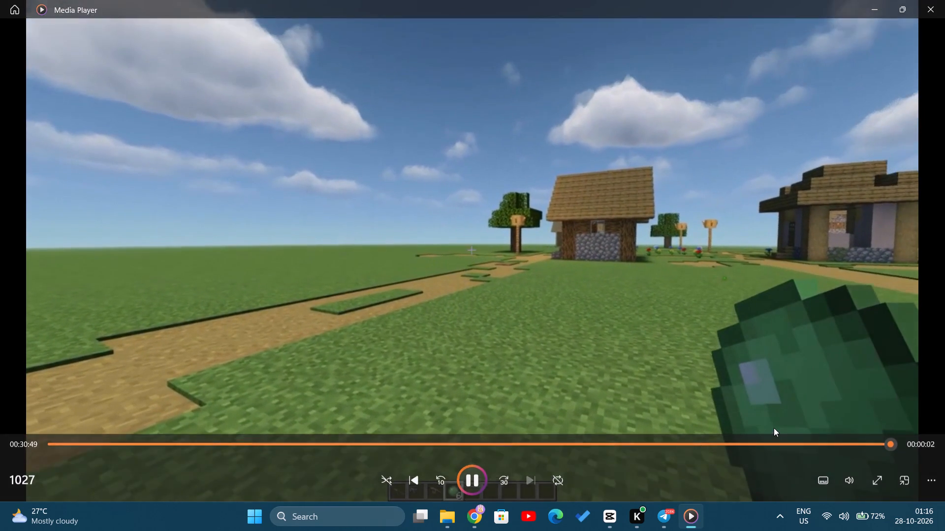
click(883, 6)
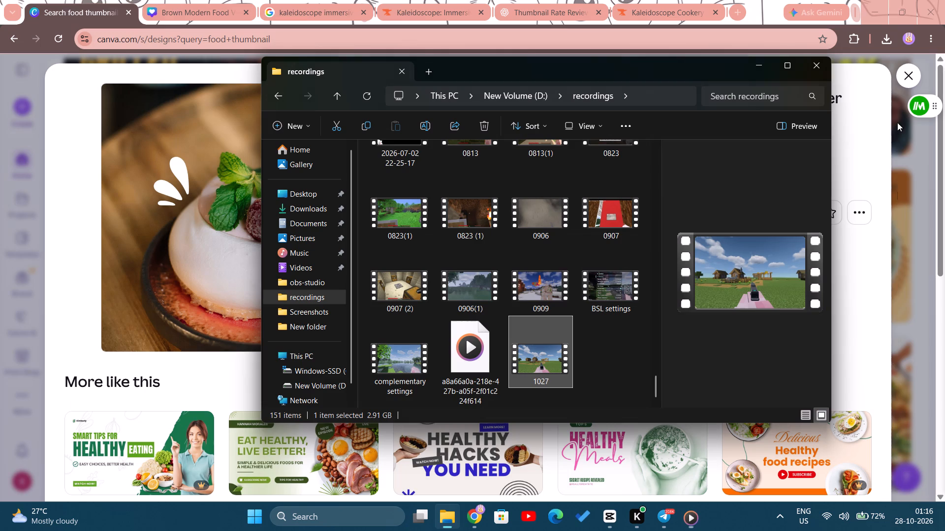
Return to the Canva template page in Chrome, look at CapCut's project list, and minimize CapCut.
click(95, 324)
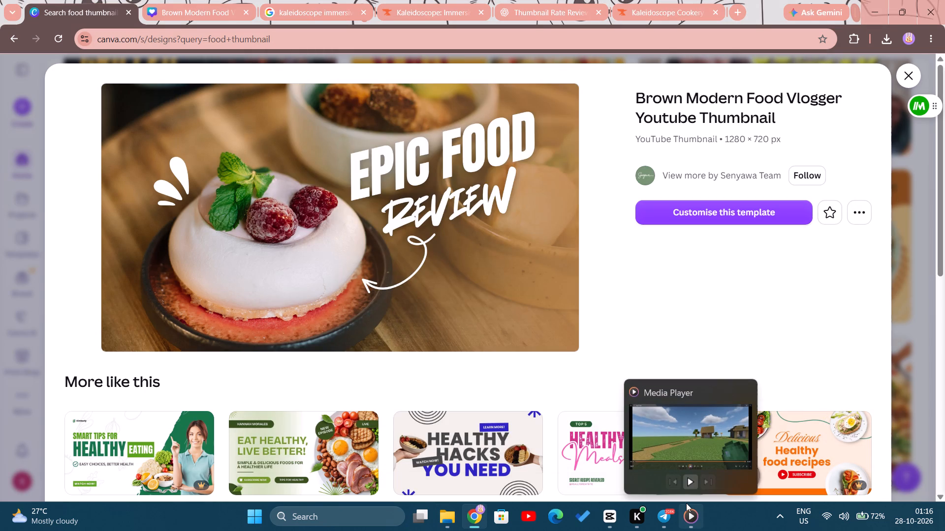
click(661, 411)
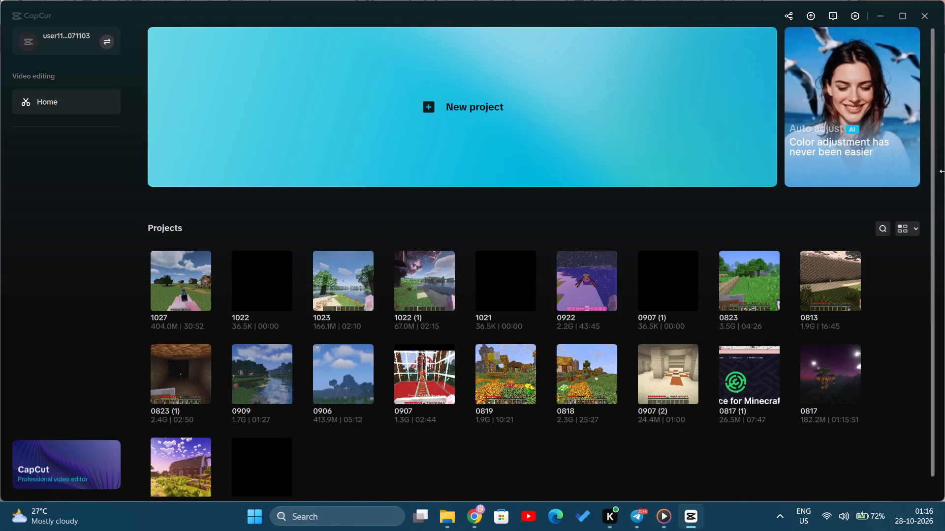
click(885, 16)
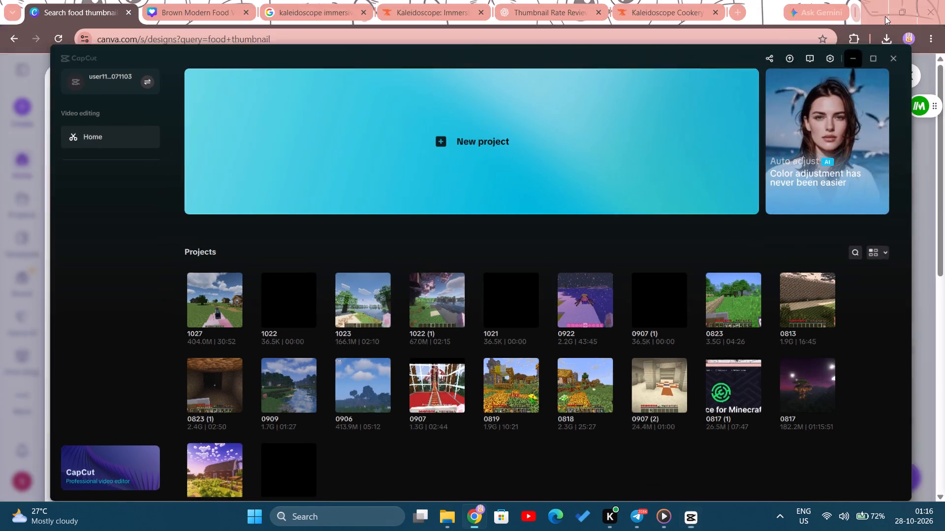